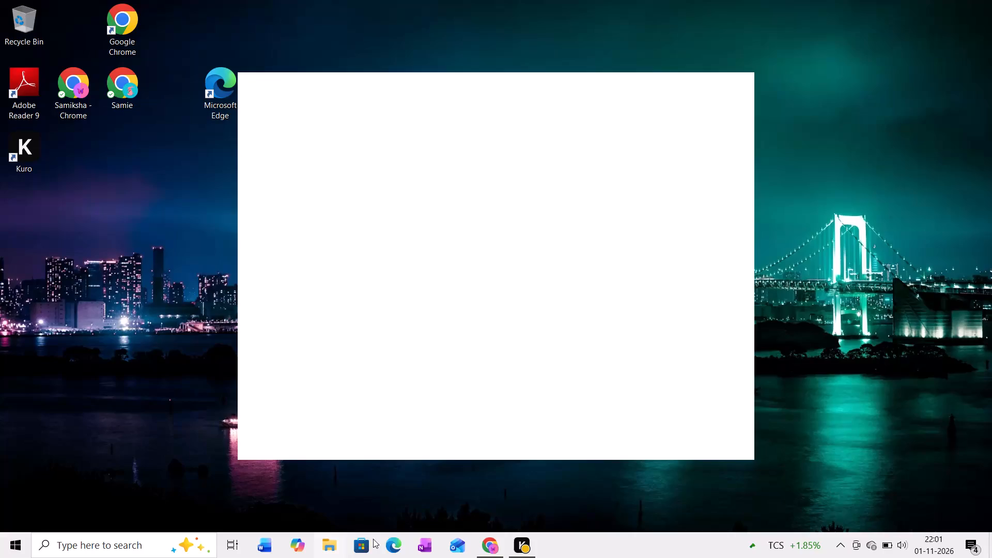
# Switch to Chrome, go to the Figma site from the search results and open the "Cafe website project" file.
pyautogui.click(488, 545)
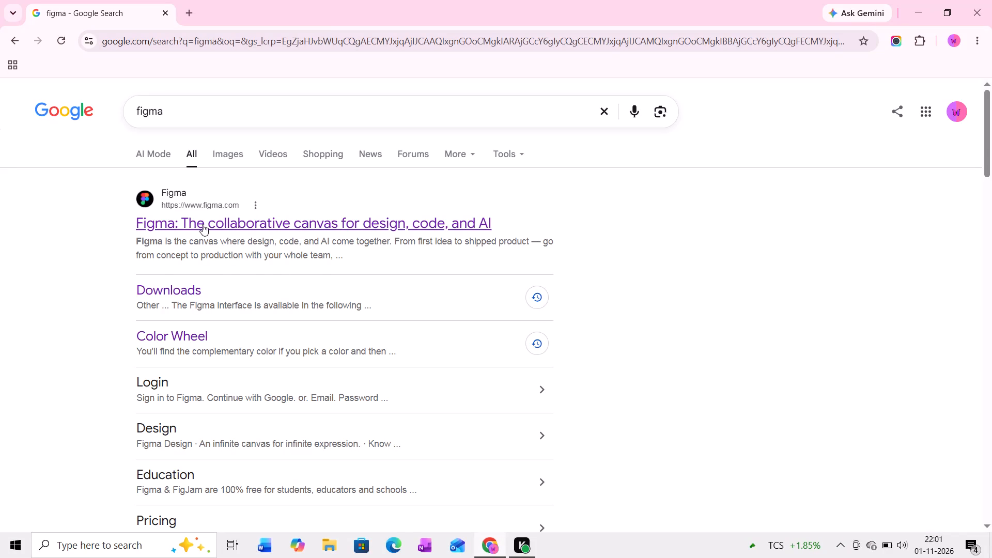
pyautogui.click(205, 226)
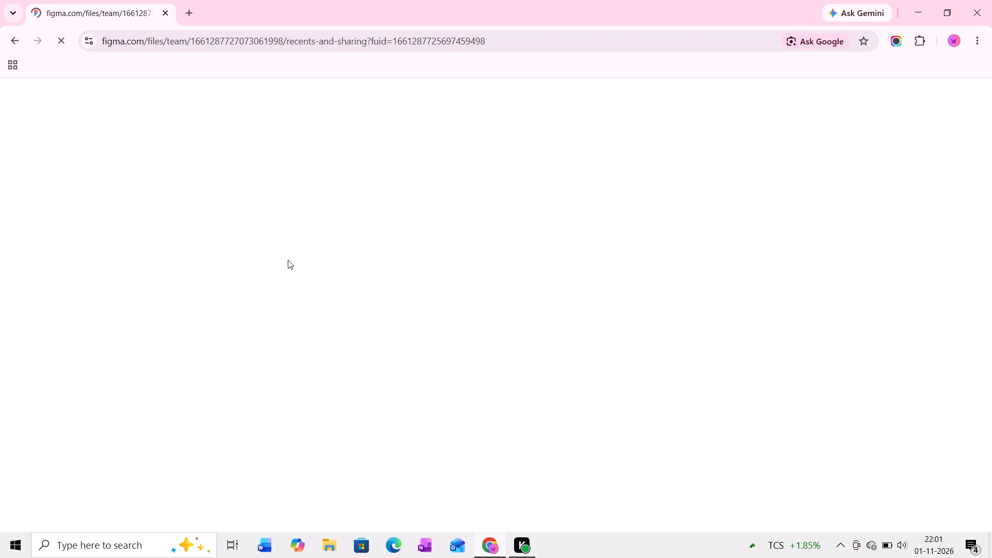
pyautogui.scroll(-1, 310, 262)
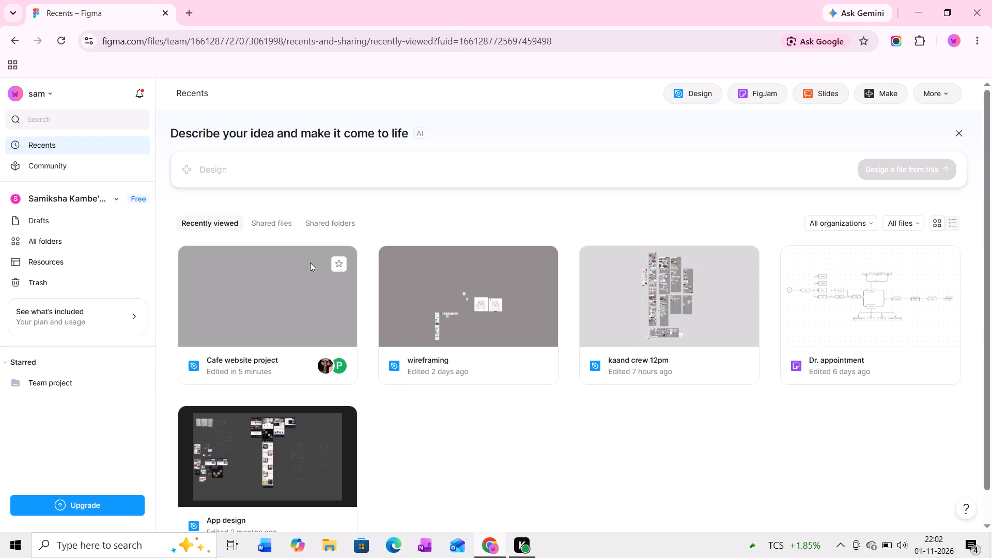
pyautogui.scroll(-2, 310, 263)
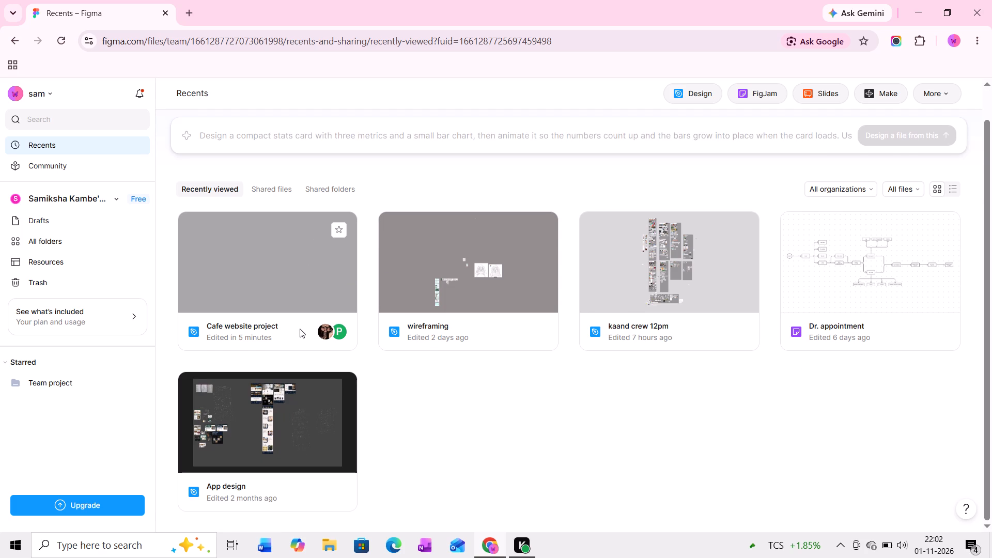
pyautogui.doubleClick(300, 329)
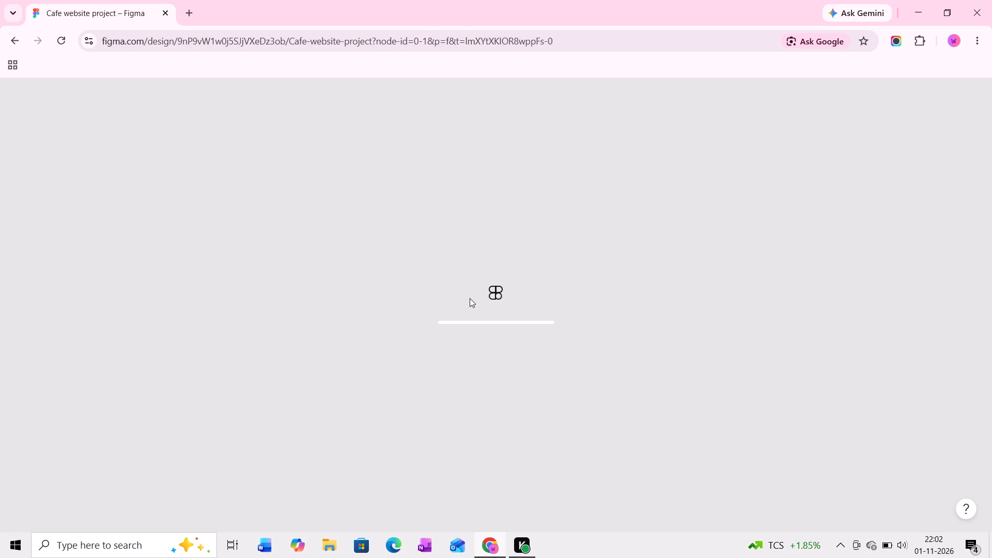
# Select Section 2 on the Page 1 canvas and copy it.
pyautogui.moveTo(673, 274); pyautogui.dragTo(621, 326, button='middle')
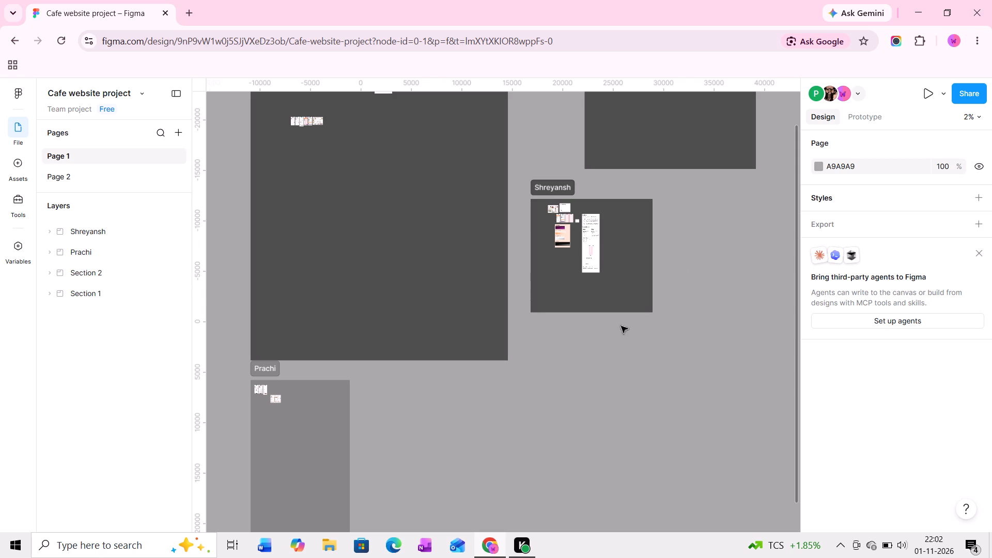
pyautogui.moveTo(621, 326); pyautogui.dragTo(556, 379, button='middle')
pyautogui.moveTo(603, 247); pyautogui.dragTo(549, 291, button='middle')
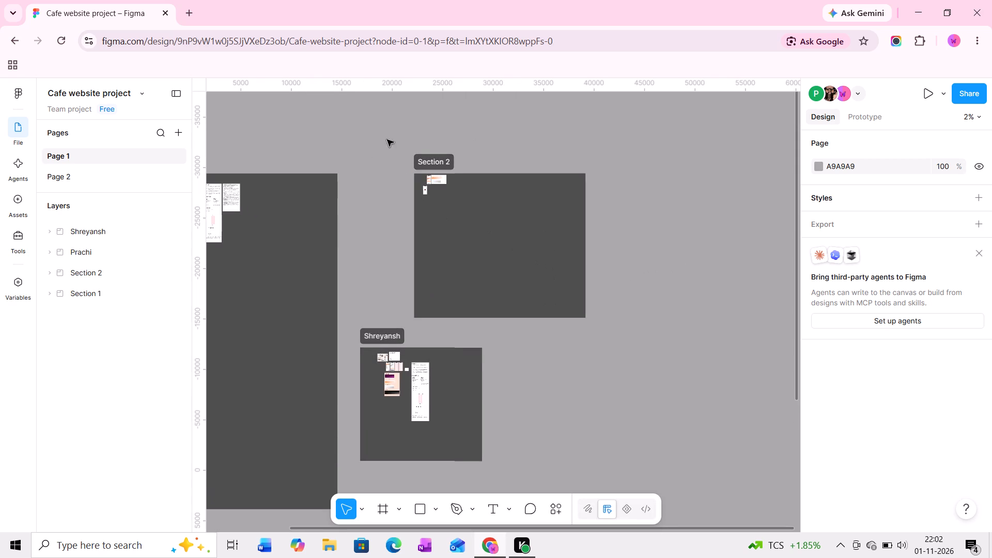
pyautogui.click(432, 157)
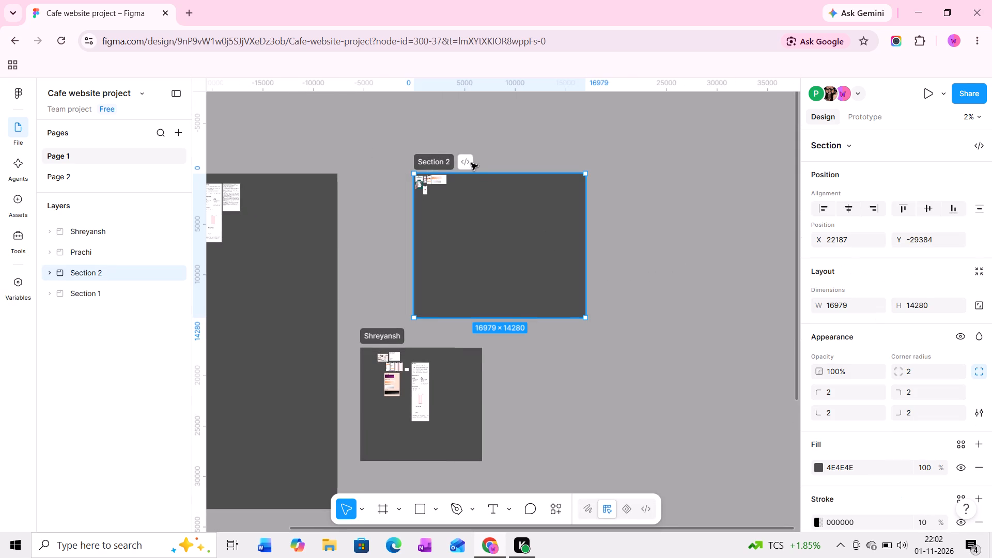
pyautogui.hotkey('ctrl', 'c')
pyautogui.hotkey('ctrl', 'c')
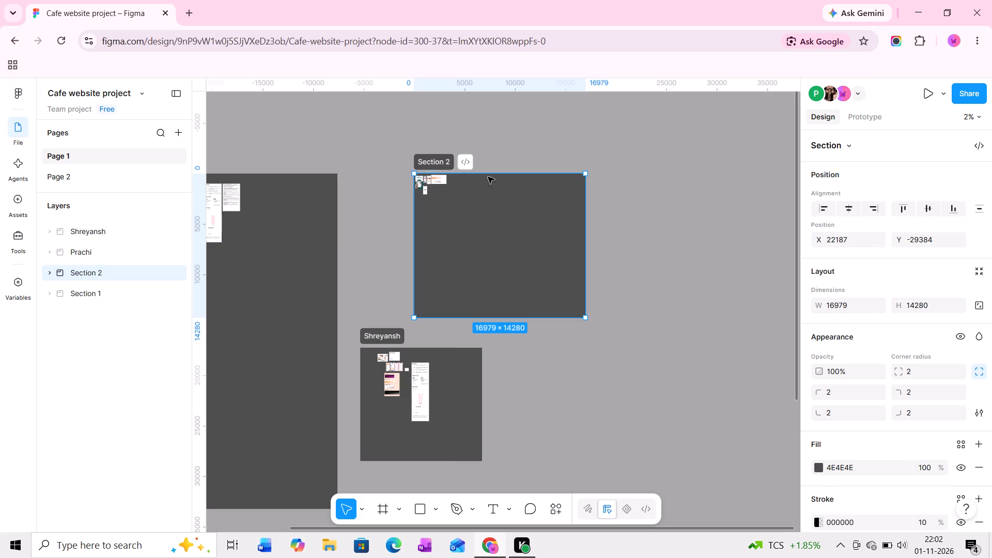
# Move the peach card in the iPhone 13 & 14 - 318 frame up beneath the service chips, to X 20, Y 488.
pyautogui.keyDown('ctrl'); pyautogui.scroll(5, 422, 195); pyautogui.keyUp('ctrl')
pyautogui.keyDown('ctrl'); pyautogui.scroll(20, 411, 180); pyautogui.keyUp('ctrl')
pyautogui.keyDown('ctrl'); pyautogui.scroll(8, 411, 180); pyautogui.keyUp('ctrl')
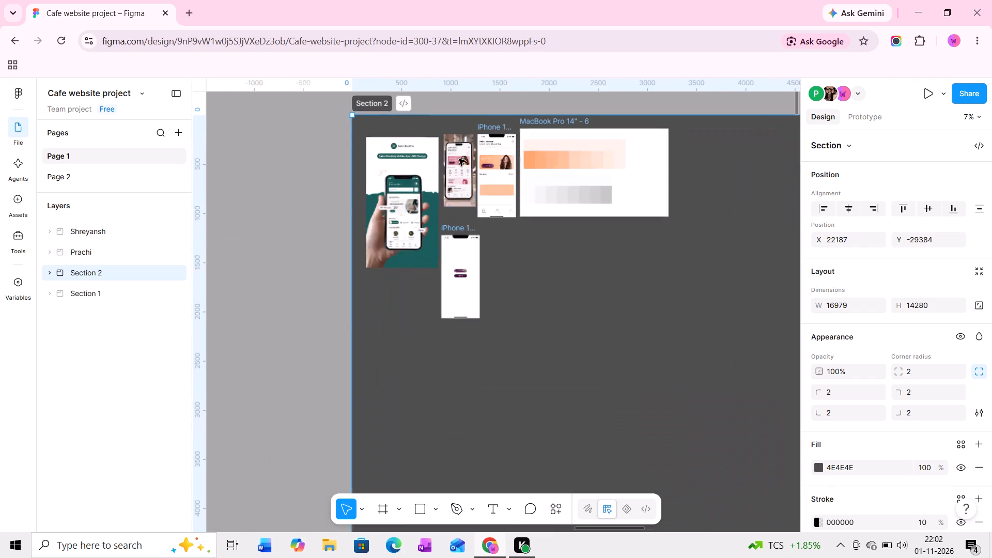
pyautogui.keyDown('ctrl'); pyautogui.scroll(16, 459, 159); pyautogui.keyUp('ctrl')
pyautogui.moveTo(574, 164); pyautogui.dragTo(354, 242, button='middle')
pyautogui.keyDown('ctrl'); pyautogui.scroll(7, 397, 288); pyautogui.keyUp('ctrl')
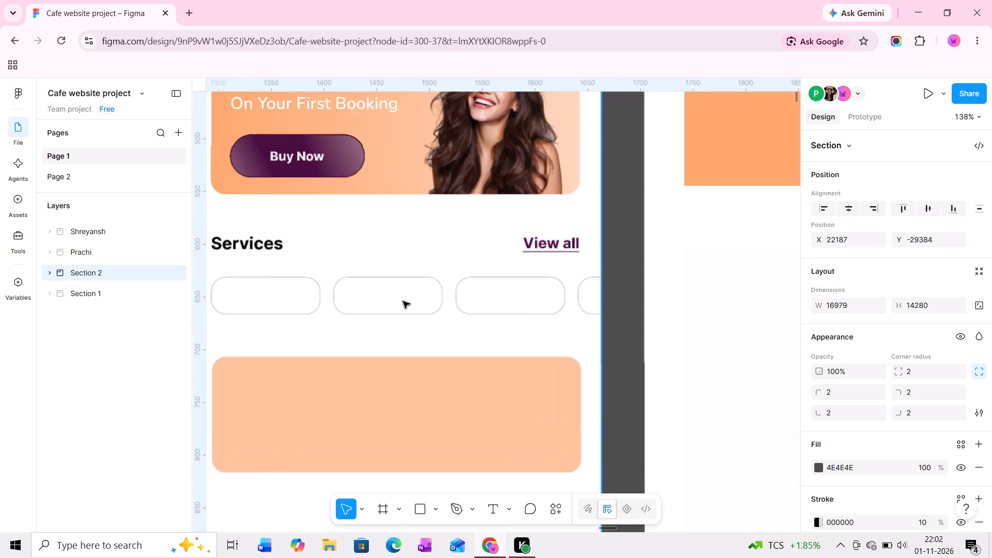
pyautogui.moveTo(413, 262); pyautogui.dragTo(438, 184, button='middle')
pyautogui.moveTo(483, 268); pyautogui.dragTo(541, 236, button='middle')
pyautogui.click(516, 296)
pyautogui.moveTo(512, 300); pyautogui.dragTo(511, 299)
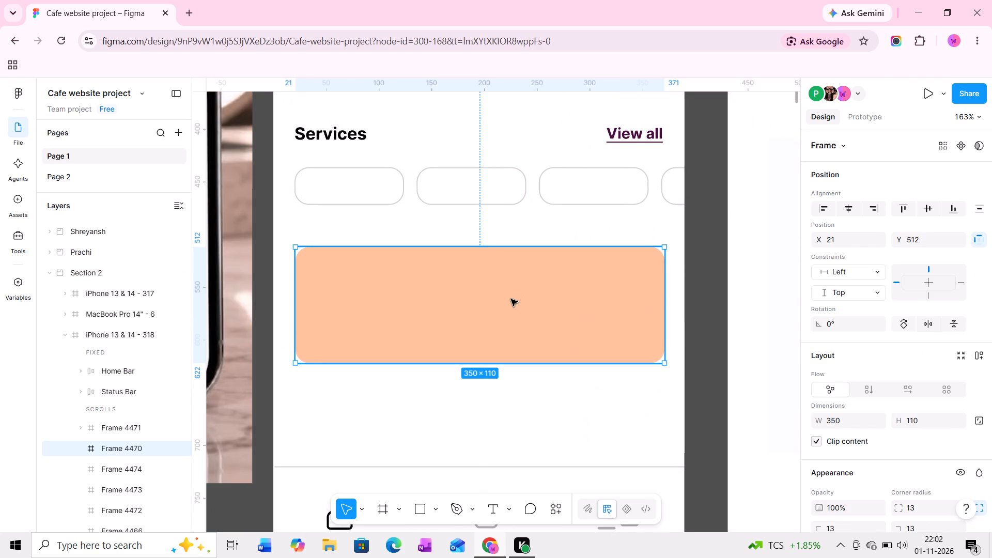
pyautogui.moveTo(511, 299); pyautogui.dragTo(509, 275)
# Examine the empty space below the peach card and compare it with the reference mockup's lower sections.
pyautogui.moveTo(508, 274); pyautogui.dragTo(504, 247, button='middle')
pyautogui.moveTo(492, 290); pyautogui.dragTo(497, 245, button='middle')
pyautogui.keyDown('ctrl'); pyautogui.scroll(-2, 497, 244); pyautogui.keyUp('ctrl')
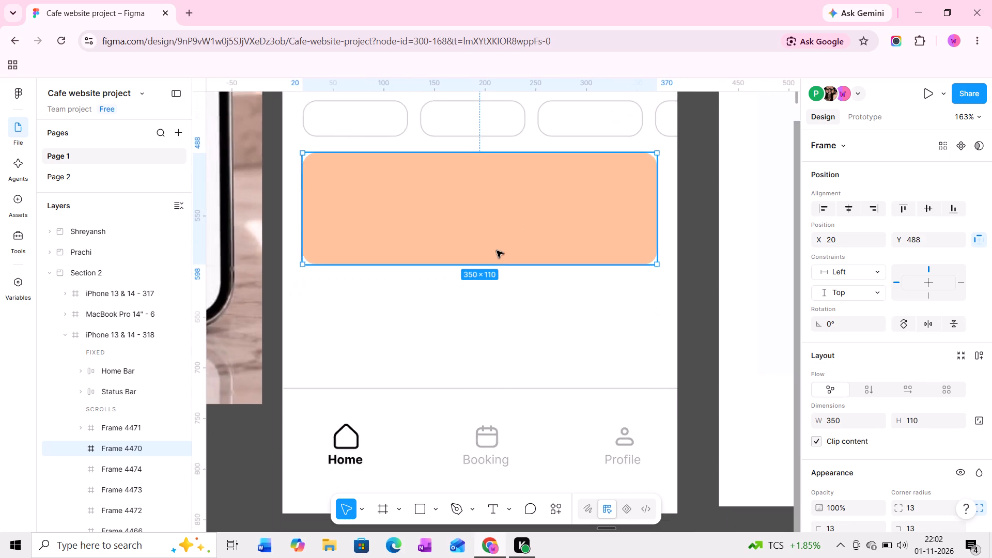
pyautogui.moveTo(501, 290); pyautogui.dragTo(514, 234, button='middle')
pyautogui.keyDown('ctrl'); pyautogui.scroll(-5, 514, 234); pyautogui.keyUp('ctrl')
pyautogui.moveTo(503, 260); pyautogui.dragTo(506, 221, button='middle')
pyautogui.keyDown('ctrl'); pyautogui.scroll(-3, 506, 225); pyautogui.keyUp('ctrl')
pyautogui.moveTo(508, 211); pyautogui.dragTo(507, 233, button='middle')
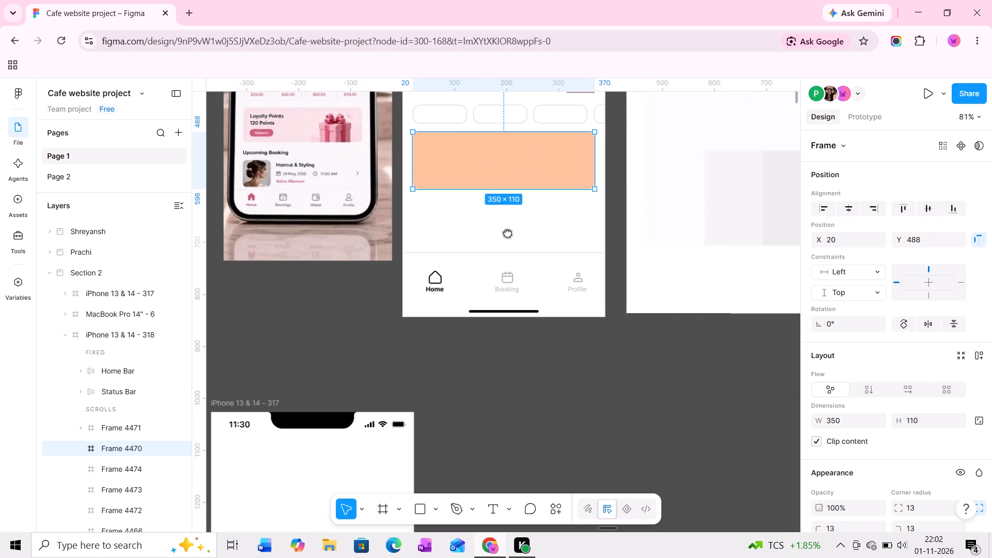
pyautogui.moveTo(507, 233); pyautogui.dragTo(507, 300, button='middle')
pyautogui.moveTo(507, 303); pyautogui.dragTo(506, 337, button='middle')
pyautogui.moveTo(506, 337); pyautogui.dragTo(515, 255, button='middle')
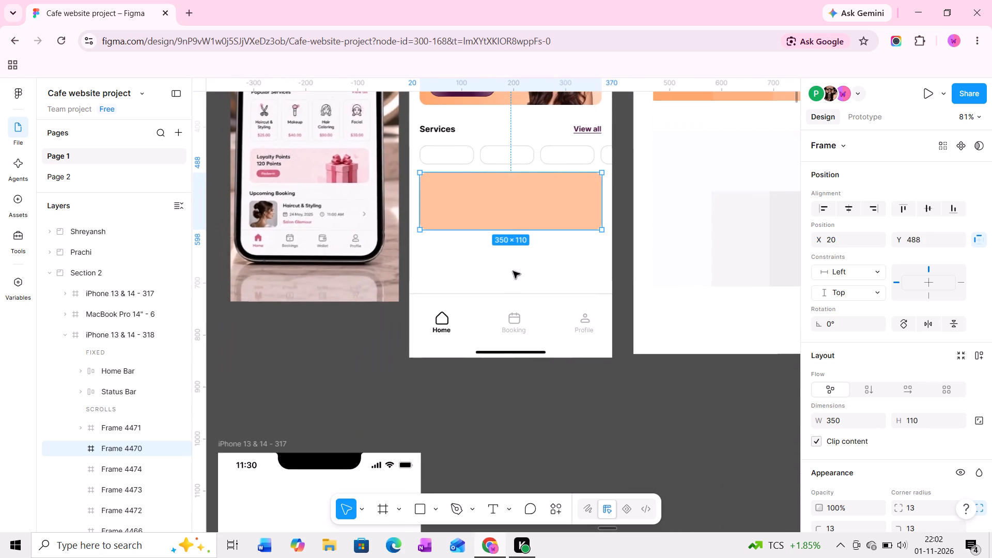
pyautogui.keyDown('ctrl'); pyautogui.scroll(6, 509, 271); pyautogui.keyUp('ctrl')
pyautogui.moveTo(507, 266); pyautogui.dragTo(594, 268, button='middle')
pyautogui.keyDown('ctrl'); pyautogui.scroll(5, 596, 273); pyautogui.keyUp('ctrl')
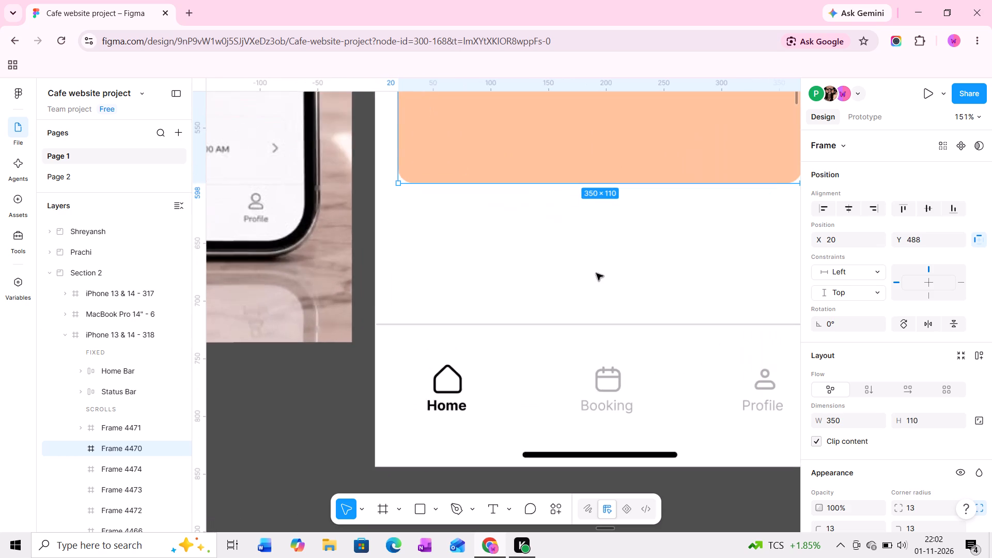
pyautogui.moveTo(596, 273); pyautogui.dragTo(668, 281, button='middle')
pyautogui.keyDown('ctrl'); pyautogui.scroll(-3, 668, 281); pyautogui.keyUp('ctrl')
pyautogui.moveTo(662, 281); pyautogui.dragTo(644, 282, button='middle')
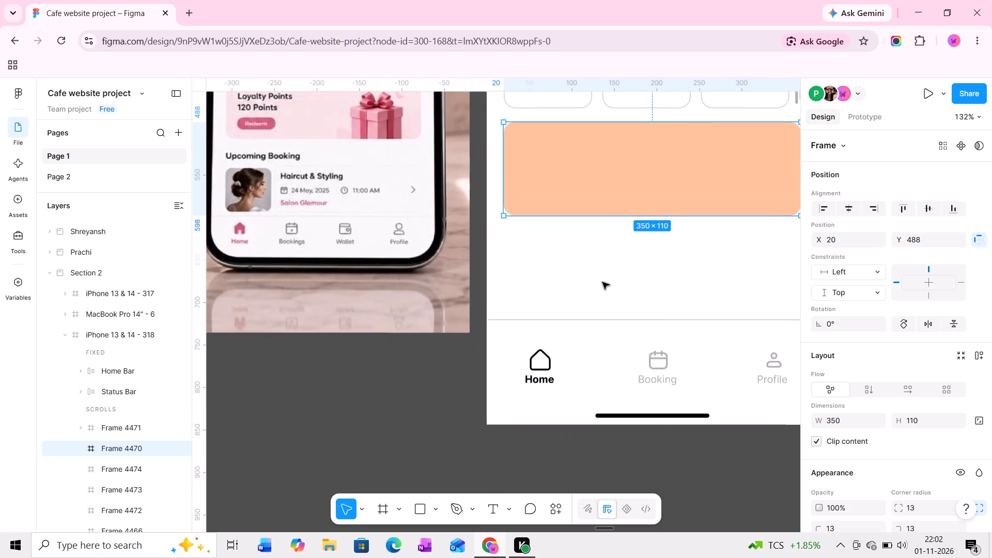
# Duplicate the "Services" heading and place the copy below the peach card at X 20, Y 625.
pyautogui.moveTo(557, 204); pyautogui.dragTo(546, 286, button='middle')
pyautogui.moveTo(604, 95); pyautogui.dragTo(604, 175, button='middle')
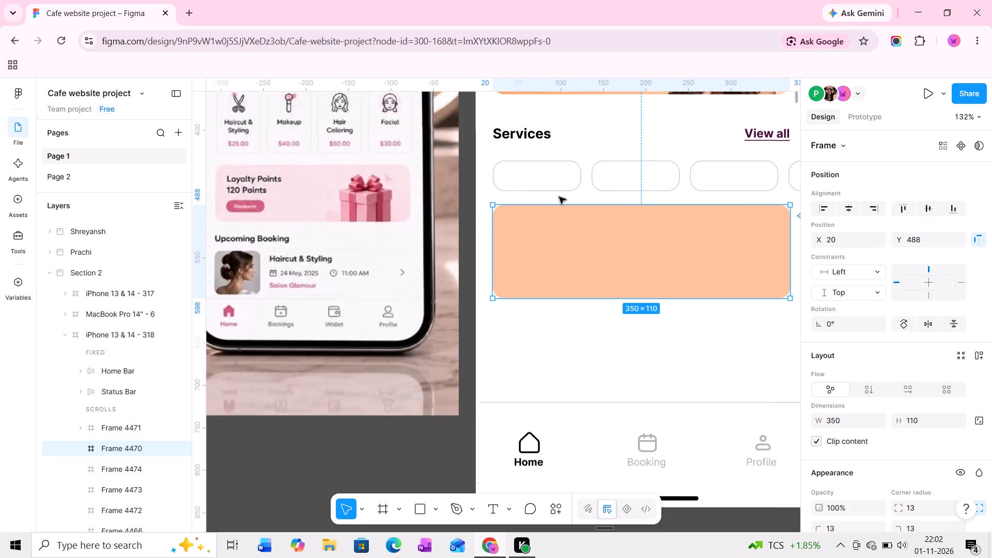
pyautogui.click(530, 214)
pyautogui.moveTo(534, 219); pyautogui.dragTo(535, 184, button='middle')
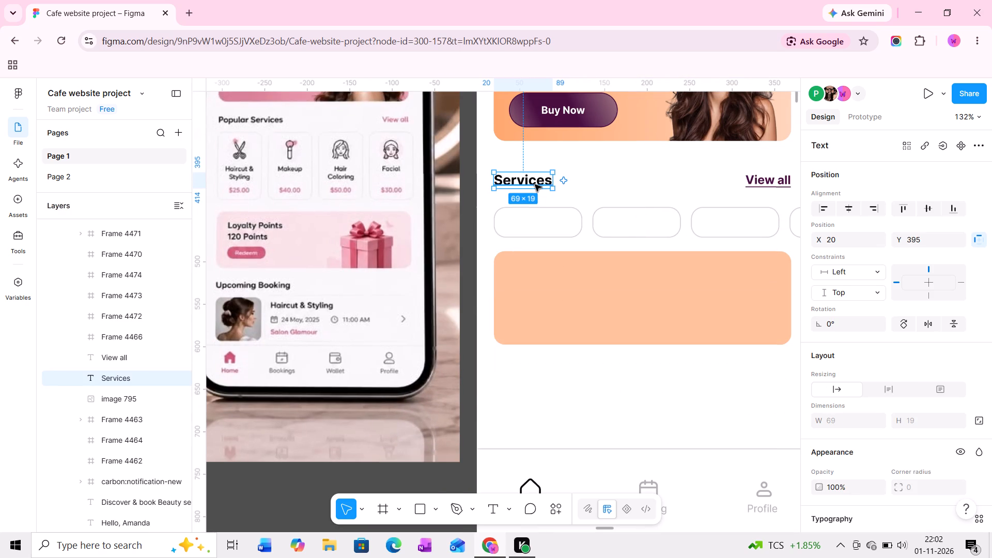
pyautogui.press('space')
pyautogui.click(535, 182)
pyautogui.keyDown('alt'); pyautogui.moveTo(535, 182); pyautogui.dragTo(535, 196); pyautogui.keyUp('alt')
pyautogui.keyDown('alt'); pyautogui.moveTo(535, 196); pyautogui.dragTo(533, 377); pyautogui.keyUp('alt')
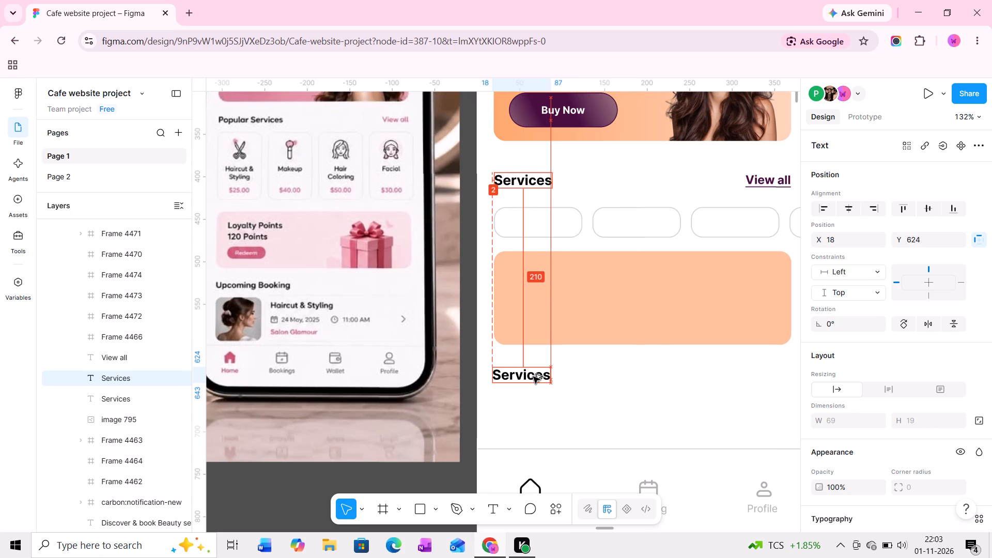
pyautogui.keyDown('alt'); pyautogui.moveTo(533, 377); pyautogui.dragTo(534, 378); pyautogui.keyUp('alt')
pyautogui.click(637, 382)
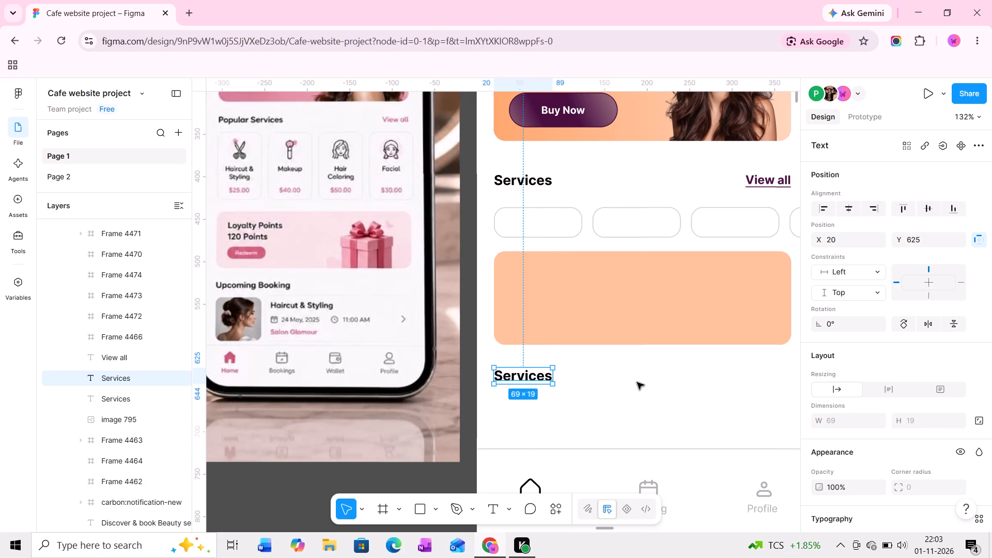
# Show the four-column layout guide on the iPhone 13 & 14 - 318 frame.
pyautogui.scroll(-8, 876, 306)
pyautogui.keyDown('ctrl'); pyautogui.click(683, 396); pyautogui.keyUp('ctrl')
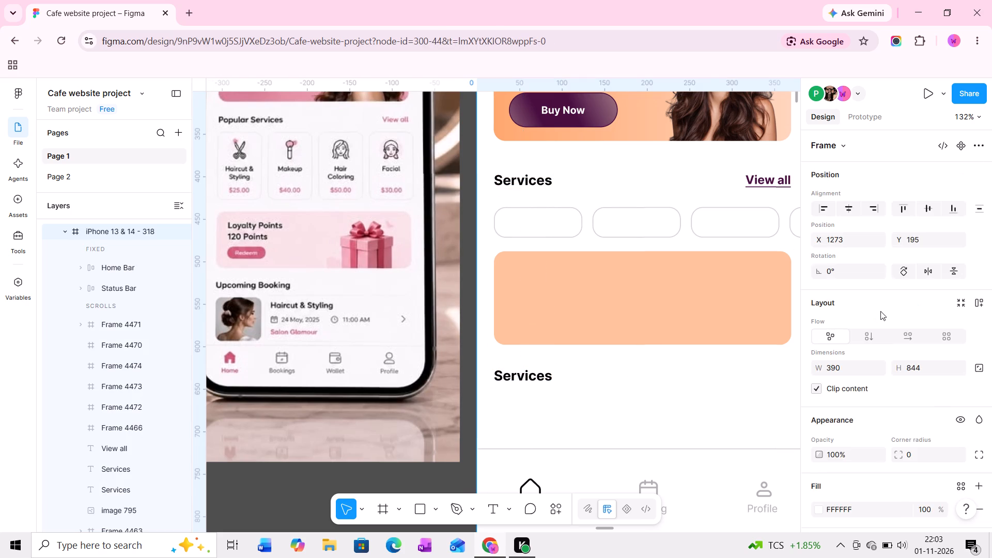
pyautogui.scroll(-12, 906, 303)
pyautogui.click(956, 460)
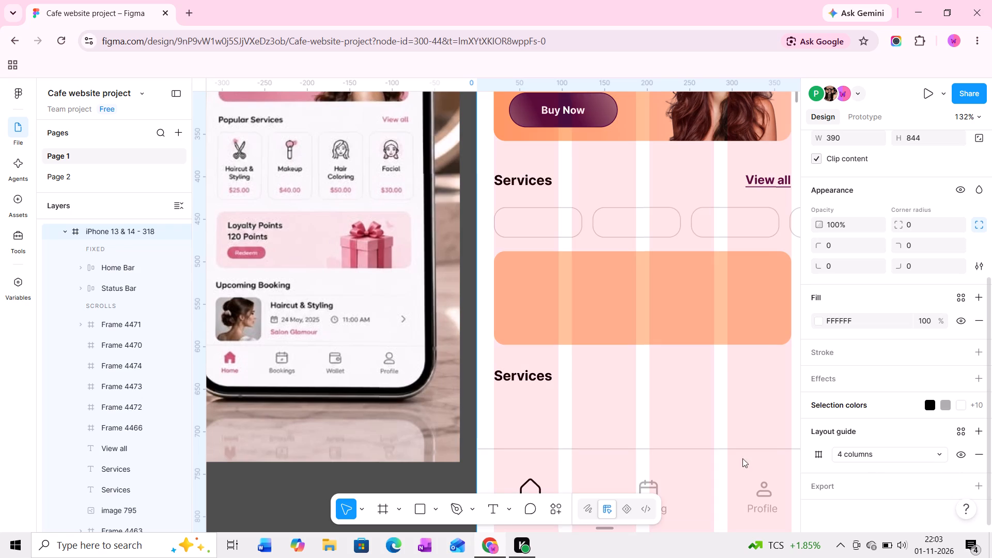
# Change the text of the duplicated heading below the peach card to "Upcoming Booking".
pyautogui.keyDown('ctrl'); pyautogui.scroll(4, 545, 359); pyautogui.keyUp('ctrl')
pyautogui.moveTo(511, 402); pyautogui.dragTo(512, 364, button='middle')
pyautogui.click(512, 362)
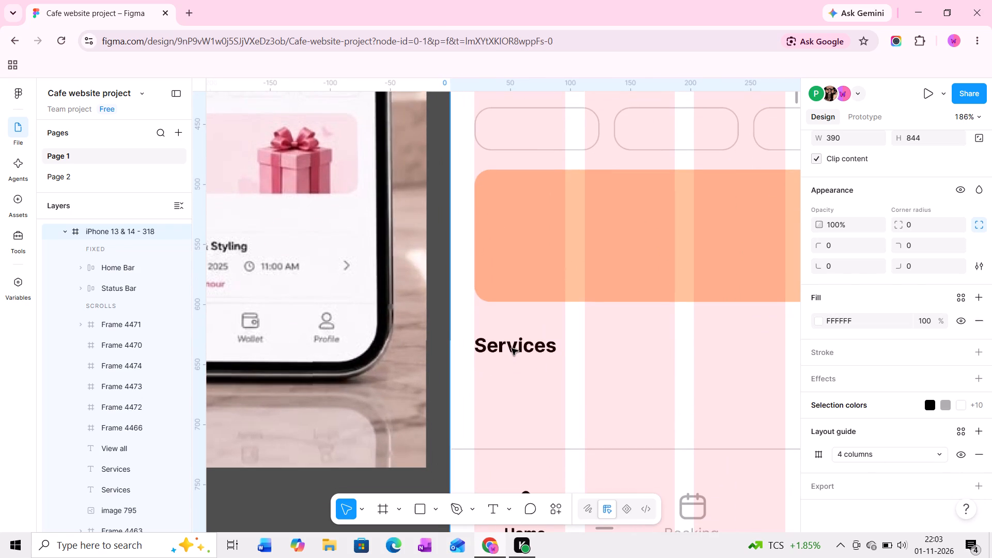
pyautogui.keyDown('ctrl'); pyautogui.doubleClick(512, 348); pyautogui.keyUp('ctrl')
pyautogui.keyDown('ctrl'); pyautogui.scroll(-4, 512, 348); pyautogui.keyUp('ctrl')
pyautogui.moveTo(512, 348); pyautogui.dragTo(538, 354, button='middle')
pyautogui.keyDown('ctrl'); pyautogui.scroll(-1, 538, 354); pyautogui.keyUp('ctrl')
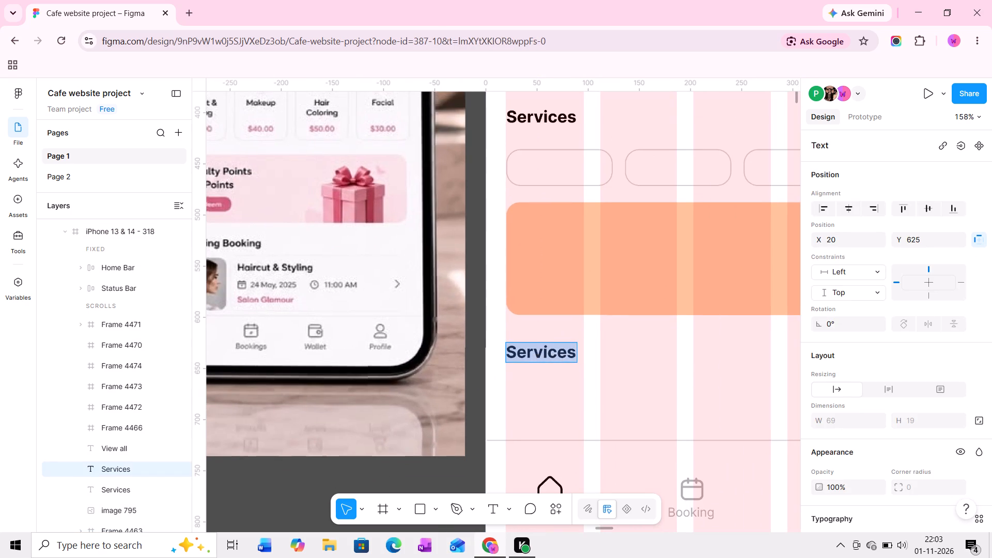
pyautogui.moveTo(538, 354); pyautogui.dragTo(546, 355, button='middle')
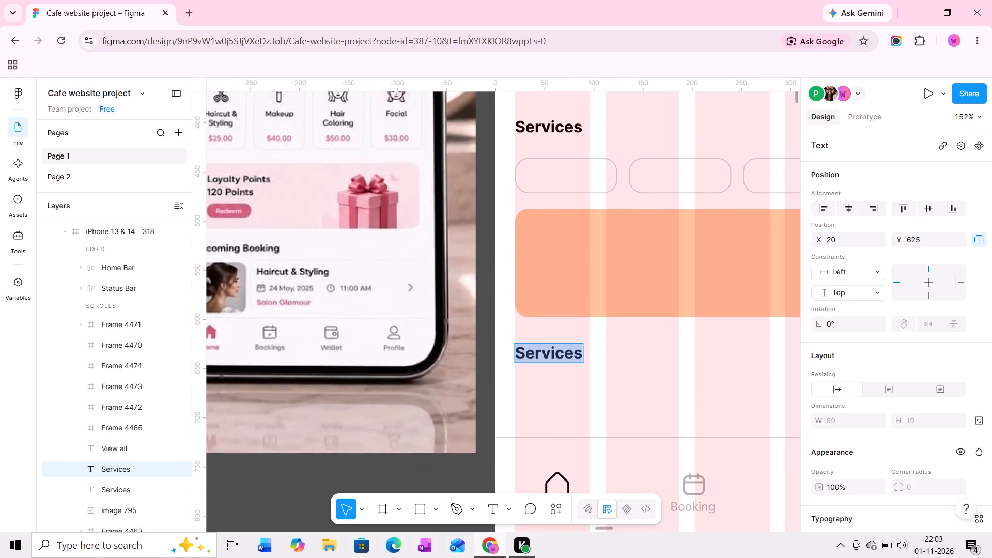
pyautogui.write('Up')
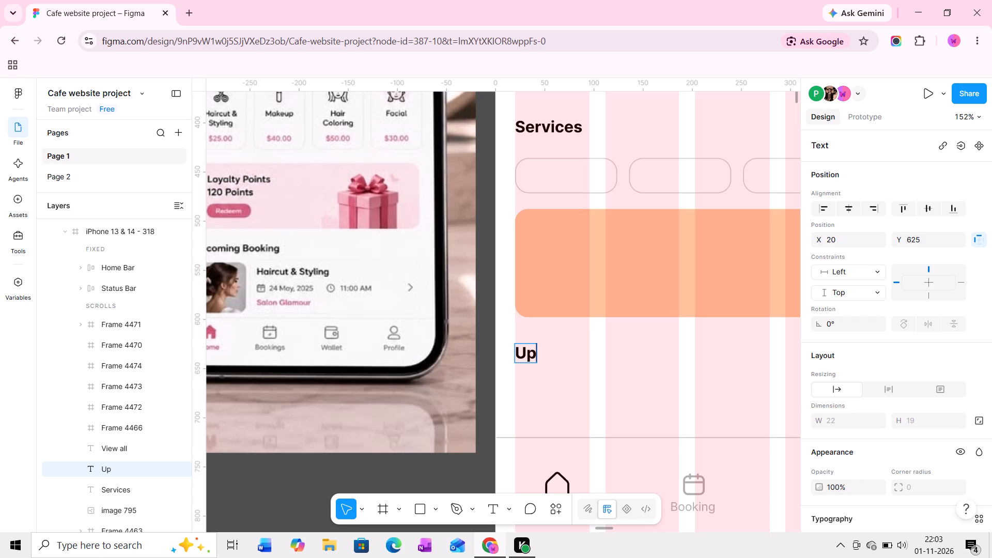
pyautogui.write('comim')
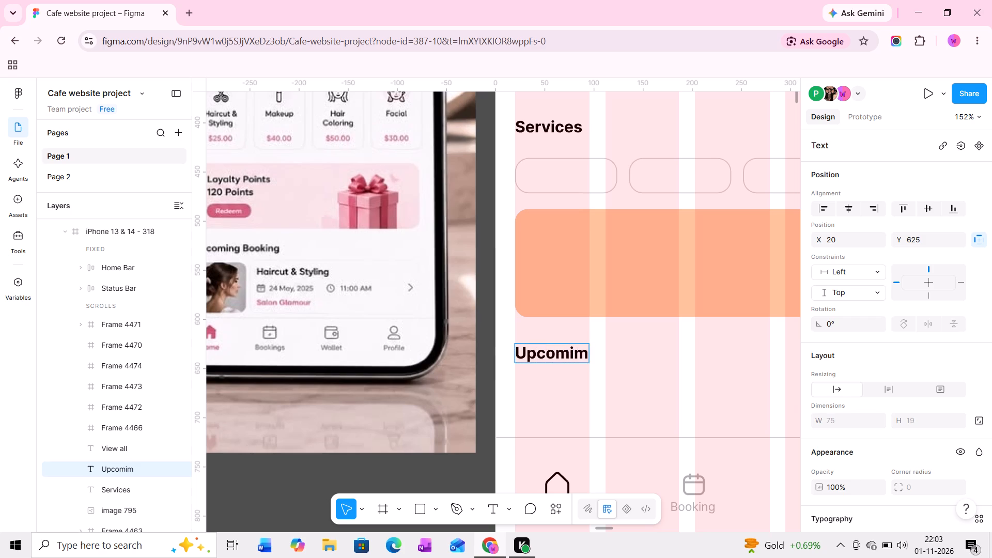
pyautogui.press('BackSpace')
pyautogui.press('n')
pyautogui.press('space')
pyautogui.press('BackSpace')
pyautogui.write('g b')
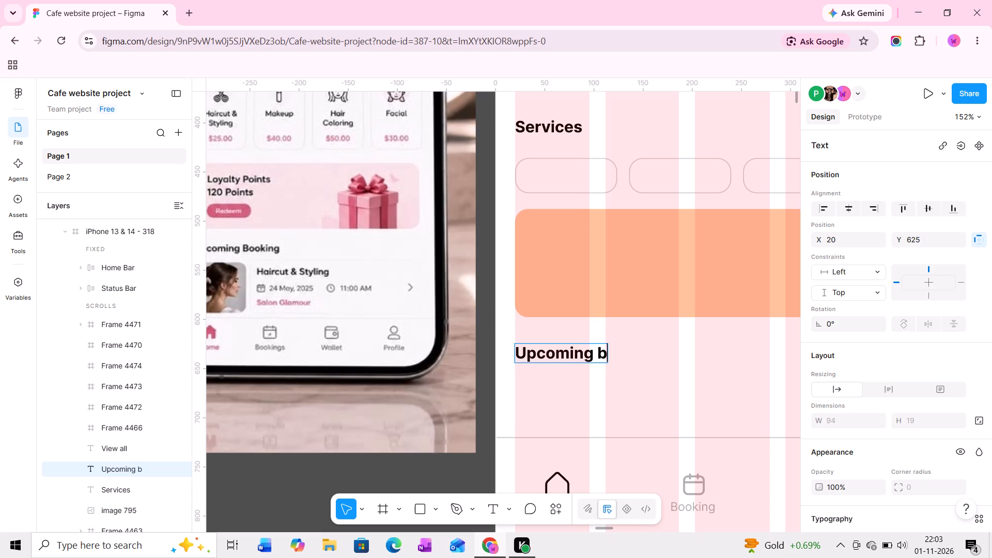
pyautogui.press('BackSpace')
pyautogui.write('Booking')
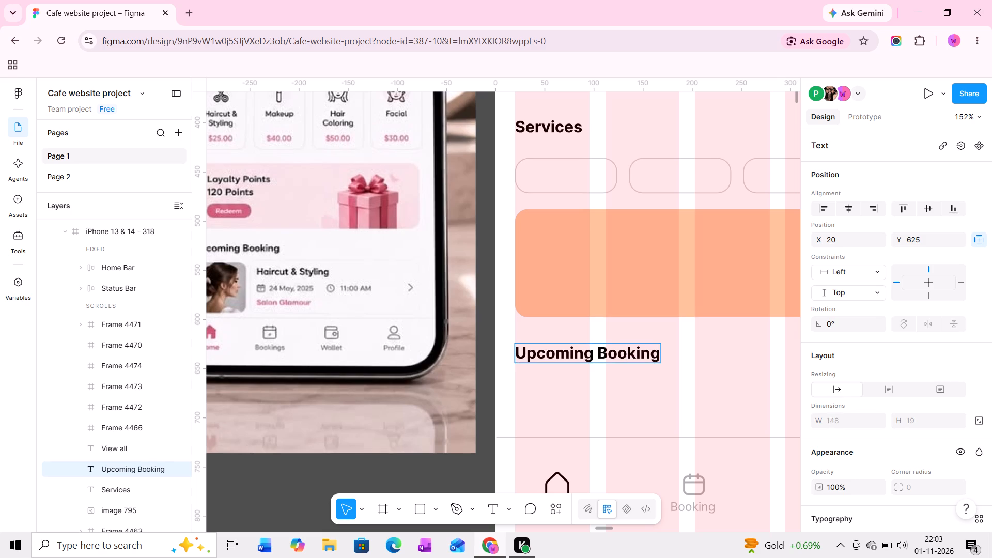
pyautogui.click(564, 396)
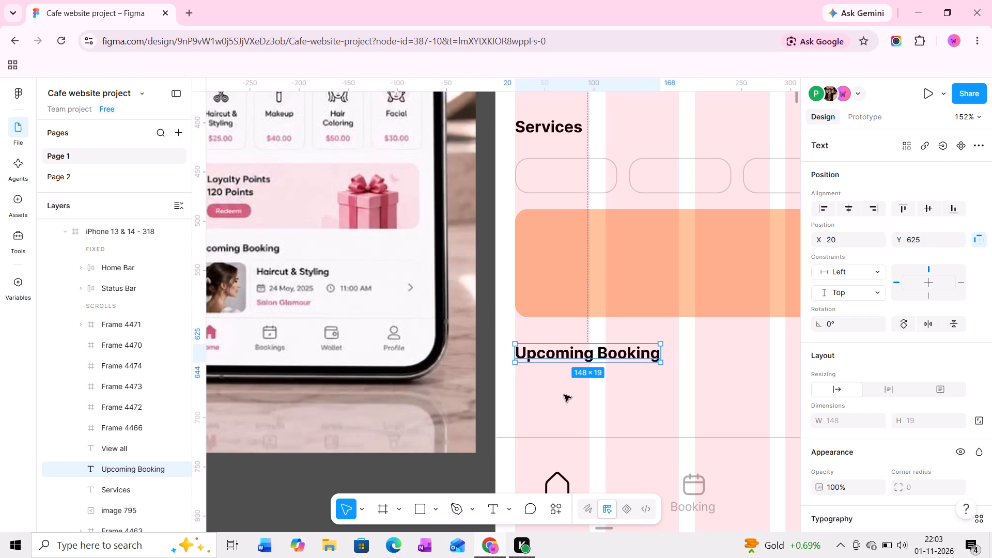
# Extend the iPhone 13 & 14 - 318 frame downward to a height of about 913 px.
pyautogui.moveTo(566, 401); pyautogui.dragTo(565, 370, button='middle')
pyautogui.keyDown('ctrl'); pyautogui.scroll(-2, 565, 370); pyautogui.keyUp('ctrl')
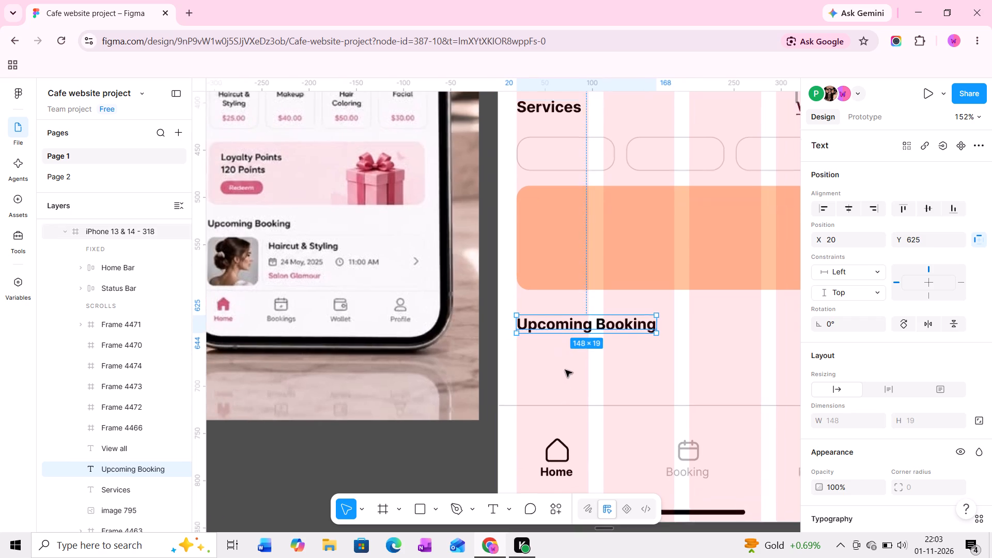
pyautogui.keyDown('ctrl'); pyautogui.scroll(-1, 565, 370); pyautogui.keyUp('ctrl')
pyautogui.moveTo(580, 370); pyautogui.dragTo(553, 343, button='middle')
pyautogui.moveTo(603, 353); pyautogui.dragTo(586, 330, button='middle')
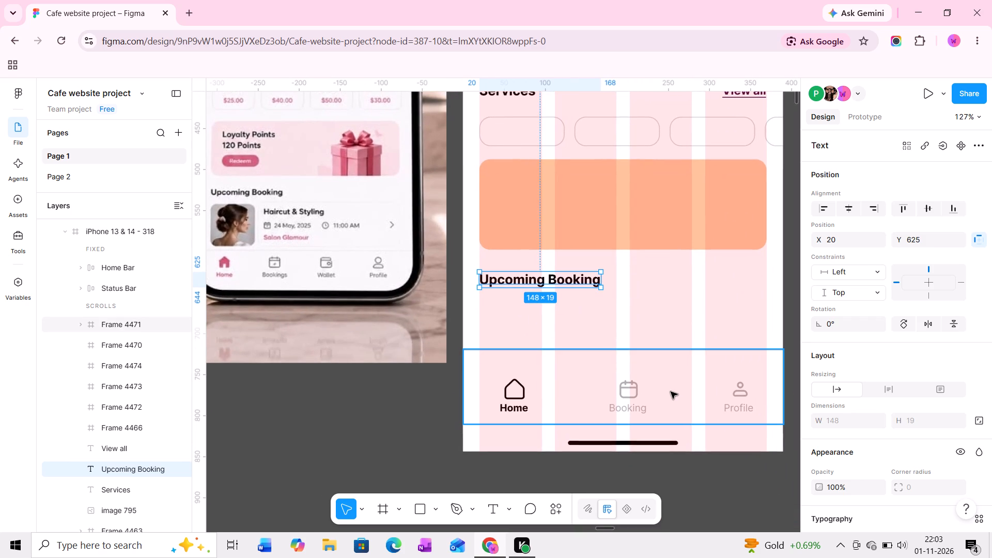
pyautogui.click(671, 392)
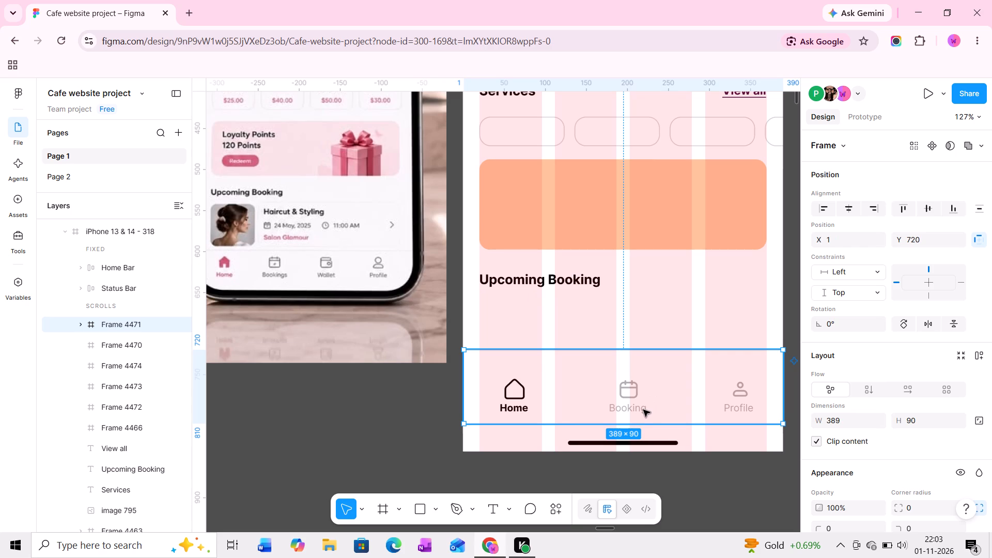
pyautogui.moveTo(640, 409); pyautogui.dragTo(638, 395, button='middle')
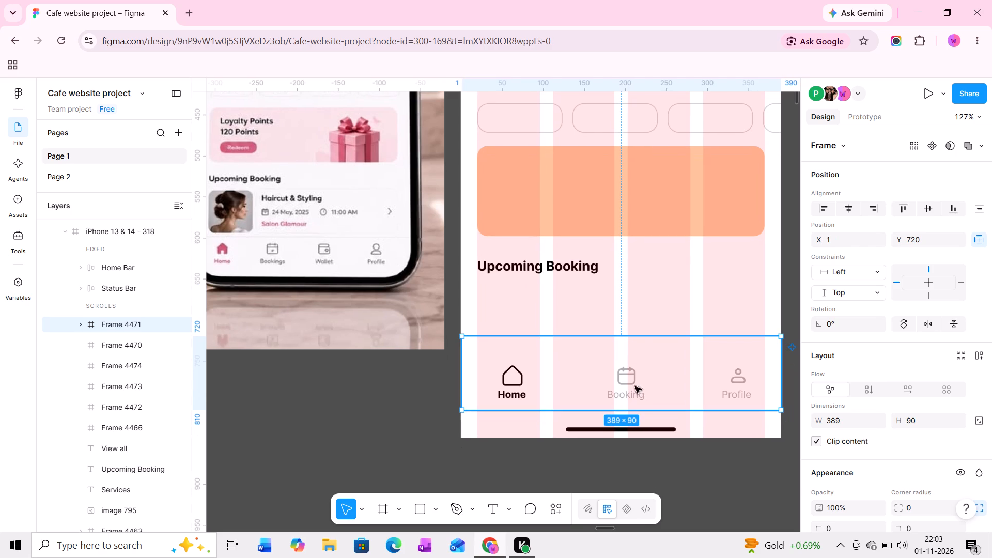
pyautogui.keyDown('ctrl'); pyautogui.click(651, 269); pyautogui.keyUp('ctrl')
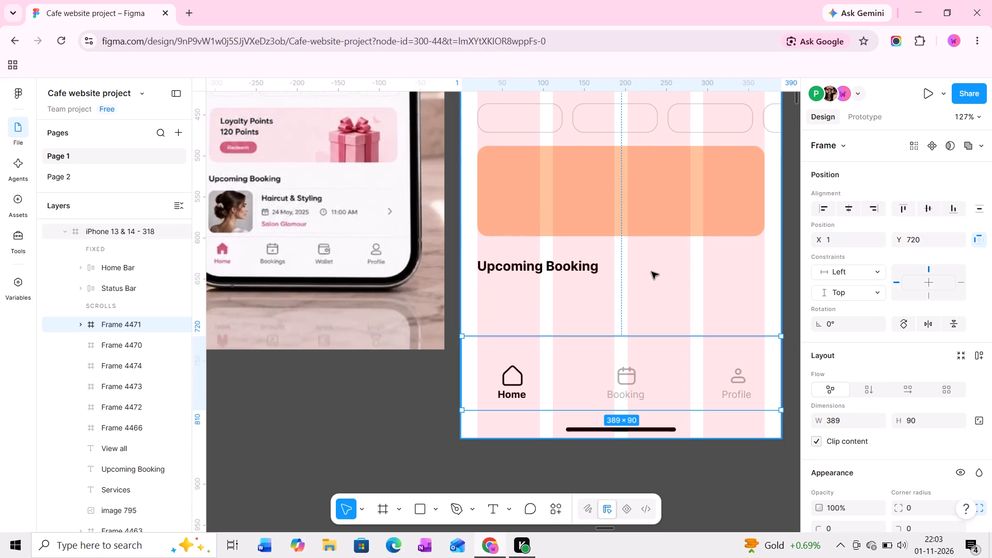
pyautogui.moveTo(675, 436); pyautogui.dragTo(676, 495)
# Move the Home Bar down to the bottom edge of the extended frame, at X 0, Y 879.
pyautogui.click(677, 435)
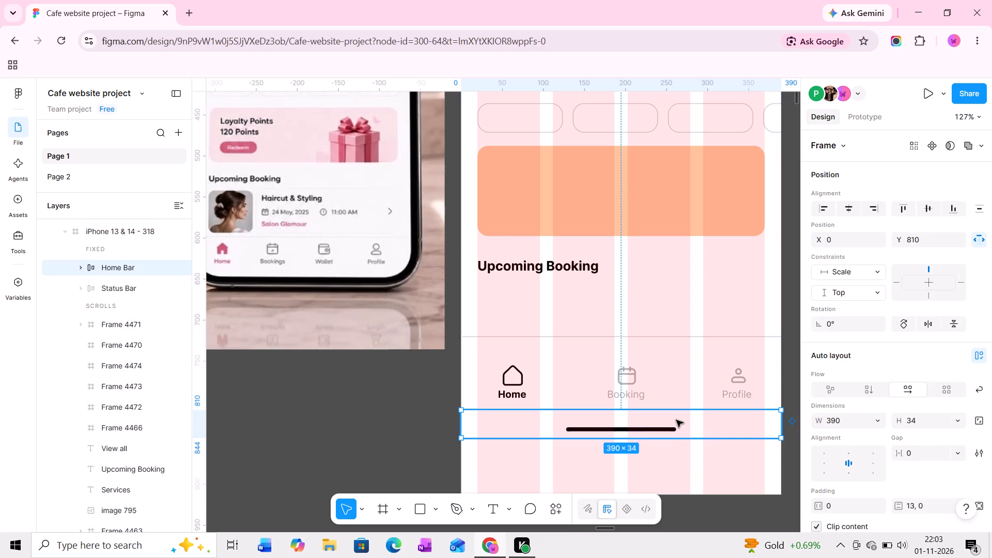
pyautogui.moveTo(676, 420); pyautogui.dragTo(676, 437)
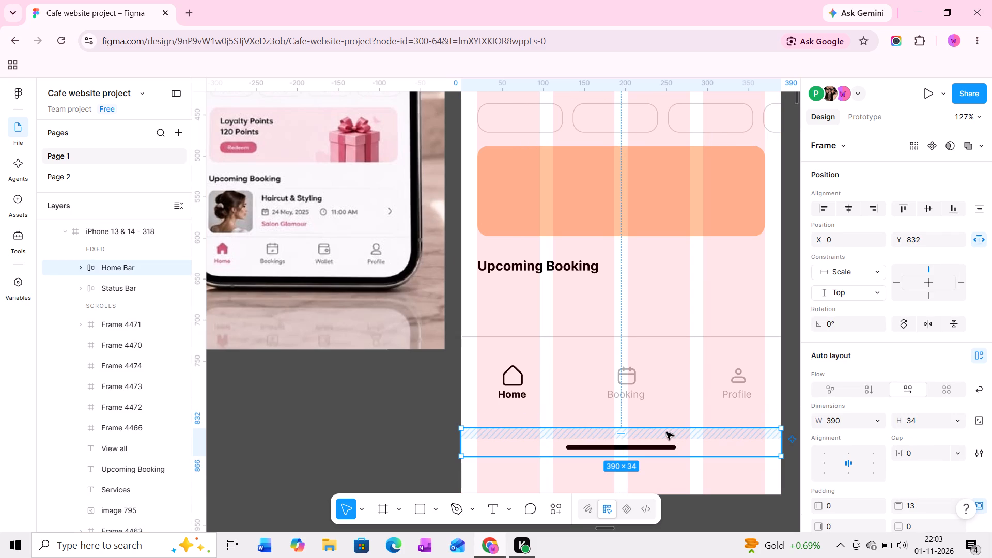
pyautogui.keyDown('ctrl'); pyautogui.scroll(6, 667, 428); pyautogui.keyUp('ctrl')
pyautogui.moveTo(671, 432); pyautogui.dragTo(651, 357, button='middle')
pyautogui.moveTo(659, 363); pyautogui.dragTo(562, 366, button='middle')
pyautogui.moveTo(564, 368); pyautogui.dragTo(566, 427)
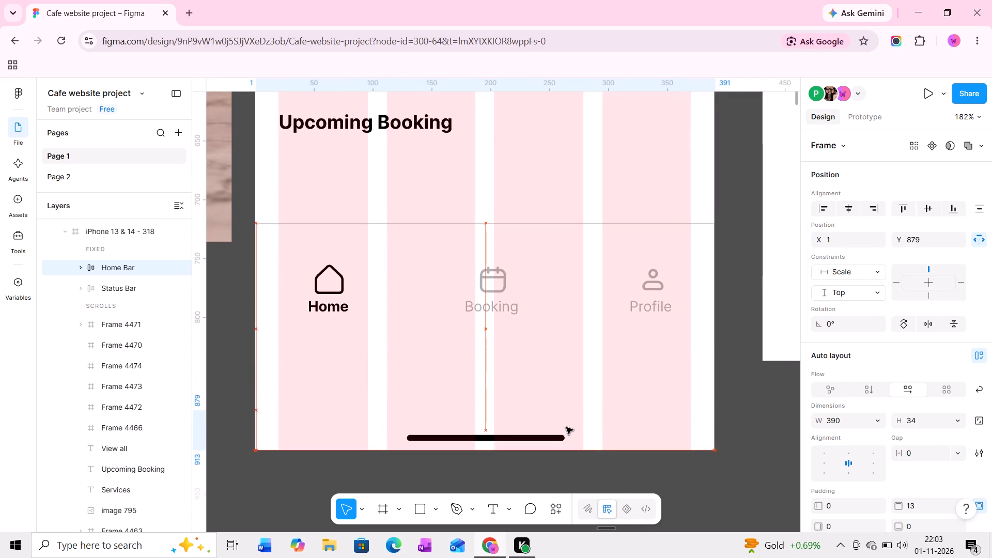
pyautogui.moveTo(566, 427); pyautogui.dragTo(566, 422)
pyautogui.keyDown('ctrl'); pyautogui.scroll(3, 566, 422); pyautogui.keyUp('ctrl')
pyautogui.click(599, 434)
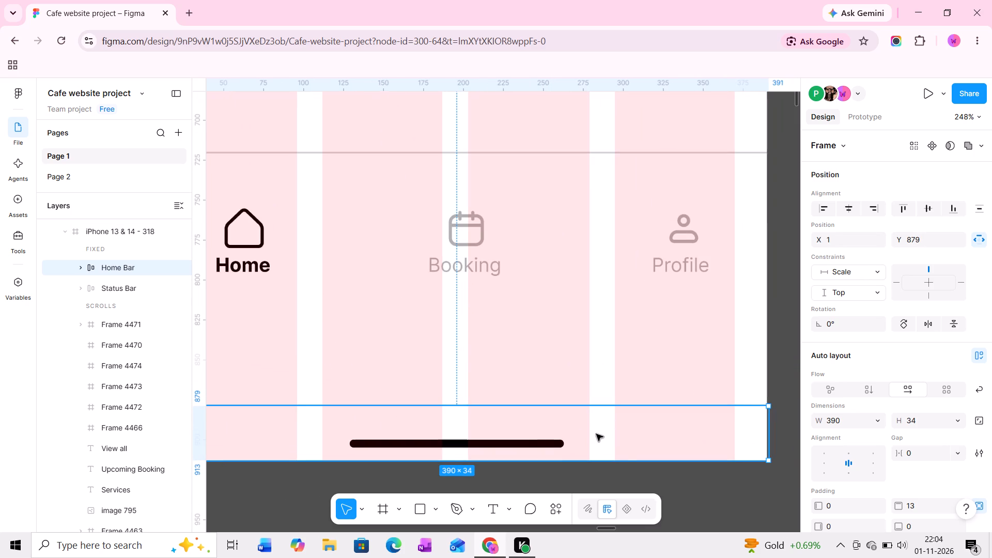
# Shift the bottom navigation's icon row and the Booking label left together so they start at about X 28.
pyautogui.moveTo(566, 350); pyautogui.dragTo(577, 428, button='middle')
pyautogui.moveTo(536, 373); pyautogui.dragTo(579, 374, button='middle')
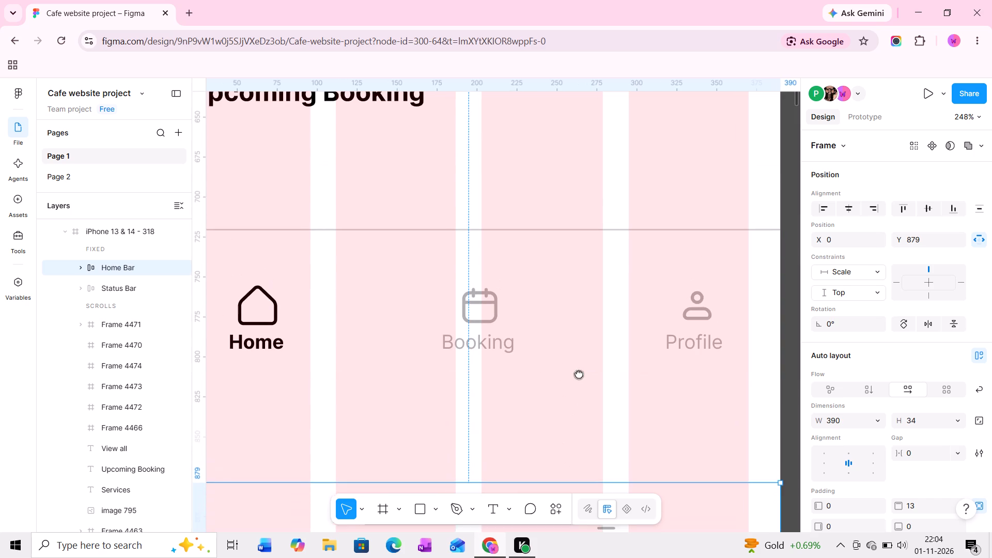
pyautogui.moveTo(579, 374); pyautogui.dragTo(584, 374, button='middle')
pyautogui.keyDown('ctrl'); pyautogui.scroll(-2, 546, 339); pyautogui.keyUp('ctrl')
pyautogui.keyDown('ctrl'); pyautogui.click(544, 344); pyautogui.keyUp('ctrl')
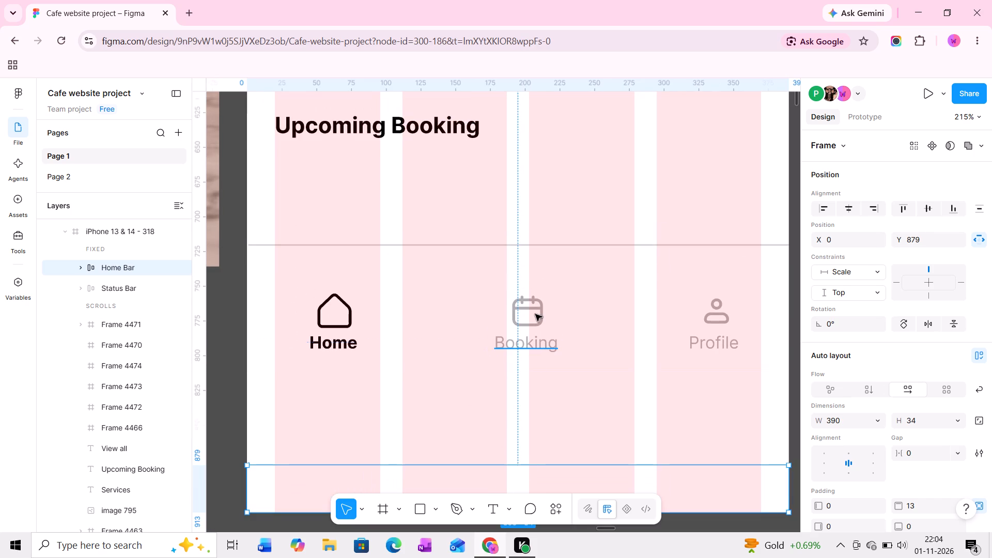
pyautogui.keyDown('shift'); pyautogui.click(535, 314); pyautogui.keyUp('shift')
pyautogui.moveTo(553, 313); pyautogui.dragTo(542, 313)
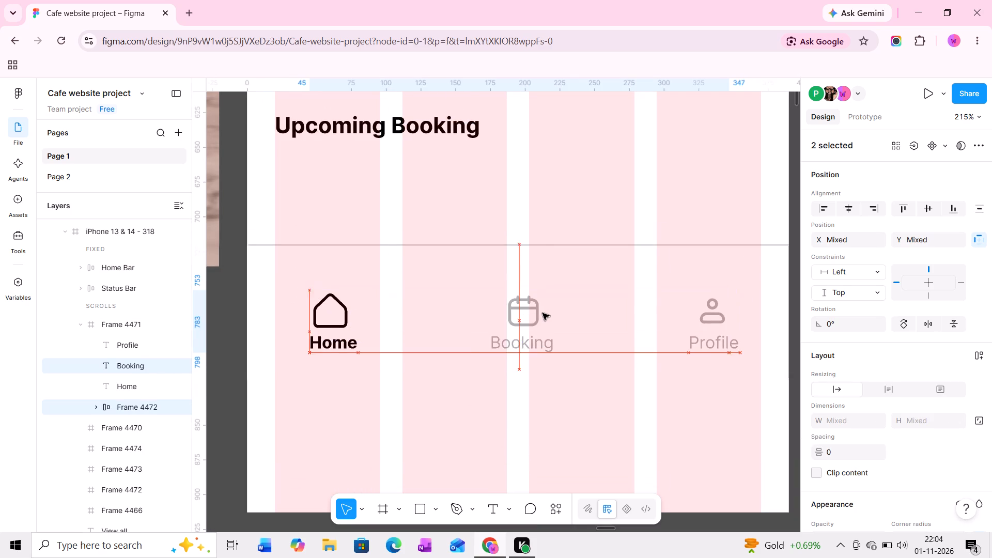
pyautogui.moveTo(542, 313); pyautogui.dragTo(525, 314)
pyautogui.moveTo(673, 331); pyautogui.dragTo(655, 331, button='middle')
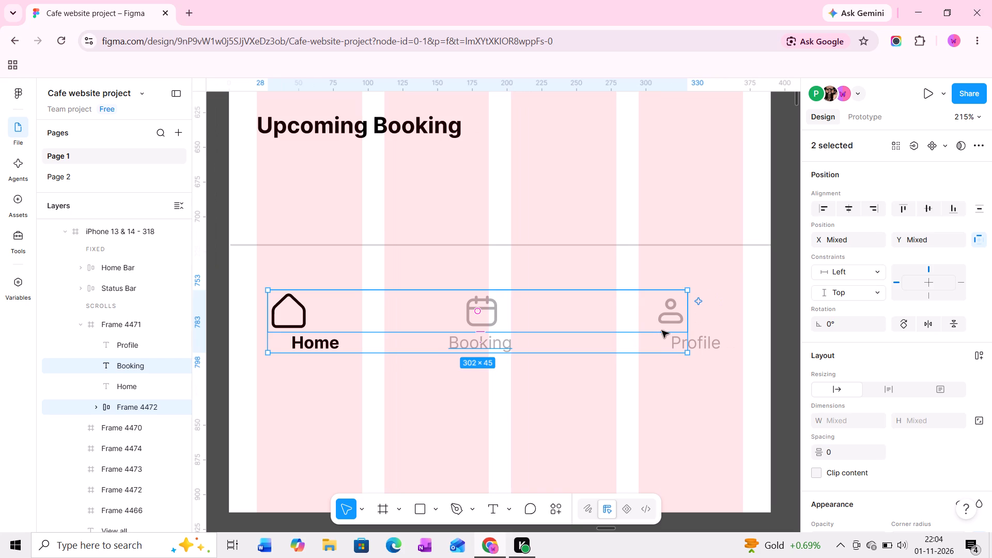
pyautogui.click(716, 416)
# Search Iconify for "explore" and insert the basil:explore-outline compass icon into the bottom navigation's icon row.
pyautogui.keyDown('ctrl'); pyautogui.scroll(-5, 693, 408); pyautogui.keyUp('ctrl')
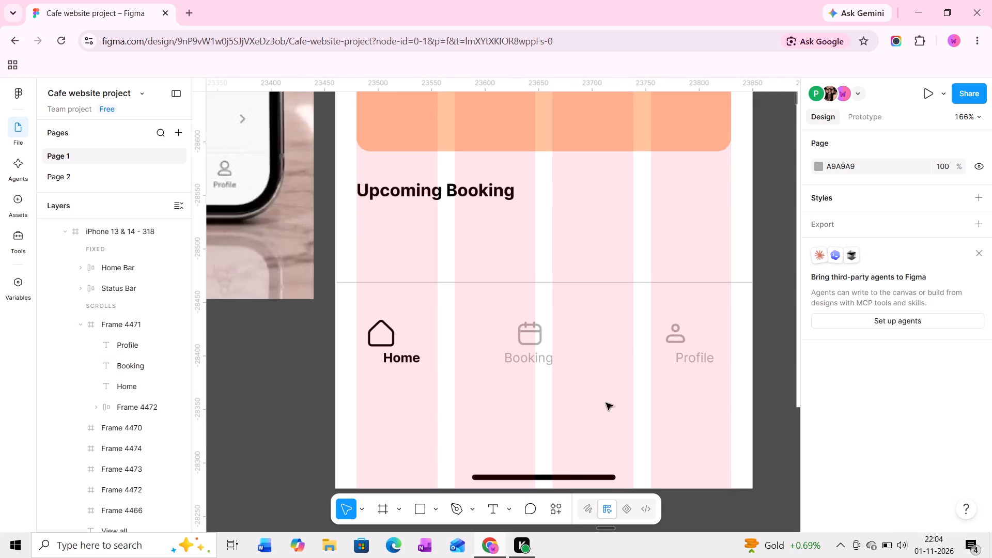
pyautogui.moveTo(606, 403); pyautogui.dragTo(704, 374, button='middle')
pyautogui.click(547, 508)
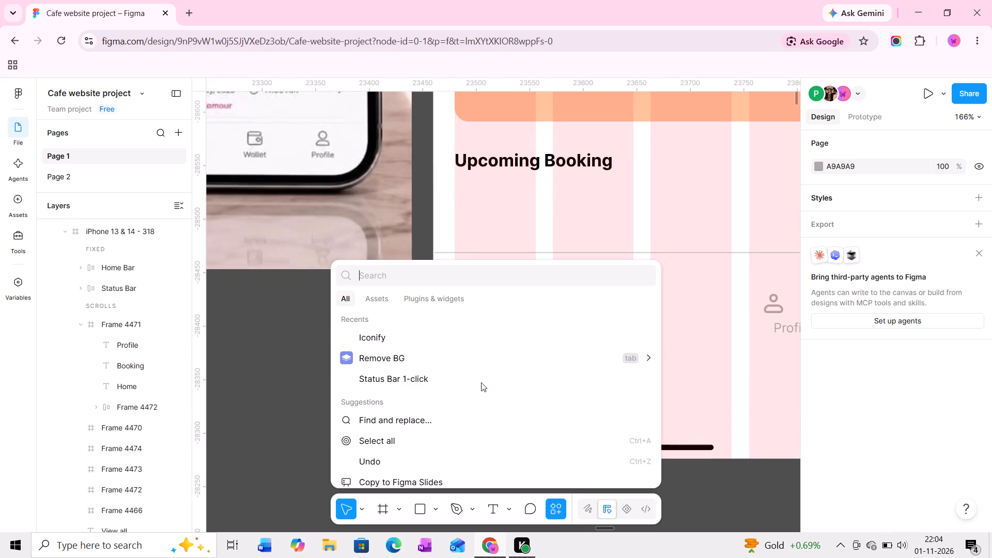
pyautogui.click(474, 343)
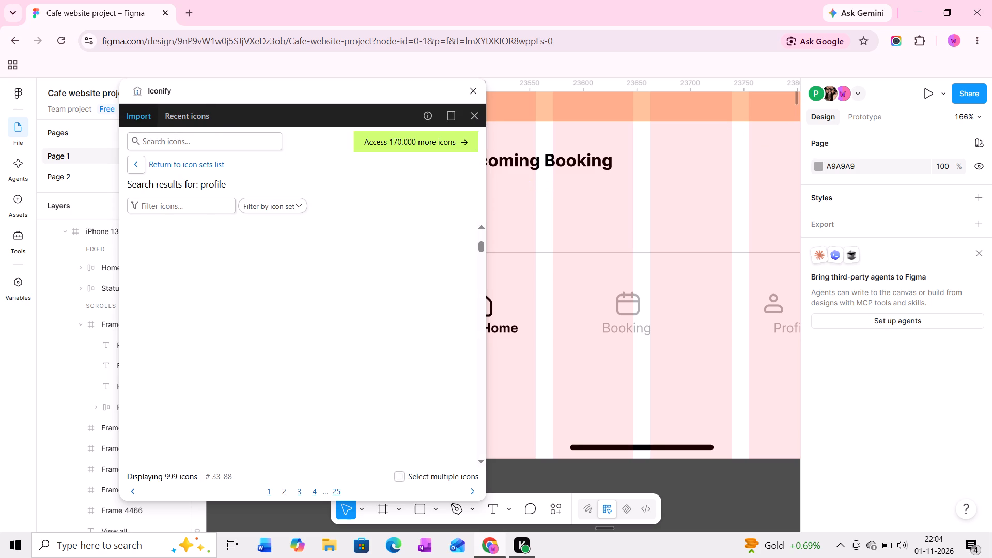
pyautogui.click(163, 138)
pyautogui.write('explore')
pyautogui.press('Return')
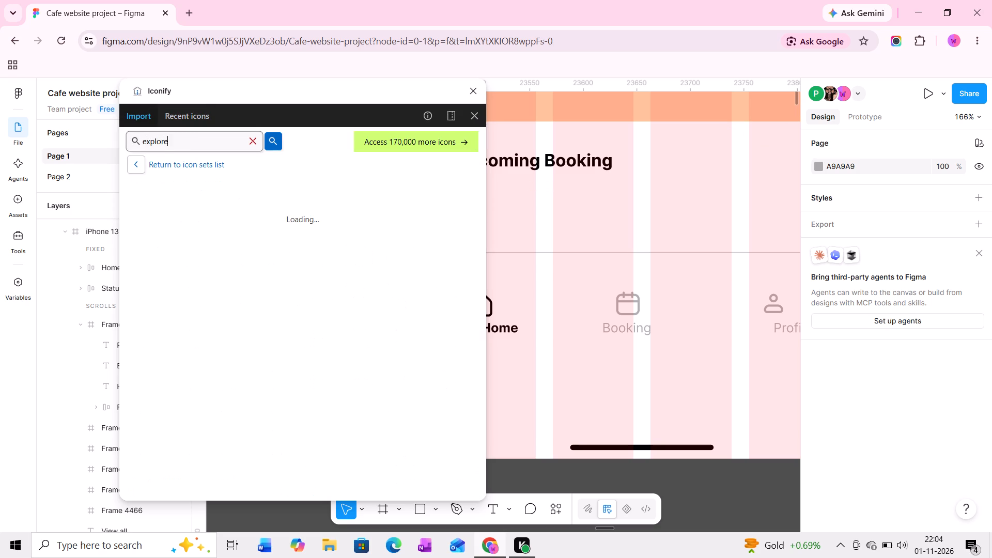
pyautogui.moveTo(626, 321); pyautogui.dragTo(600, 319, button='middle')
pyautogui.moveTo(183, 242); pyautogui.dragTo(708, 317)
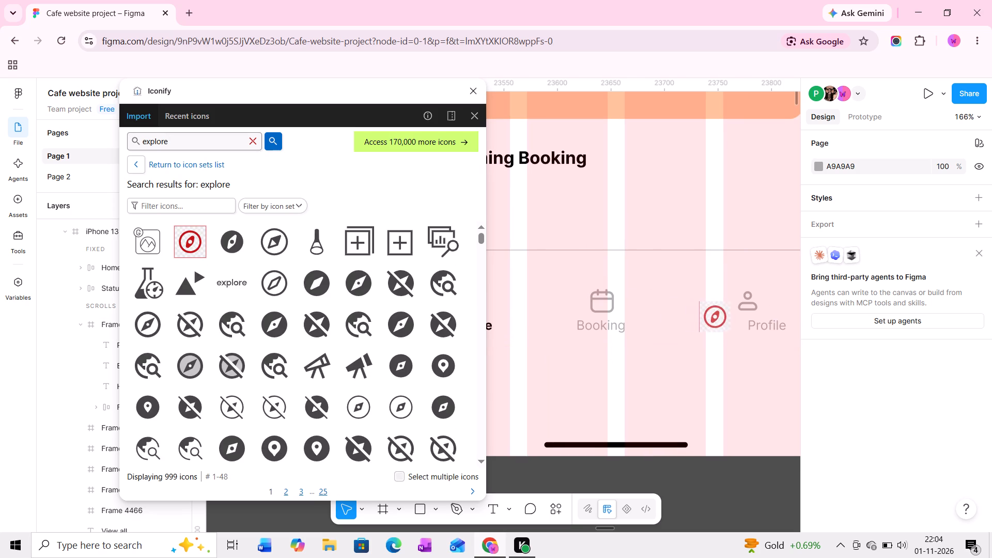
pyautogui.moveTo(708, 317); pyautogui.dragTo(711, 317)
pyautogui.click(471, 86)
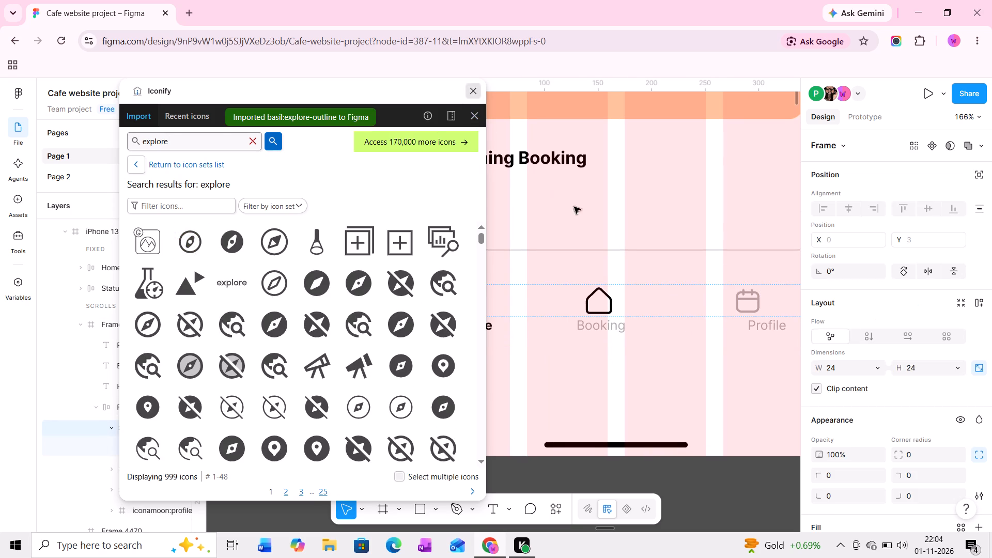
# Reorder the compass icon to the end of the navigation icon row, after the profile icon.
pyautogui.moveTo(634, 255); pyautogui.dragTo(401, 257, button='middle')
pyautogui.moveTo(314, 313); pyautogui.dragTo(426, 309, button='middle')
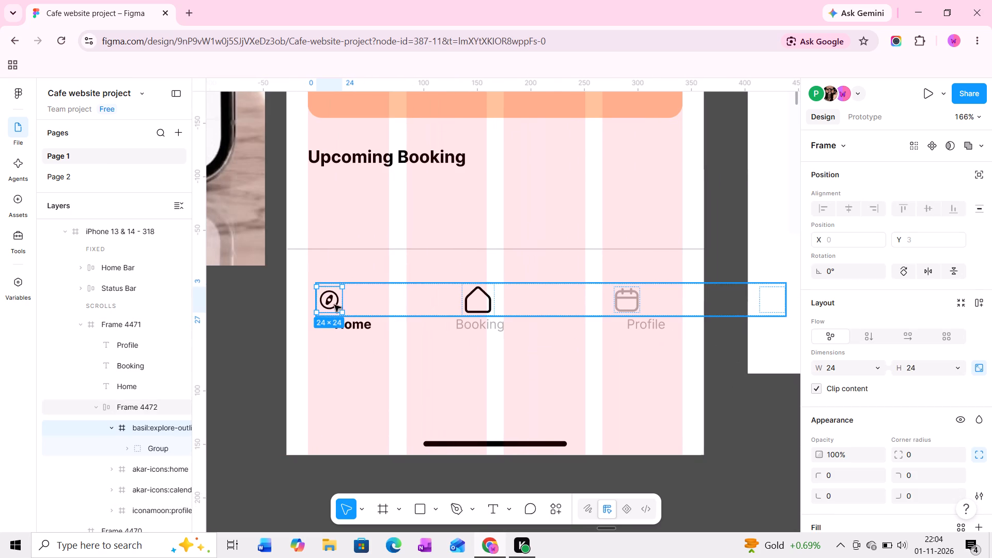
pyautogui.moveTo(328, 298); pyautogui.dragTo(727, 296)
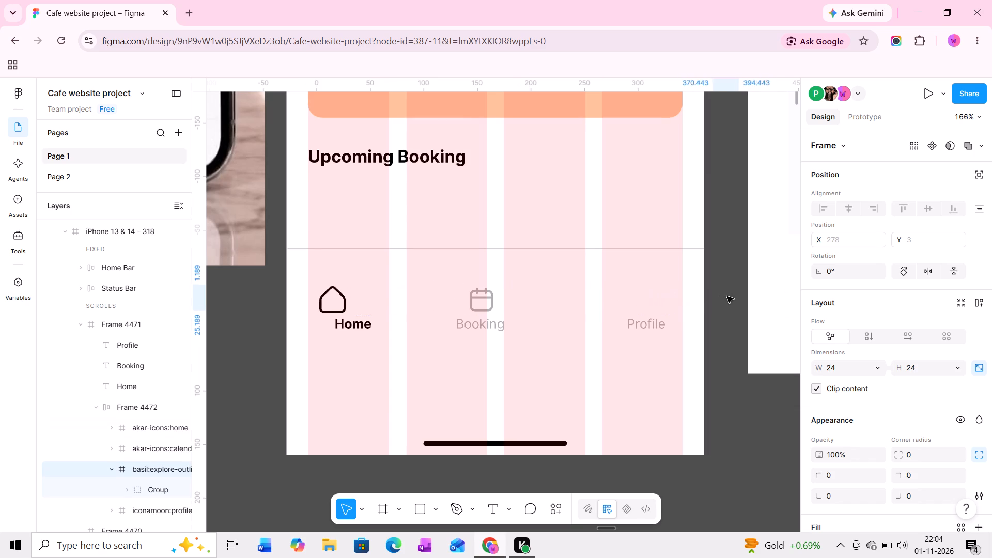
pyautogui.moveTo(727, 296); pyautogui.dragTo(704, 299)
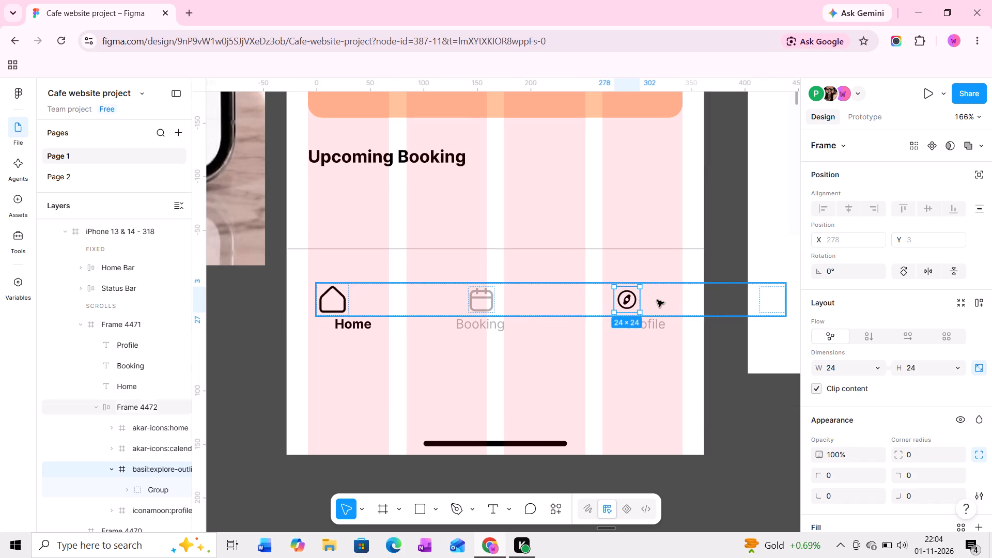
pyautogui.moveTo(625, 296); pyautogui.dragTo(766, 298)
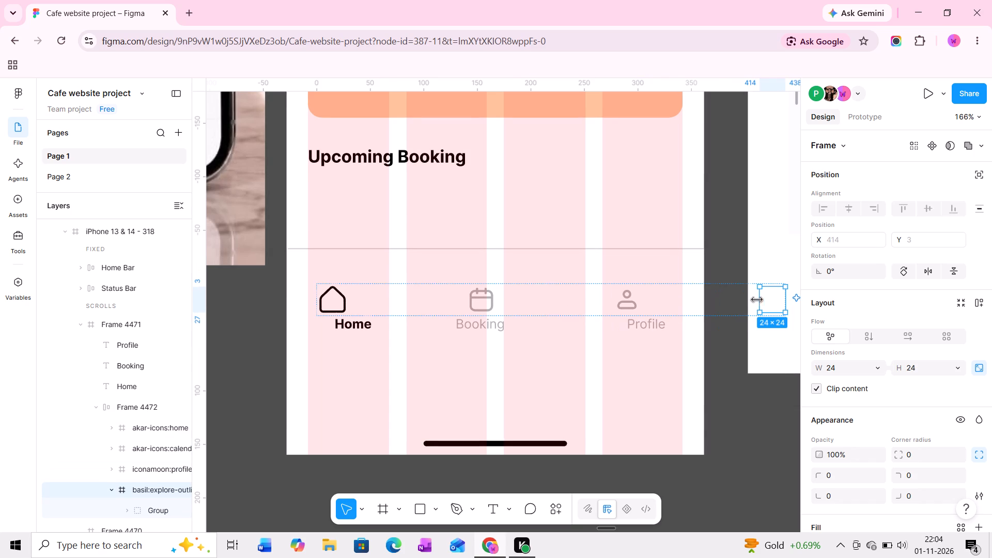
# Set the navigation icon row's gap to 70 and move the row to X 42, Y 30.
pyautogui.moveTo(675, 302); pyautogui.dragTo(660, 301)
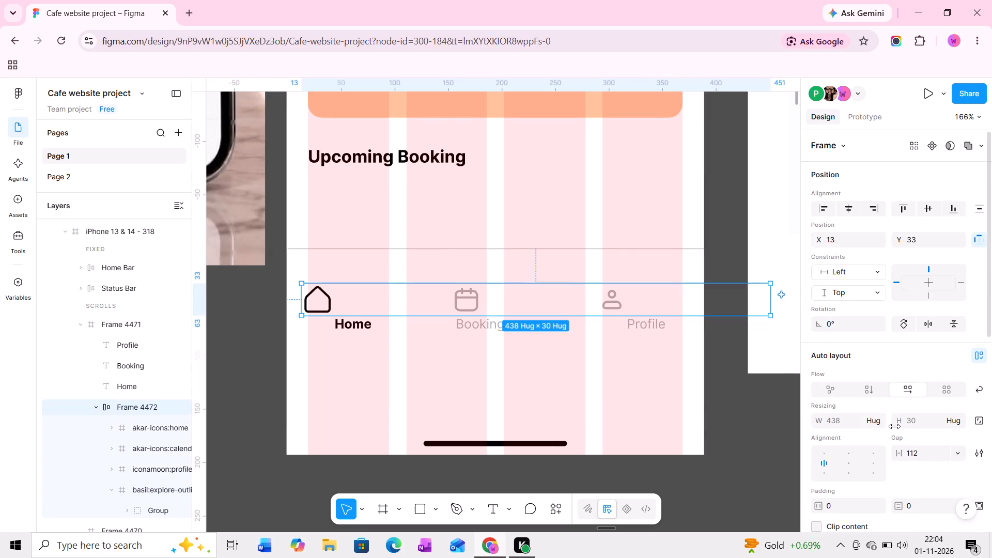
pyautogui.scroll(-1, 895, 428)
pyautogui.moveTo(901, 388); pyautogui.dragTo(485, 304)
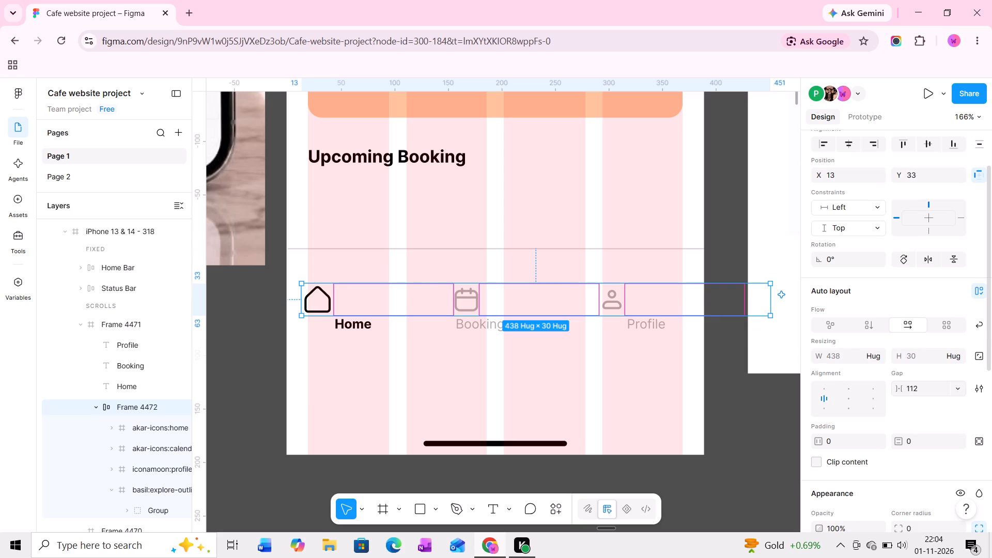
pyautogui.moveTo(485, 304); pyautogui.dragTo(429, 305)
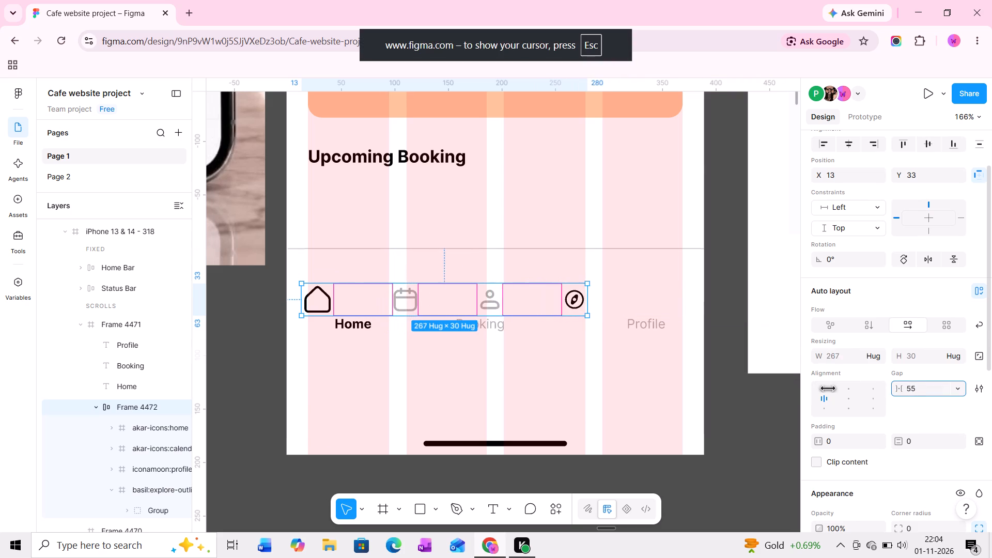
pyautogui.moveTo(429, 305); pyautogui.dragTo(441, 305)
pyautogui.moveTo(551, 298); pyautogui.dragTo(551, 297)
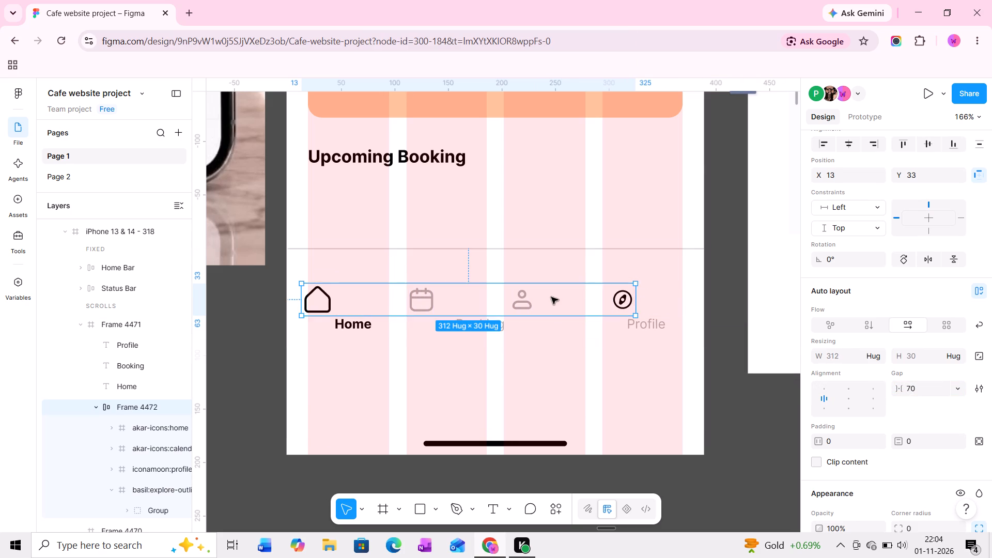
pyautogui.moveTo(551, 297); pyautogui.dragTo(581, 296)
# Realign the Home, Booking and Profile labels beneath their icons, placing Booking at X 131 and Profile at X 229, both at Y 63.
pyautogui.click(469, 326)
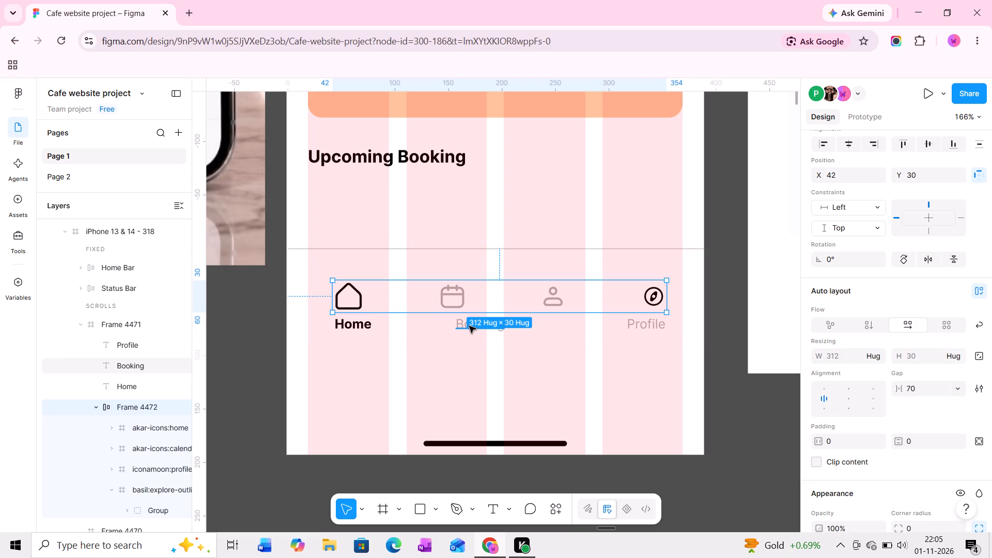
pyautogui.keyDown('ctrl'); pyautogui.scroll(11, 343, 325); pyautogui.keyUp('ctrl')
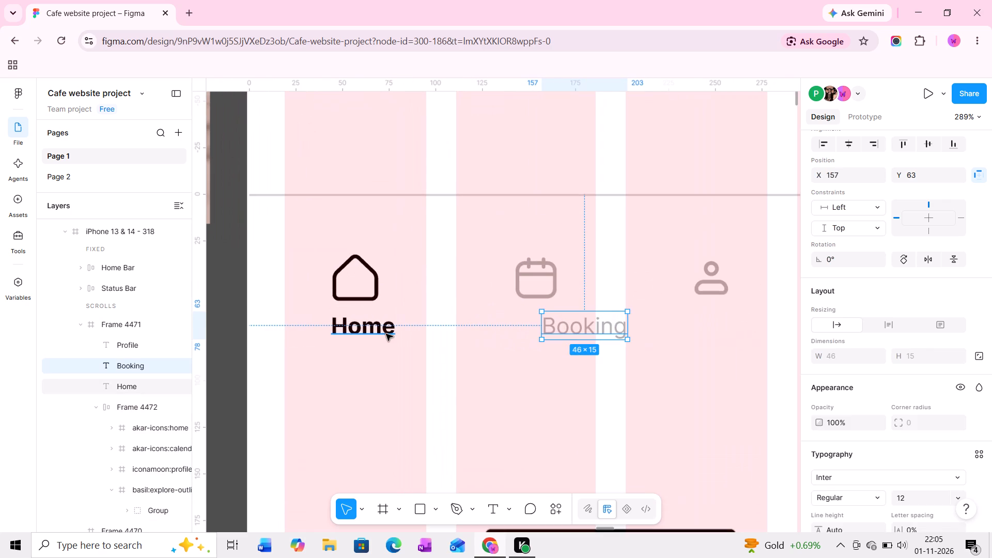
pyautogui.click(385, 328)
pyautogui.moveTo(384, 331); pyautogui.dragTo(374, 329)
pyautogui.click(581, 324)
pyautogui.moveTo(586, 328); pyautogui.dragTo(538, 328)
pyautogui.moveTo(599, 326); pyautogui.dragTo(477, 323, button='middle')
pyautogui.moveTo(569, 330); pyautogui.dragTo(411, 322, button='middle')
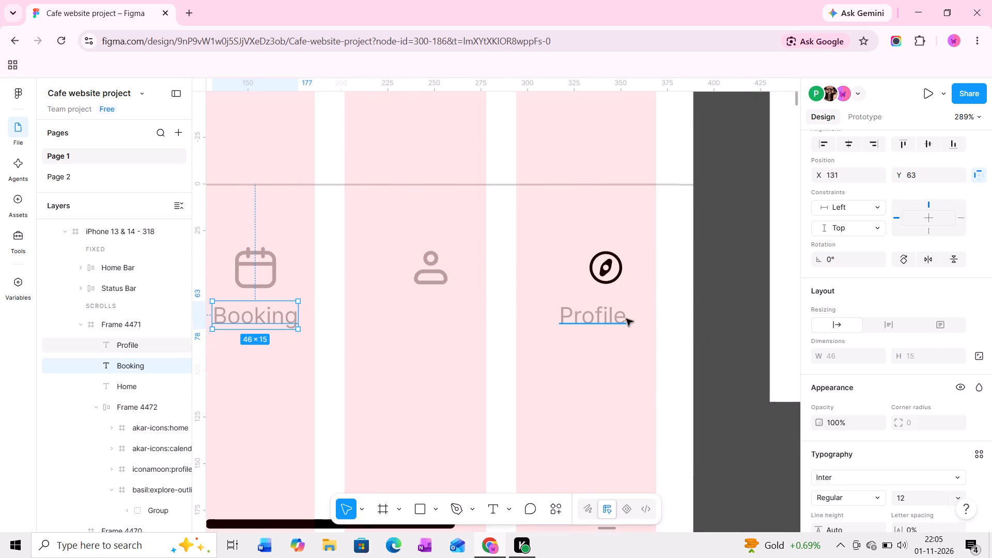
pyautogui.click(608, 318)
pyautogui.moveTo(603, 316); pyautogui.dragTo(447, 316)
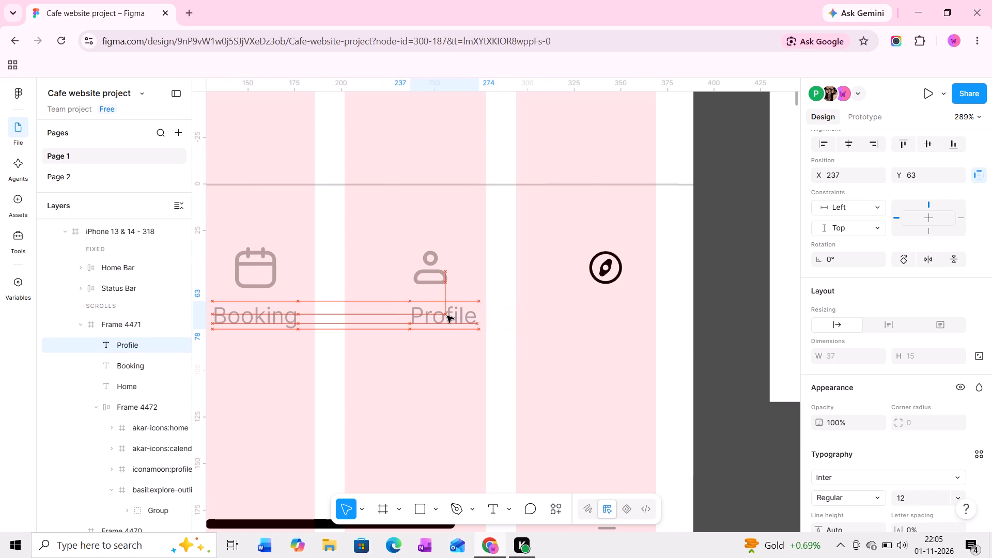
pyautogui.moveTo(447, 316); pyautogui.dragTo(442, 316)
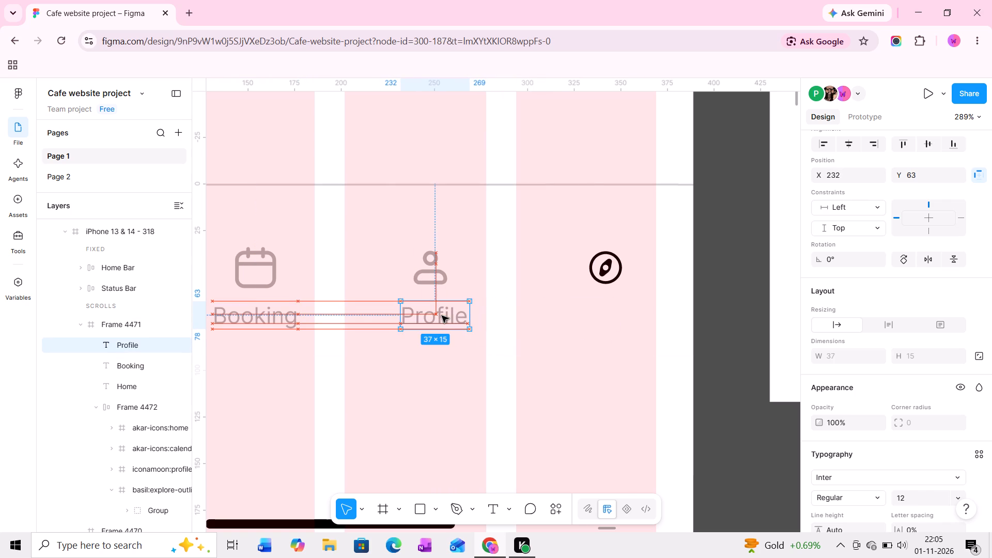
pyautogui.moveTo(442, 316); pyautogui.dragTo(439, 316)
# Duplicate the Profile label and place the copy beneath the compass icon at X 323, Y 63.
pyautogui.moveTo(578, 316); pyautogui.dragTo(483, 316, button='middle')
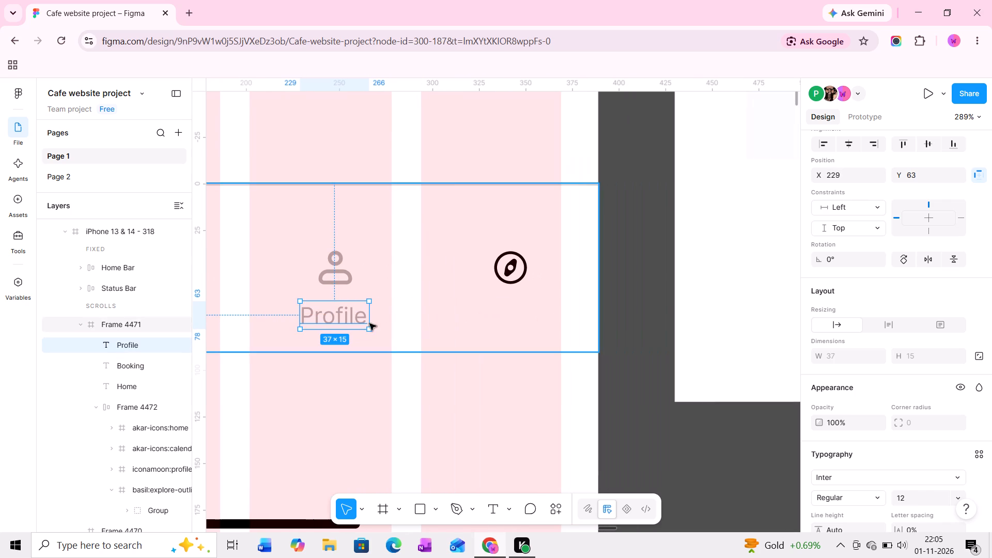
pyautogui.keyDown('alt'); pyautogui.moveTo(345, 316); pyautogui.dragTo(510, 315); pyautogui.keyUp('alt')
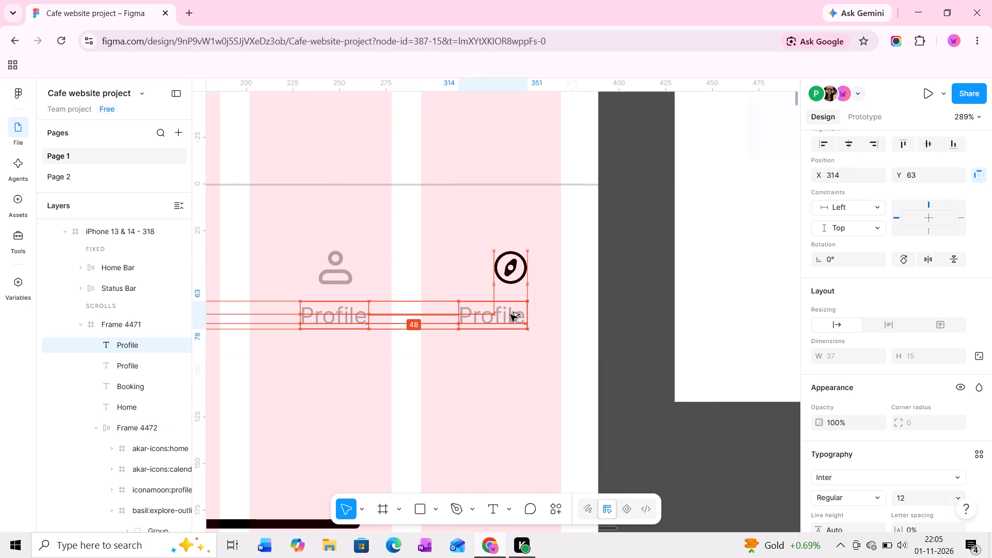
pyautogui.keyDown('alt'); pyautogui.moveTo(510, 315); pyautogui.dragTo(518, 315); pyautogui.keyUp('alt')
# Change the text of the label beneath the compass icon to Explore.
pyautogui.keyDown('alt'); pyautogui.doubleClick(518, 315); pyautogui.keyUp('alt')
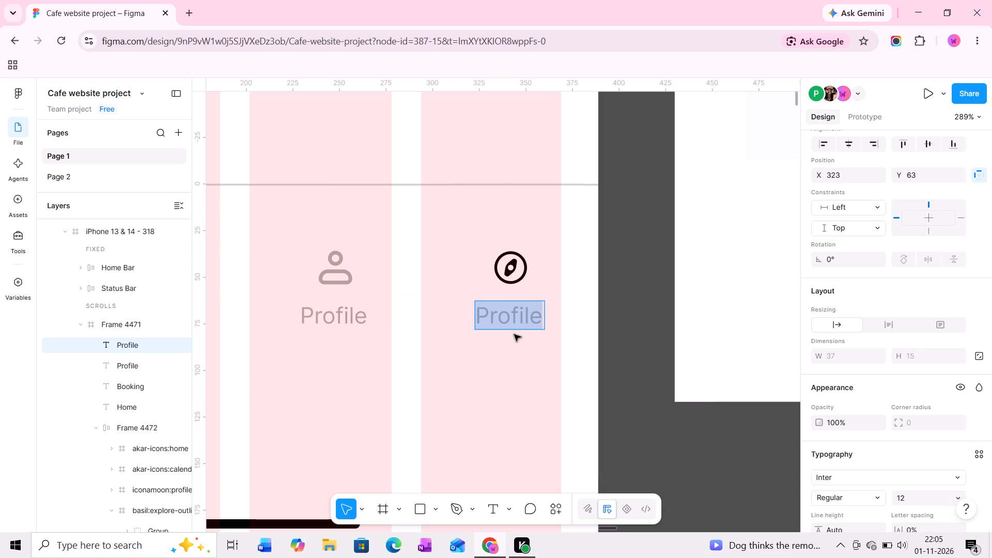
pyautogui.hotkey('shift', 'e')
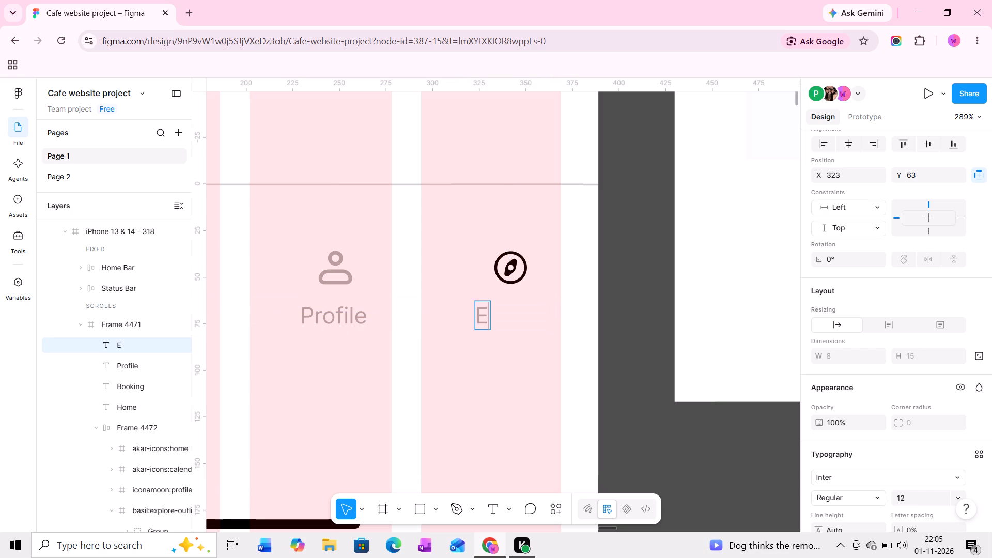
pyautogui.write('xplore')
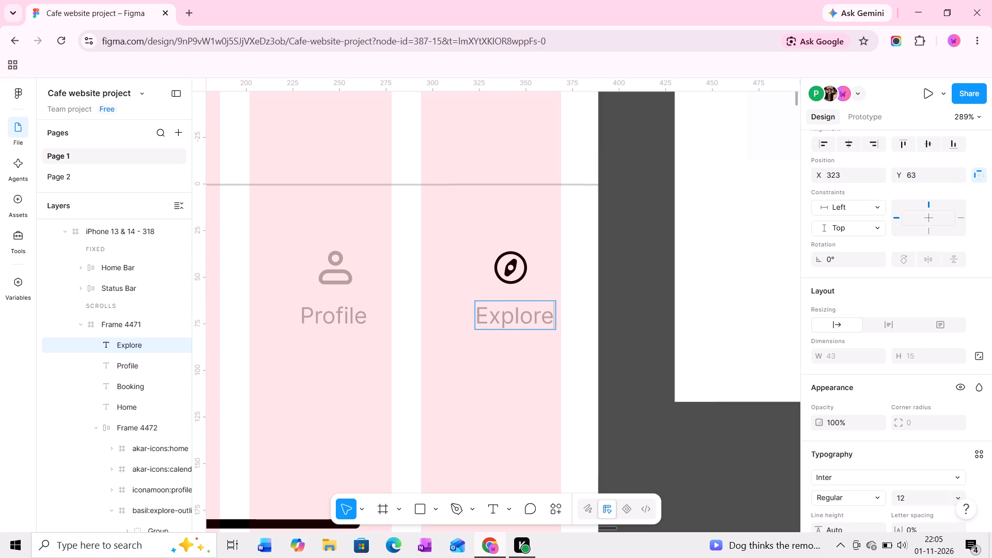
pyautogui.click(534, 363)
# Reorder the profile icon to the end of the navigation icon row, after the compass icon.
pyautogui.moveTo(502, 338); pyautogui.dragTo(556, 352, button='middle')
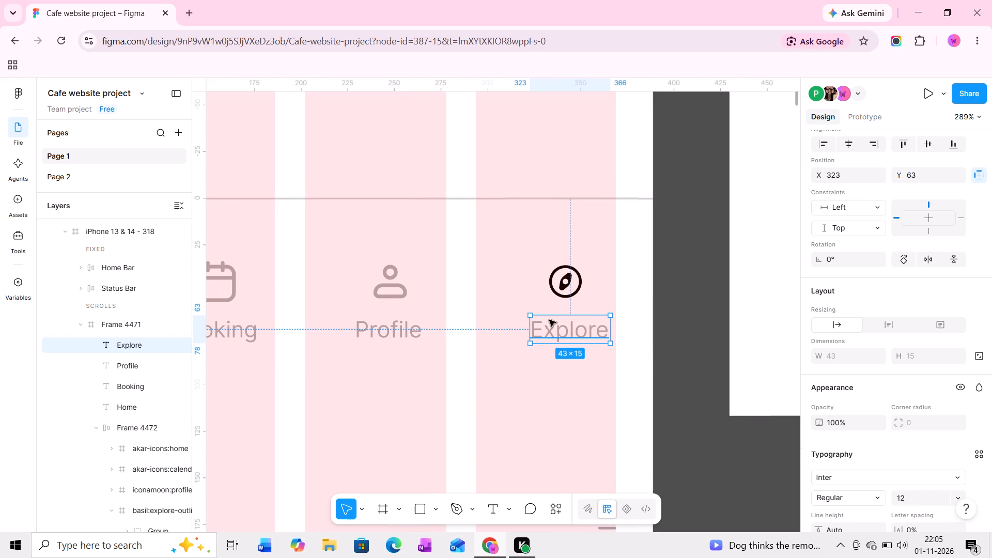
pyautogui.click(394, 289)
pyautogui.keyDown('ctrl'); pyautogui.click(394, 289); pyautogui.keyUp('ctrl')
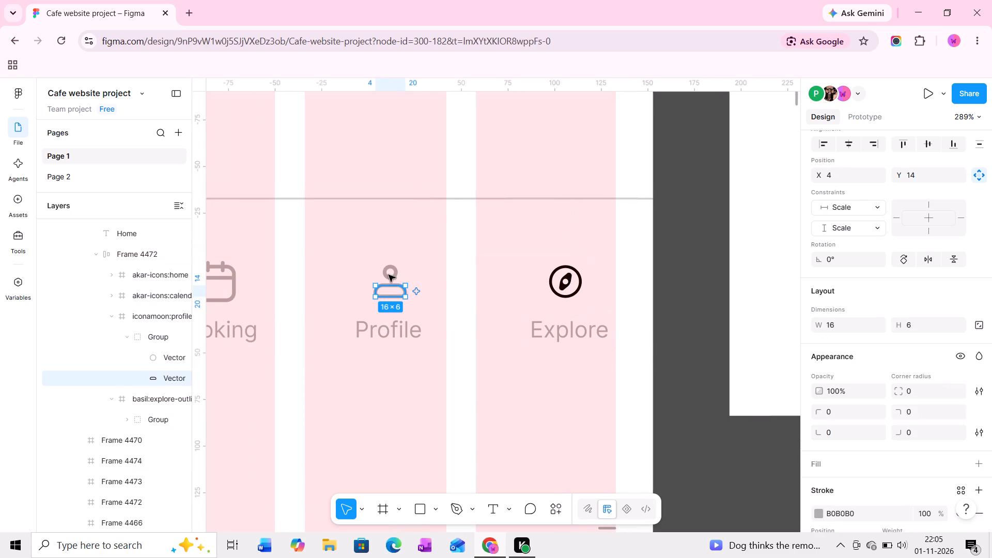
pyautogui.click(374, 274)
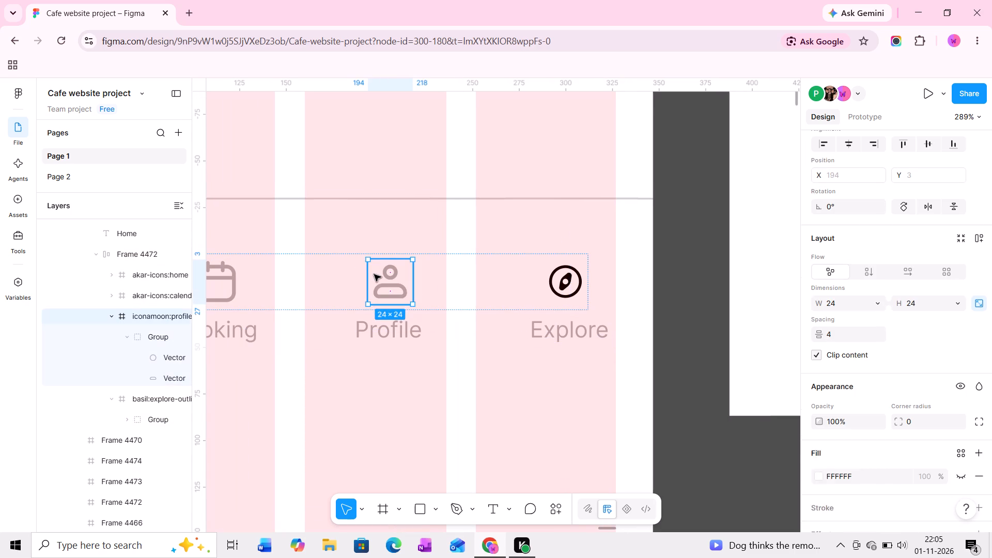
pyautogui.moveTo(374, 274); pyautogui.dragTo(564, 283)
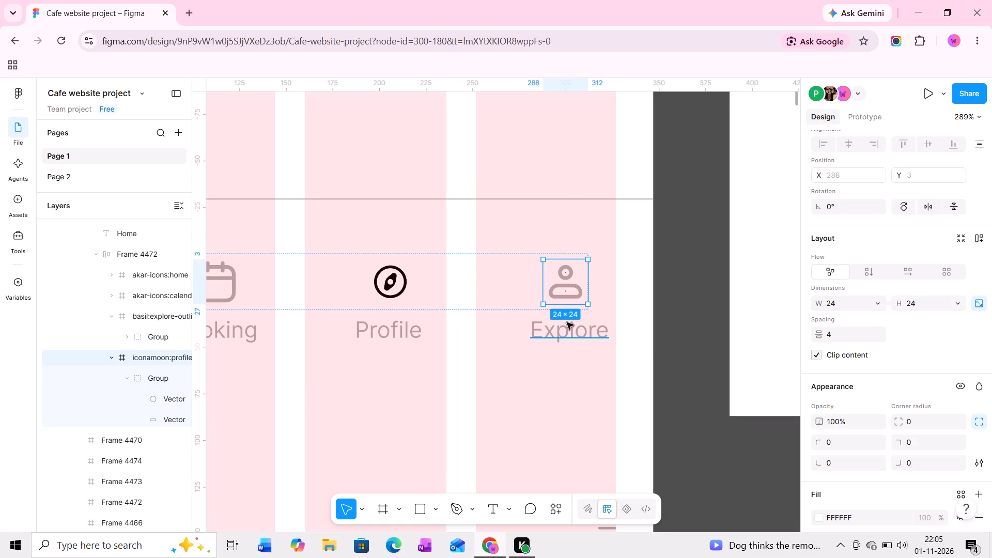
# Swap the last two labels, moving Explore roughly below the compass icon and Profile beneath the profile icon at X 323, Y 63.
pyautogui.click(567, 322)
pyautogui.moveTo(568, 330); pyautogui.dragTo(372, 328)
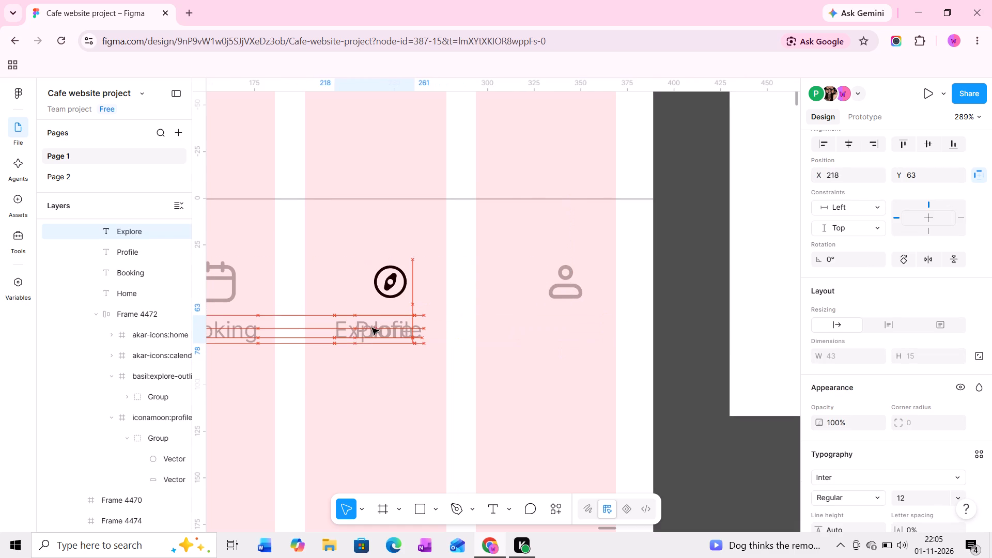
pyautogui.moveTo(372, 328); pyautogui.dragTo(363, 343)
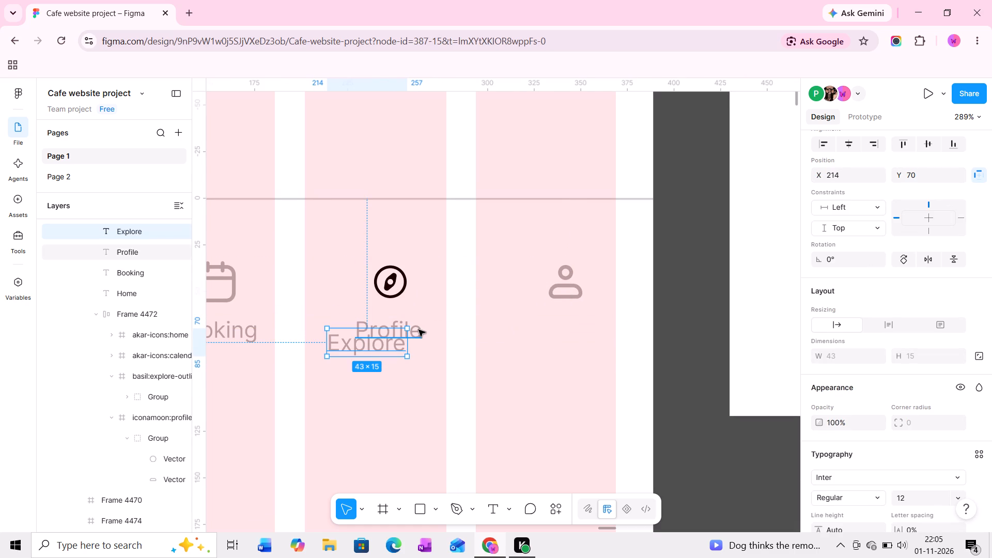
pyautogui.click(419, 330)
pyautogui.moveTo(399, 325); pyautogui.dragTo(562, 326)
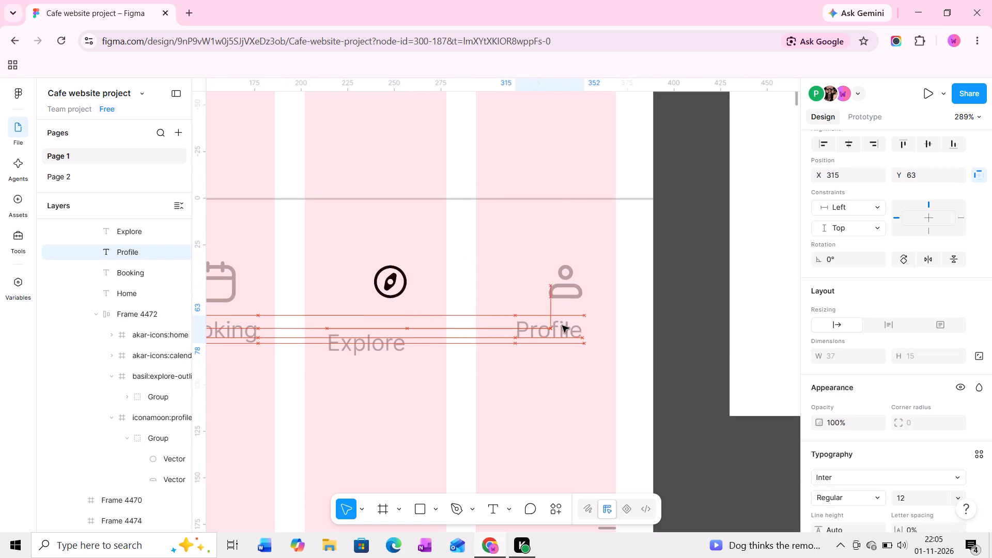
pyautogui.moveTo(562, 326); pyautogui.dragTo(574, 326)
pyautogui.keyDown('ctrl'); pyautogui.scroll(4, 574, 326); pyautogui.keyUp('ctrl')
pyautogui.moveTo(574, 326); pyautogui.dragTo(574, 332)
pyautogui.keyDown('ctrl'); pyautogui.scroll(-6, 568, 332); pyautogui.keyUp('ctrl')
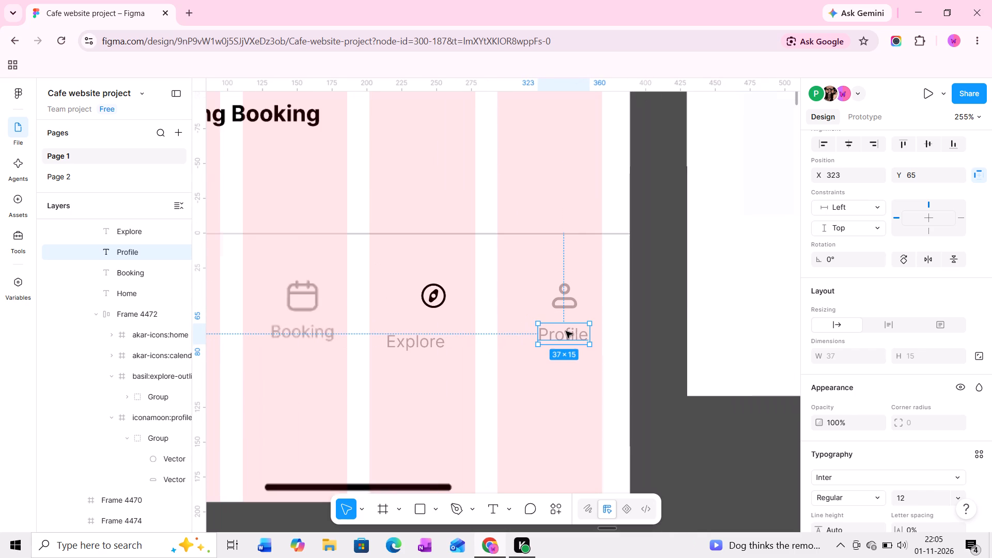
pyautogui.middleClick(566, 331)
pyautogui.click(562, 336)
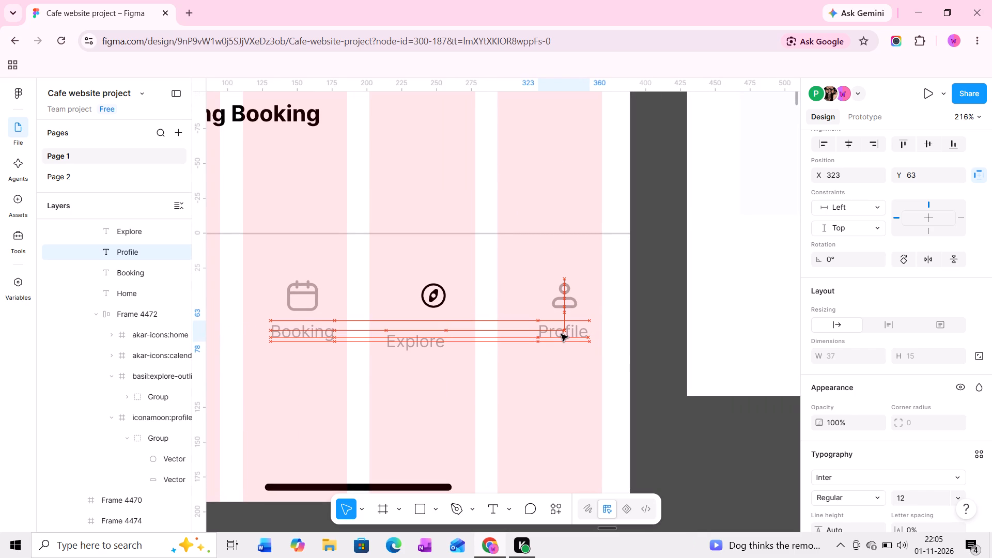
# Align the Explore label centred beneath the compass icon at X 226, Y 63.
pyautogui.keyDown('ctrl'); pyautogui.scroll(4, 407, 336); pyautogui.keyUp('ctrl')
pyautogui.click(415, 341)
pyautogui.keyDown('ctrl'); pyautogui.scroll(5, 415, 342); pyautogui.keyUp('ctrl')
pyautogui.moveTo(415, 340); pyautogui.dragTo(451, 321)
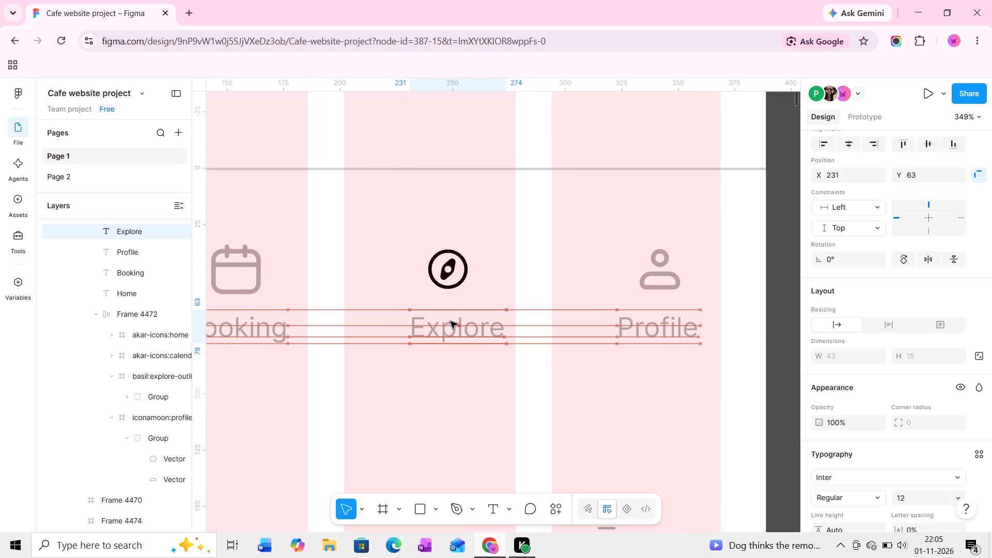
pyautogui.moveTo(451, 321); pyautogui.dragTo(441, 321)
# Recolour both compass icon vectors to B0B0B0, sampling the grey from the profile icon.
pyautogui.keyDown('ctrl'); pyautogui.scroll(-5, 535, 255); pyautogui.keyUp('ctrl')
pyautogui.moveTo(530, 327); pyautogui.dragTo(536, 271, button='middle')
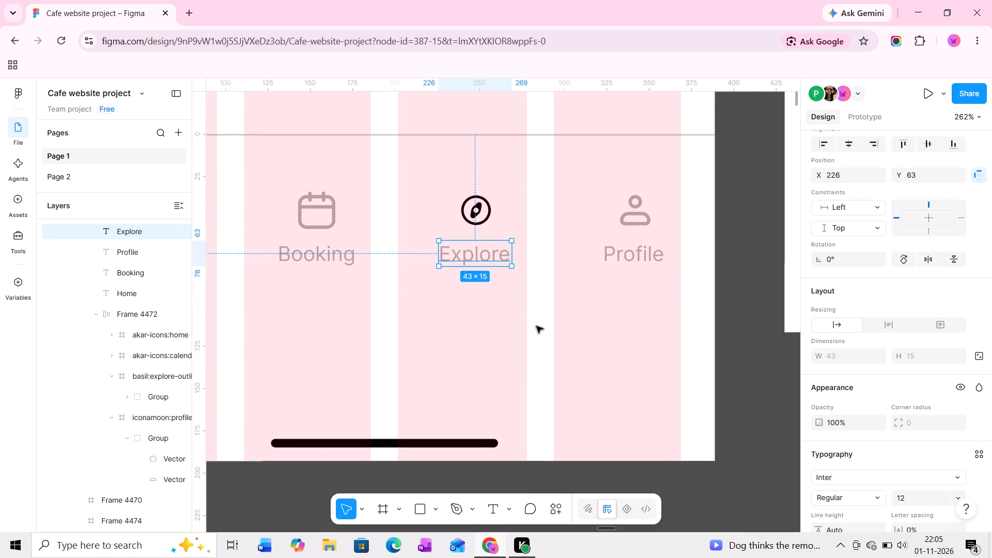
pyautogui.keyDown('ctrl'); pyautogui.click(475, 216); pyautogui.keyUp('ctrl')
pyautogui.keyDown('ctrl'); pyautogui.scroll(11, 476, 204); pyautogui.keyUp('ctrl')
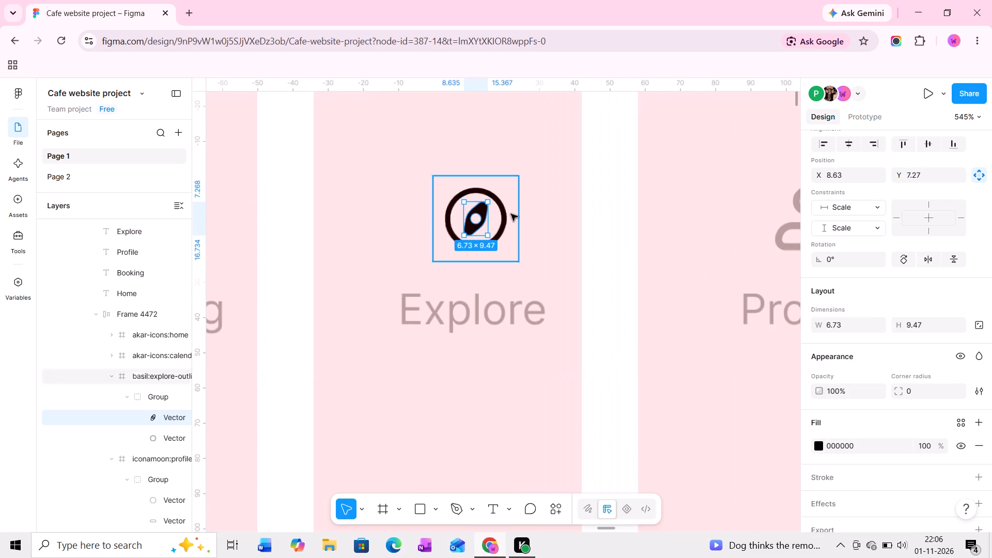
pyautogui.keyDown('shift'); pyautogui.click(505, 214); pyautogui.keyUp('shift')
pyautogui.moveTo(627, 223); pyautogui.dragTo(474, 216, button='middle')
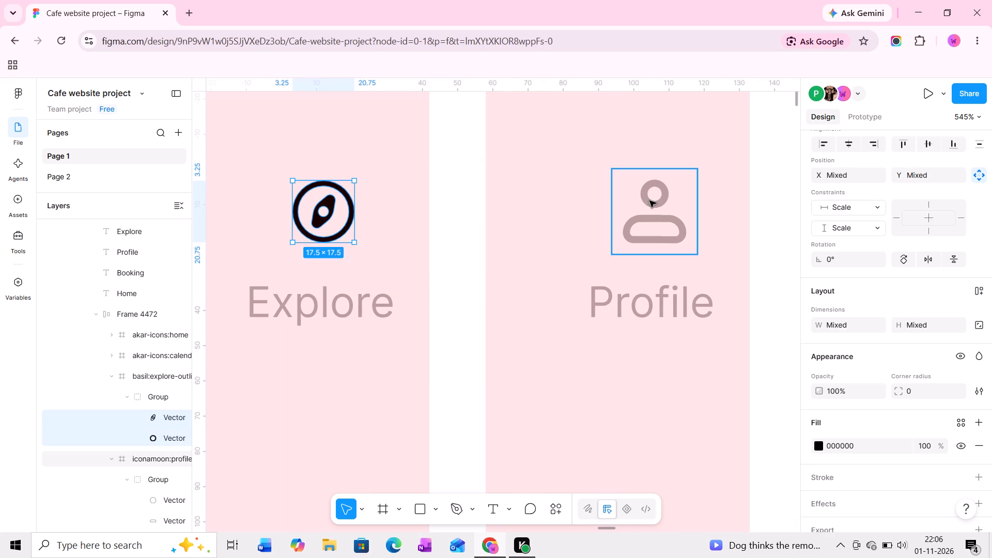
pyautogui.press('i')
pyautogui.click(645, 202)
pyautogui.keyDown('ctrl'); pyautogui.scroll(-9, 466, 283); pyautogui.keyUp('ctrl')
pyautogui.moveTo(484, 288); pyautogui.dragTo(513, 251, button='middle')
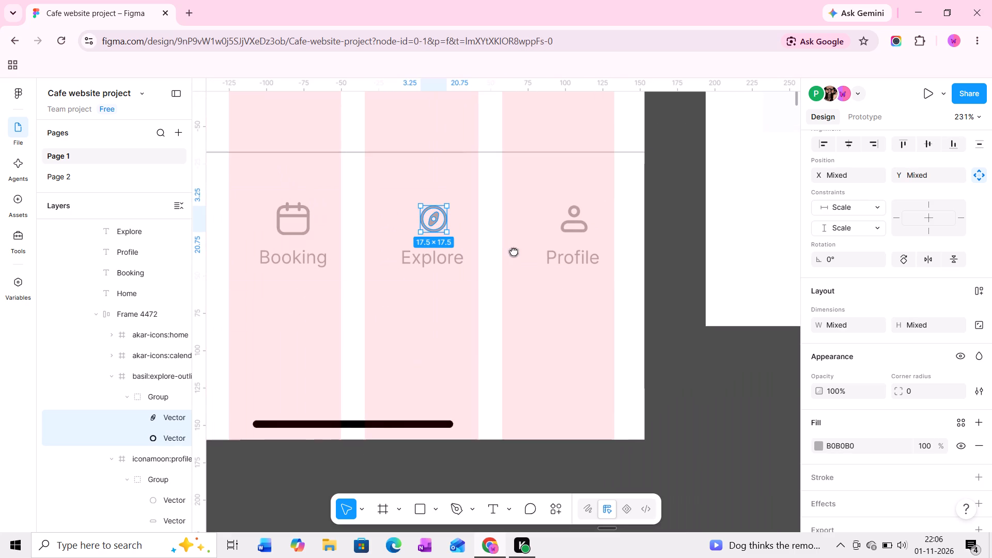
pyautogui.click(481, 363)
# Move the bottom navigation frame down to X 0, Y 789, just above the home indicator.
pyautogui.keyDown('ctrl'); pyautogui.scroll(-4, 478, 359); pyautogui.keyUp('ctrl')
pyautogui.moveTo(478, 357); pyautogui.dragTo(566, 357, button='middle')
pyautogui.moveTo(529, 335); pyautogui.dragTo(567, 409, button='middle')
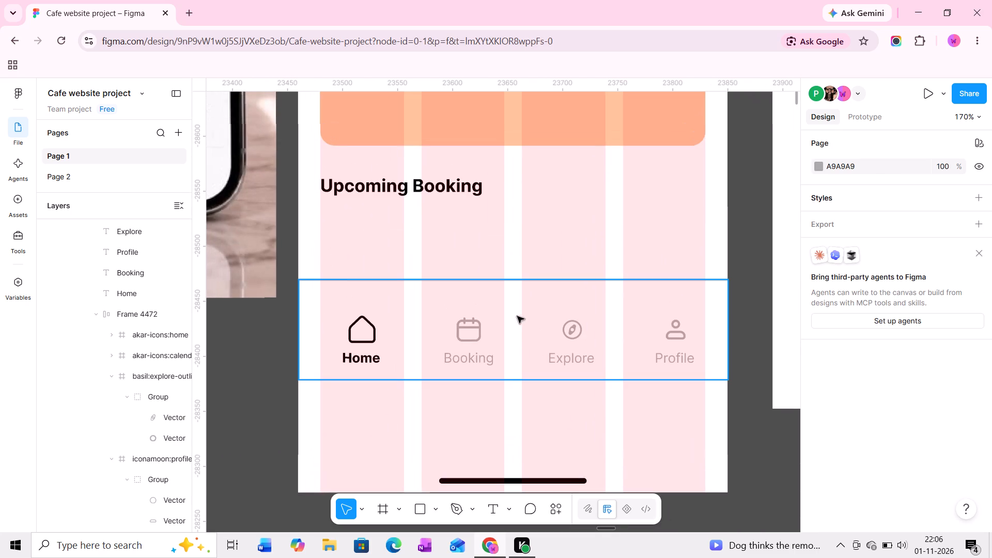
pyautogui.click(537, 305)
pyautogui.moveTo(536, 307); pyautogui.dragTo(537, 394)
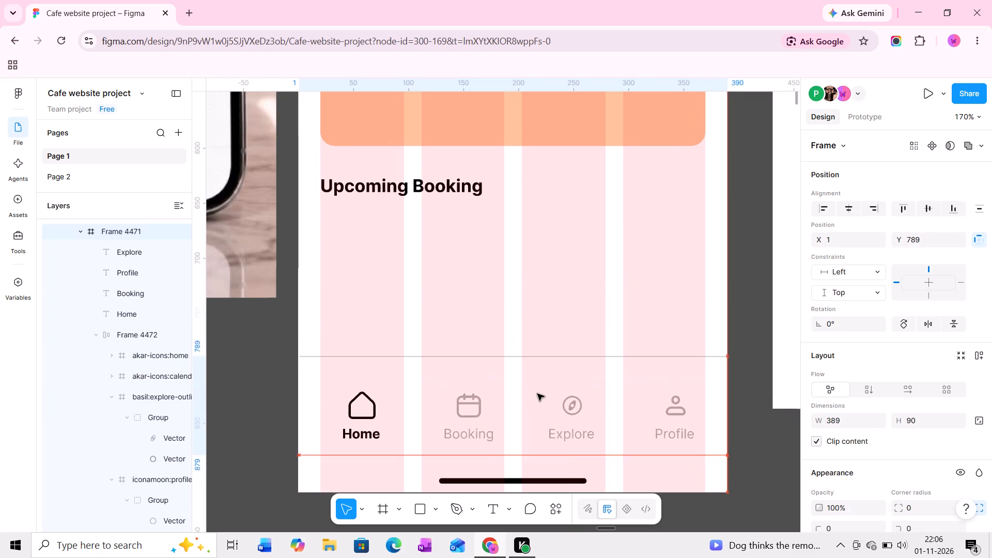
pyautogui.moveTo(537, 394); pyautogui.dragTo(536, 409)
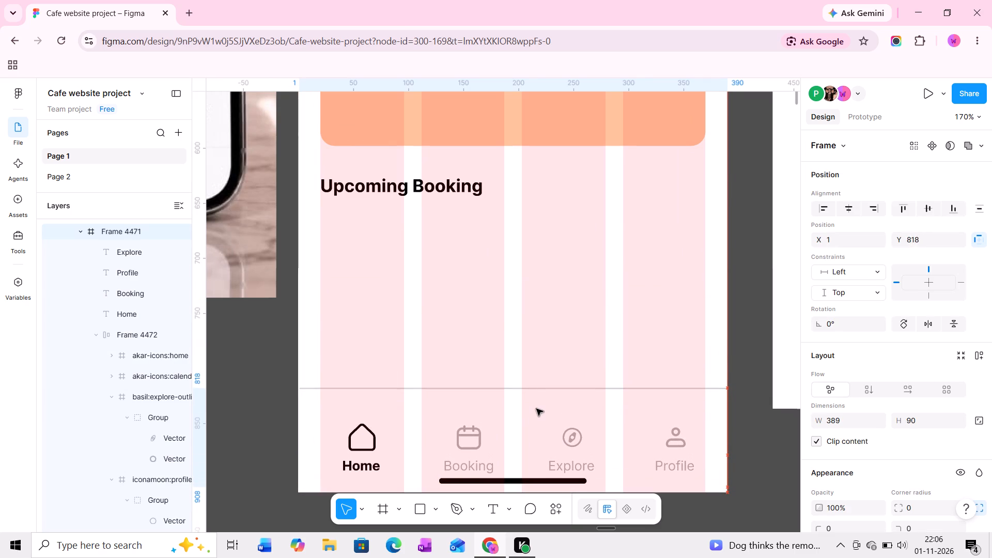
pyautogui.moveTo(536, 409); pyautogui.dragTo(536, 407)
pyautogui.moveTo(531, 399); pyautogui.dragTo(525, 362, button='middle')
pyautogui.moveTo(528, 378); pyautogui.dragTo(525, 367)
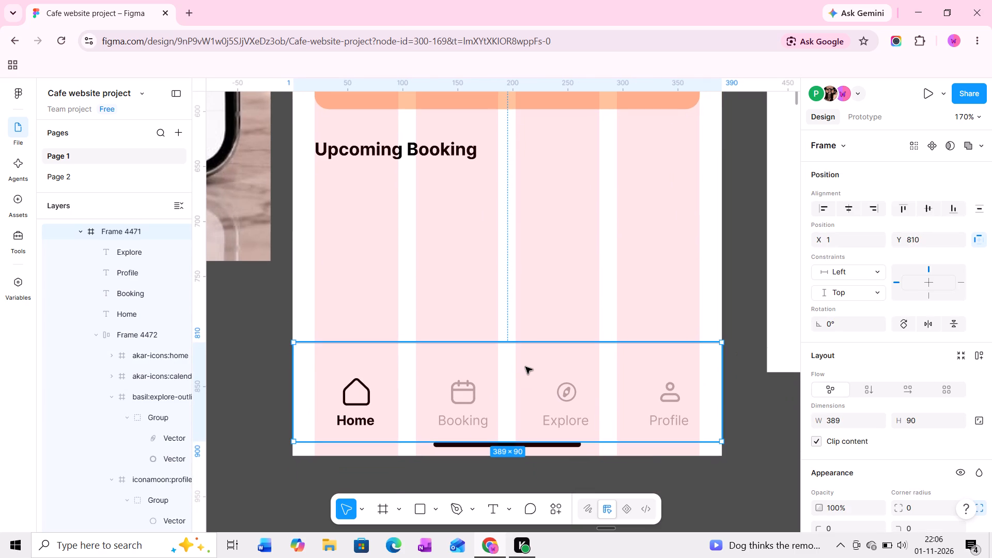
pyautogui.moveTo(525, 367); pyautogui.dragTo(524, 353)
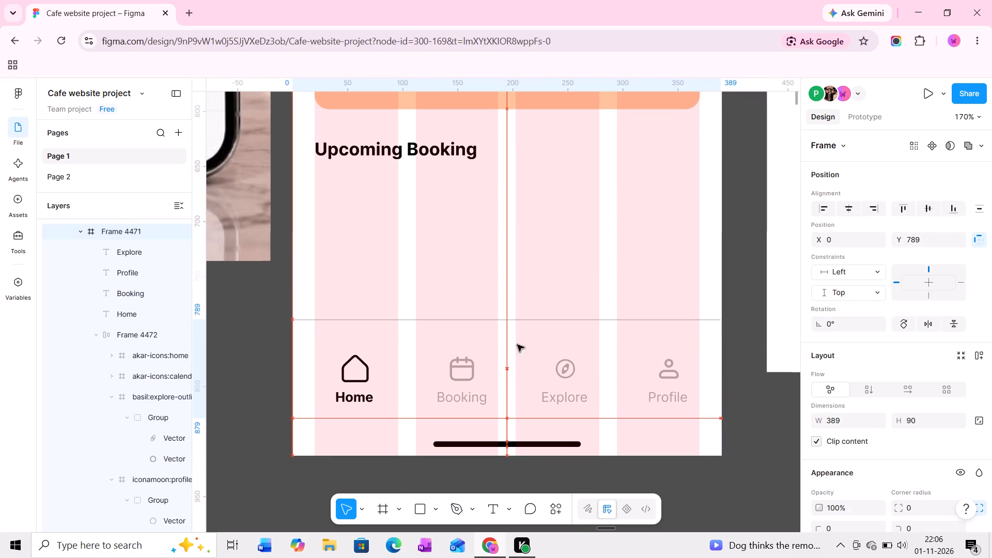
# Draw a frame about 346 by 93 below the Upcoming Booking heading, at about X 22, Y 673.
pyautogui.moveTo(489, 259); pyautogui.dragTo(556, 383, button='middle')
pyautogui.keyDown('ctrl'); pyautogui.scroll(-2, 468, 361); pyautogui.keyUp('ctrl')
pyautogui.moveTo(470, 353); pyautogui.dragTo(467, 345, button='middle')
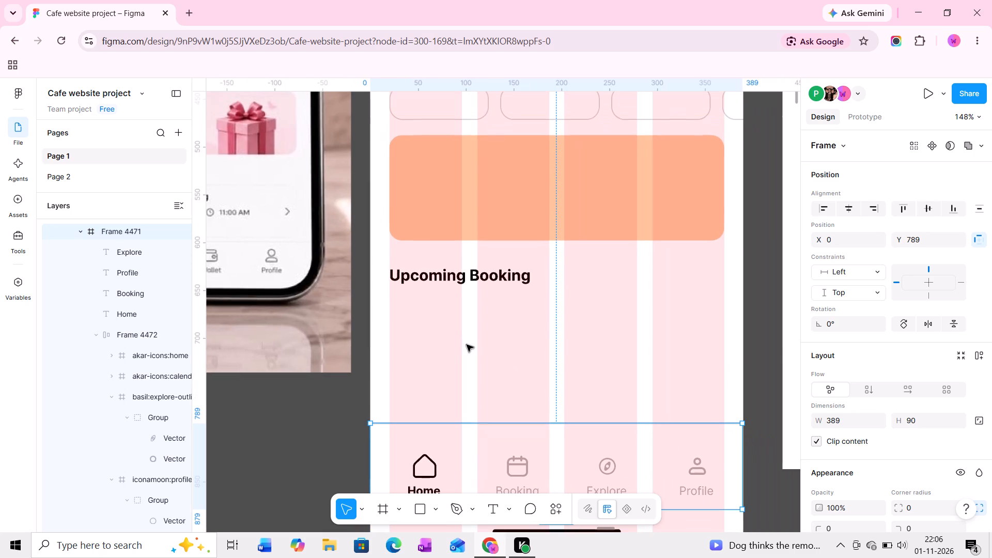
pyautogui.press('f')
pyautogui.moveTo(392, 313); pyautogui.dragTo(701, 385)
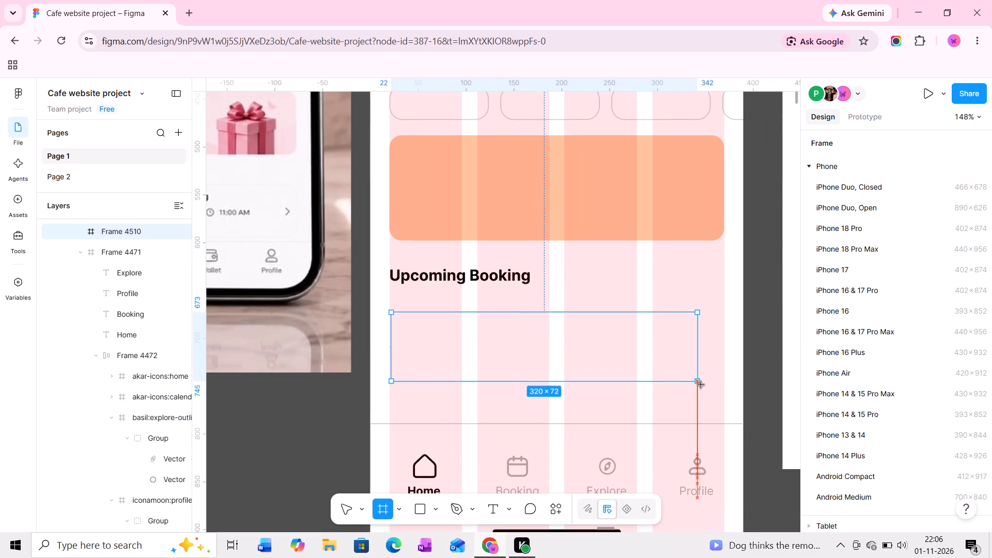
pyautogui.moveTo(701, 385); pyautogui.dragTo(723, 401)
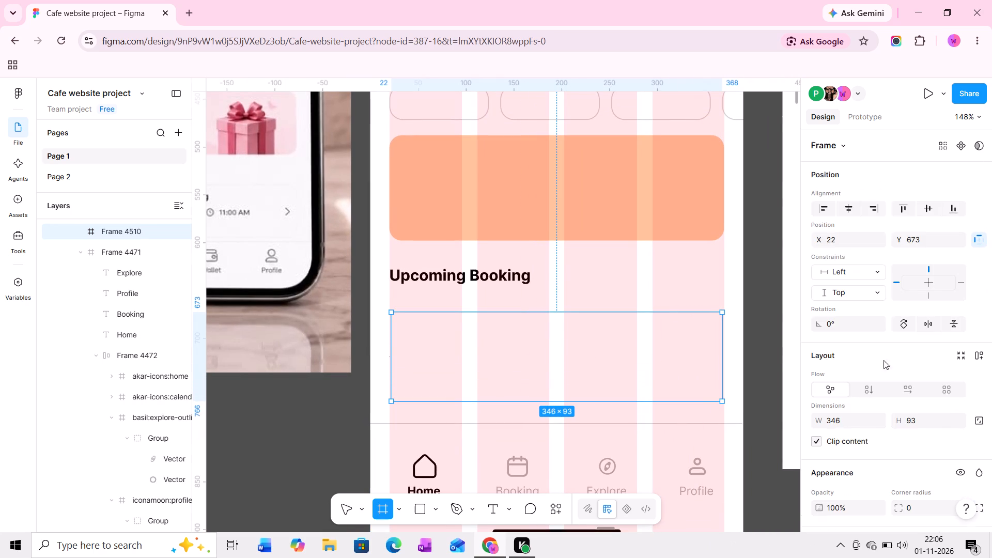
# Add a light grey D4D4D4 stroke to the new booking card frame.
pyautogui.scroll(-4, 890, 365)
pyautogui.click(973, 408)
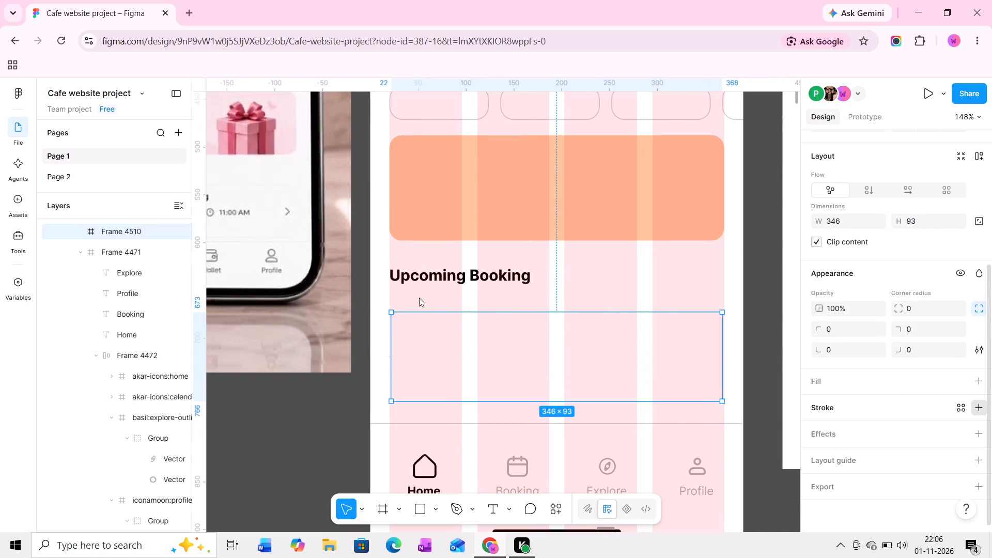
pyautogui.moveTo(379, 298); pyautogui.dragTo(454, 309, button='middle')
pyautogui.scroll(-1, 454, 309)
pyautogui.moveTo(671, 260); pyautogui.dragTo(657, 260)
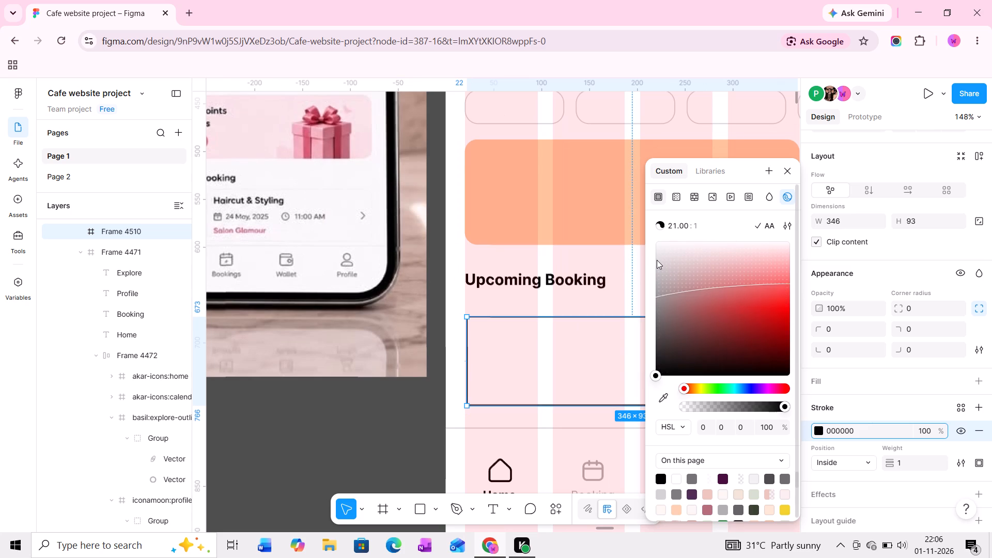
pyautogui.moveTo(657, 260); pyautogui.dragTo(653, 264)
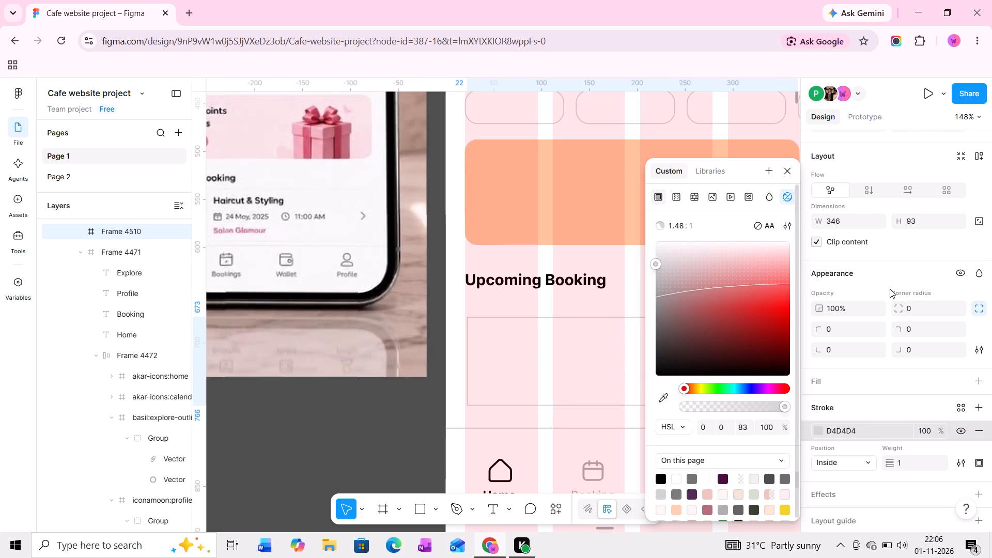
# Round the booking card's corners to a radius of 19 with 100% corner smoothing.
pyautogui.moveTo(896, 306); pyautogui.dragTo(736, 309)
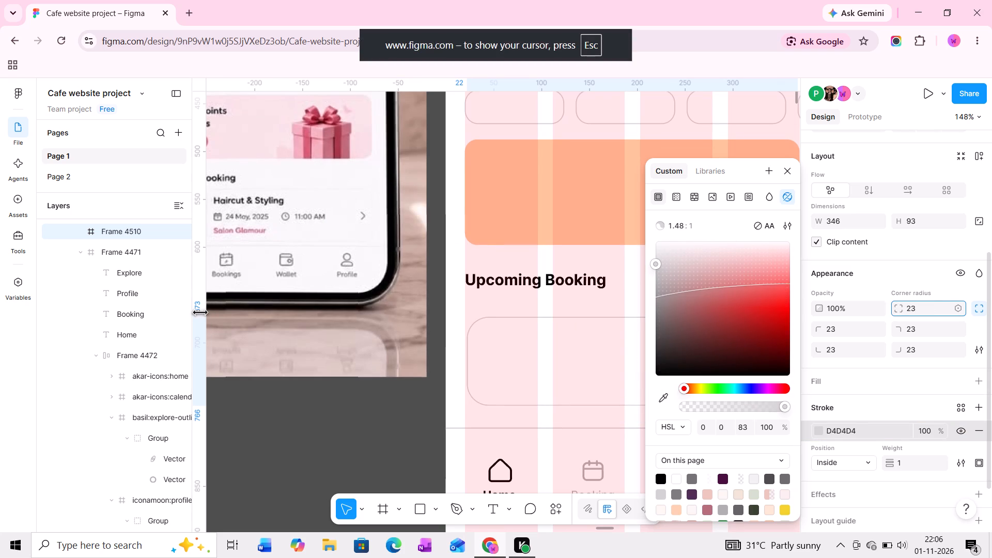
pyautogui.moveTo(736, 309); pyautogui.dragTo(673, 308)
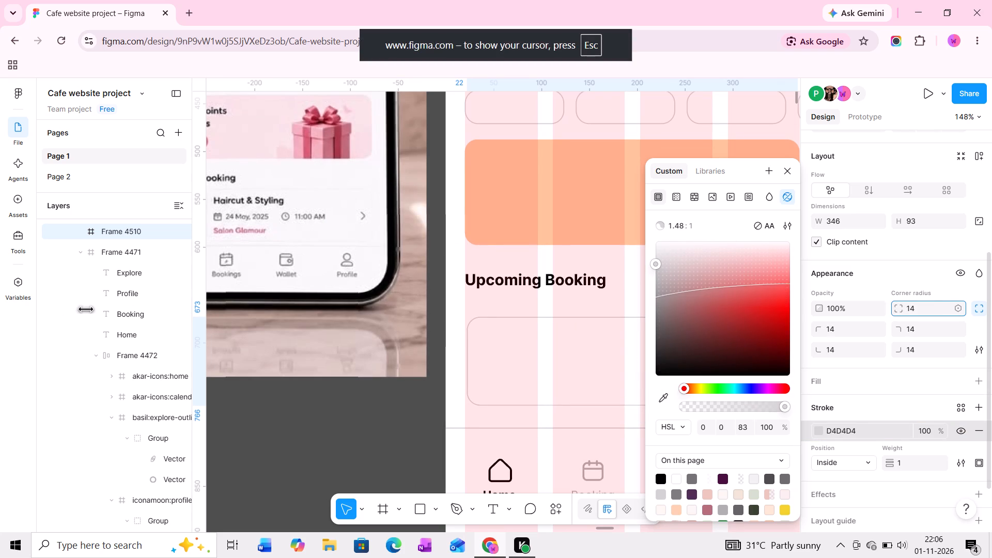
pyautogui.moveTo(673, 308); pyautogui.dragTo(711, 308)
pyautogui.click(975, 348)
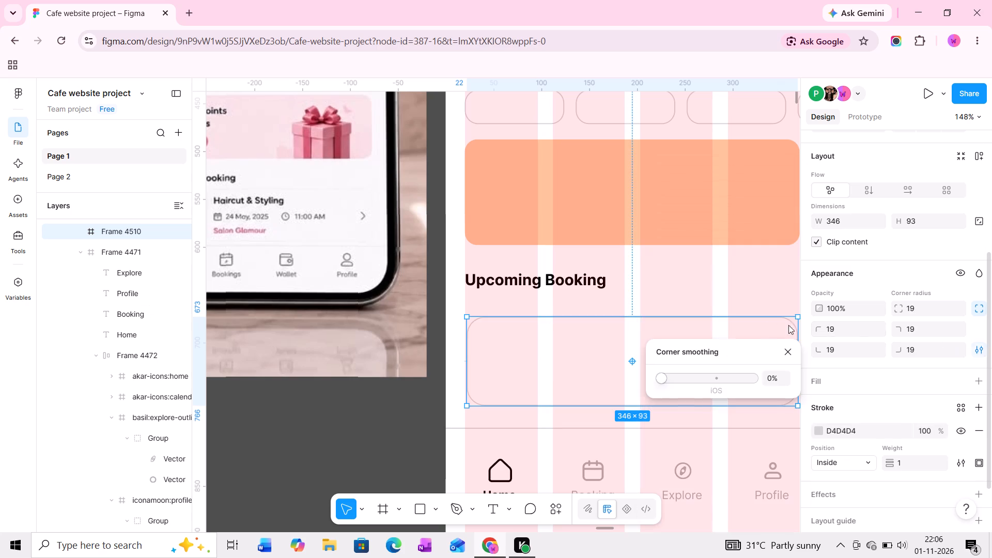
pyautogui.moveTo(682, 378); pyautogui.dragTo(861, 383)
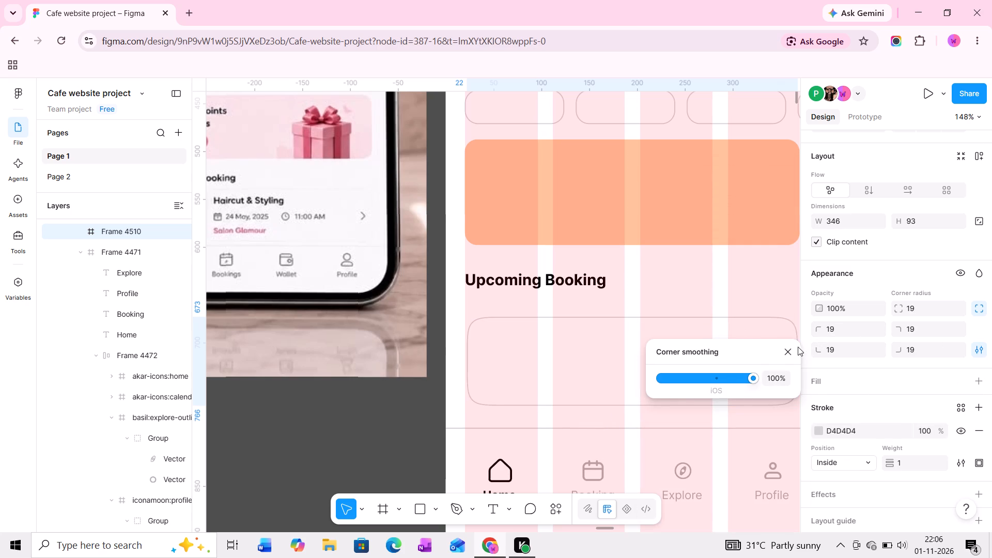
pyautogui.click(789, 347)
# Align the booking card to the column grid at X 20, Y 676 and widen it to 350.
pyautogui.moveTo(627, 346); pyautogui.dragTo(565, 328, button='middle')
pyautogui.click(546, 344)
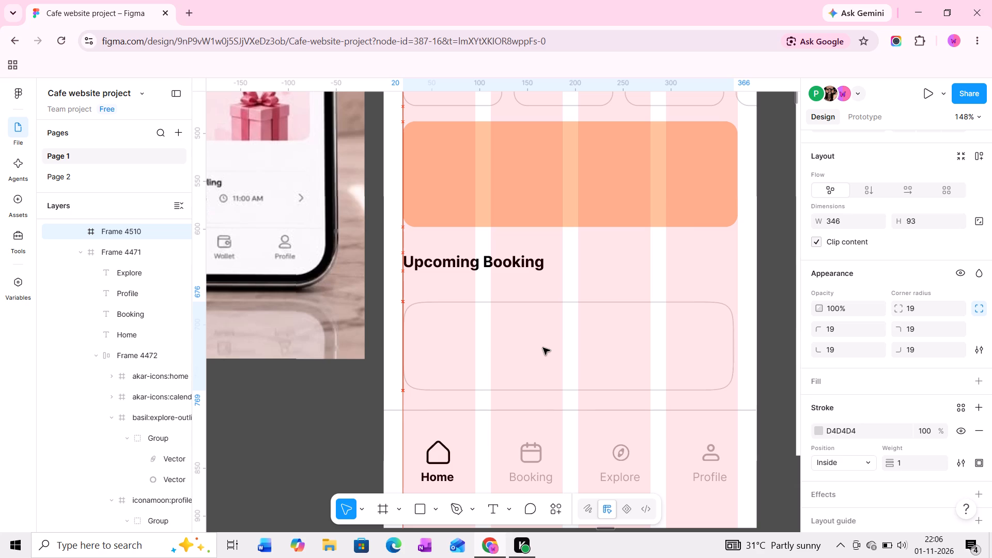
pyautogui.keyDown('ctrl'); pyautogui.scroll(6, 716, 331); pyautogui.keyUp('ctrl')
pyautogui.moveTo(727, 339); pyautogui.dragTo(572, 340, button='middle')
pyautogui.keyDown('ctrl'); pyautogui.scroll(5, 583, 342); pyautogui.keyUp('ctrl')
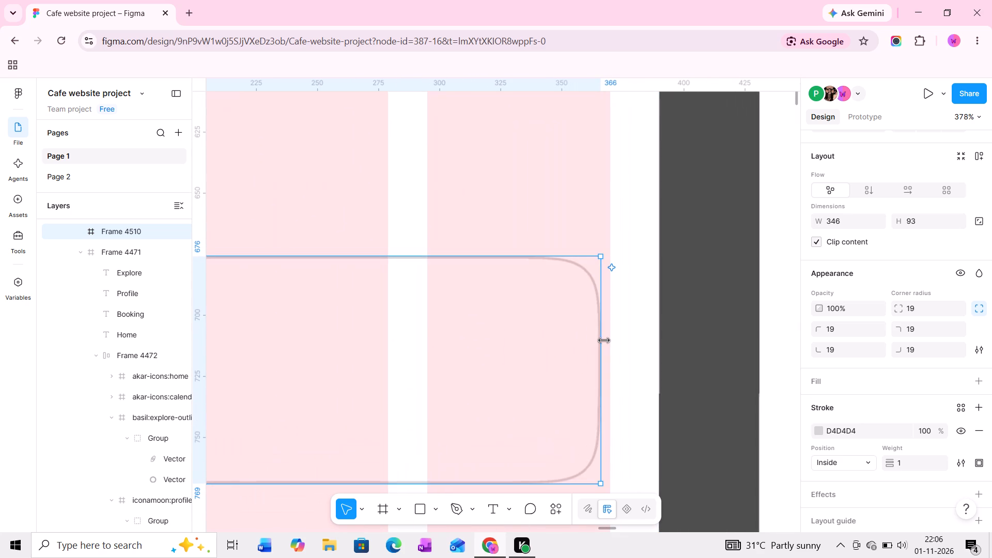
pyautogui.moveTo(605, 340); pyautogui.dragTo(613, 340)
# Move the Upcoming Booking heading down closer to the booking card, to X 20, Y 644.
pyautogui.keyDown('ctrl'); pyautogui.scroll(-10, 431, 316); pyautogui.keyUp('ctrl')
pyautogui.moveTo(416, 305); pyautogui.dragTo(430, 309, button='middle')
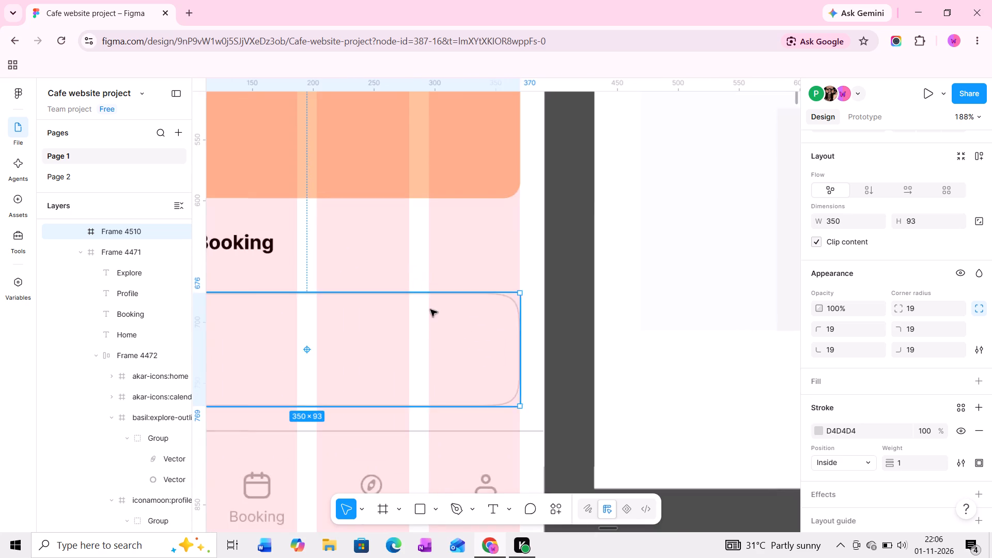
pyautogui.moveTo(430, 309); pyautogui.dragTo(555, 389, button='middle')
pyautogui.moveTo(531, 371); pyautogui.dragTo(606, 363, button='middle')
pyautogui.click(407, 319)
pyautogui.keyDown('ctrl'); pyautogui.scroll(4, 340, 321); pyautogui.keyUp('ctrl')
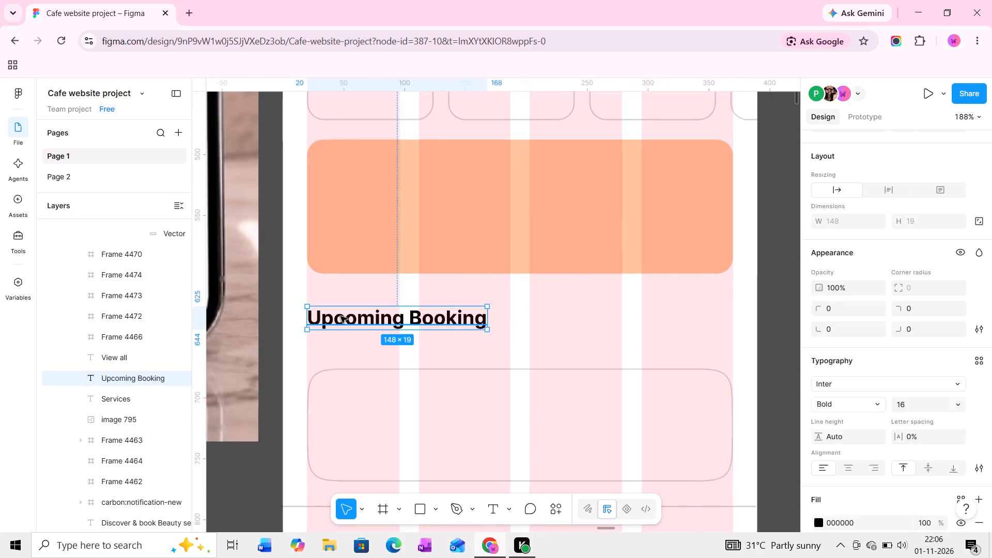
pyautogui.moveTo(340, 316); pyautogui.dragTo(341, 344)
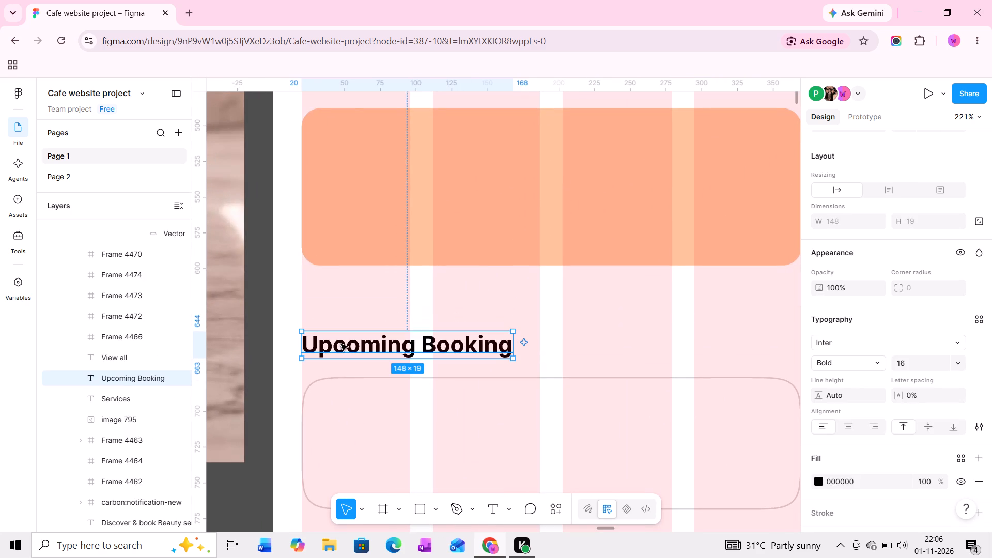
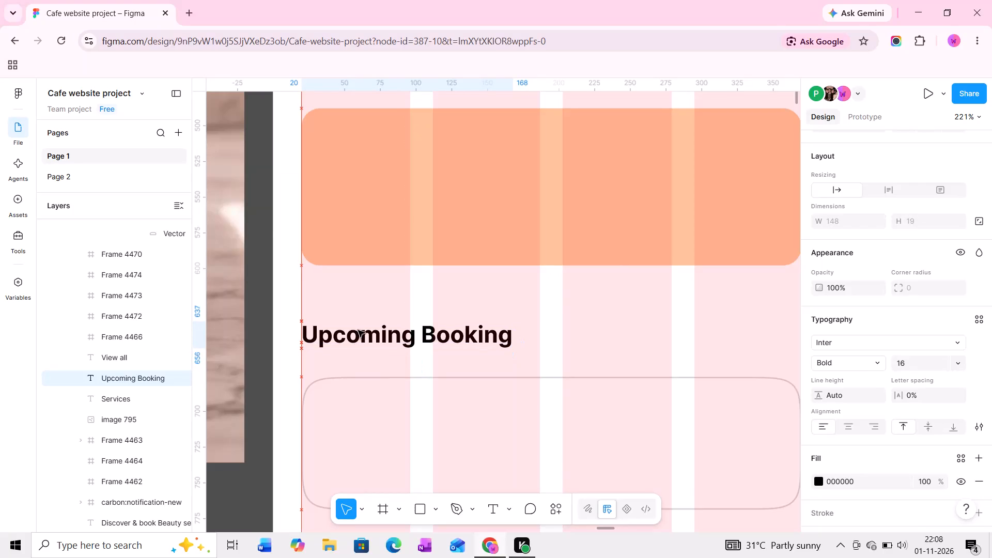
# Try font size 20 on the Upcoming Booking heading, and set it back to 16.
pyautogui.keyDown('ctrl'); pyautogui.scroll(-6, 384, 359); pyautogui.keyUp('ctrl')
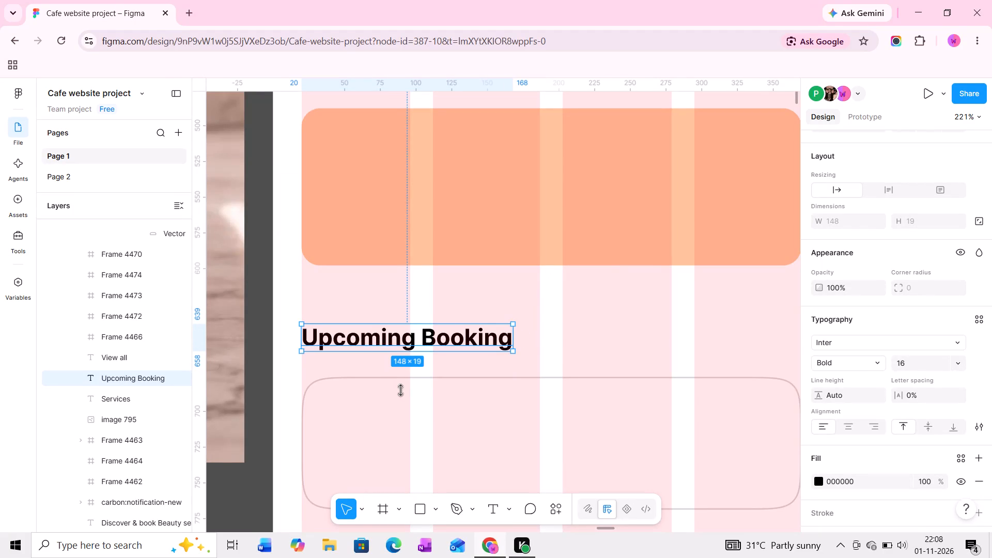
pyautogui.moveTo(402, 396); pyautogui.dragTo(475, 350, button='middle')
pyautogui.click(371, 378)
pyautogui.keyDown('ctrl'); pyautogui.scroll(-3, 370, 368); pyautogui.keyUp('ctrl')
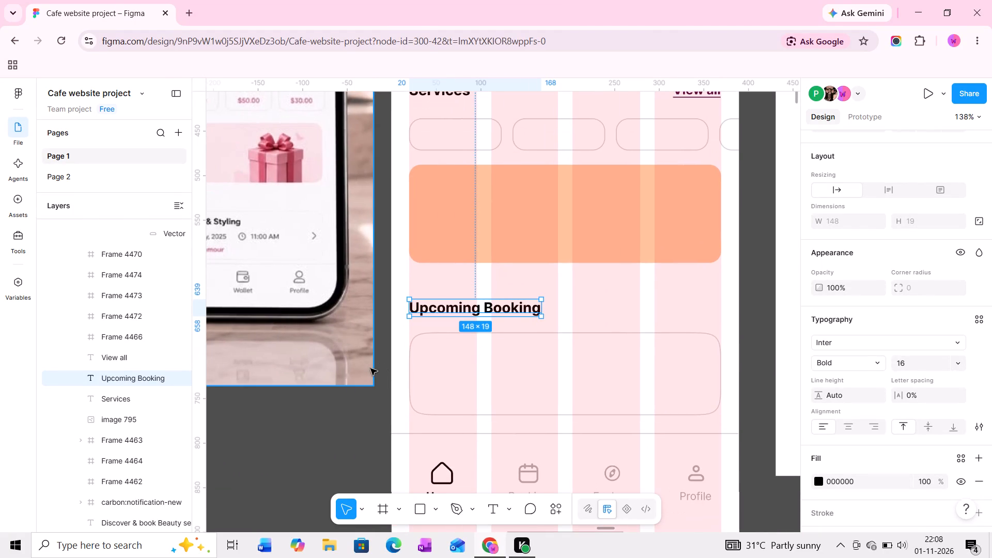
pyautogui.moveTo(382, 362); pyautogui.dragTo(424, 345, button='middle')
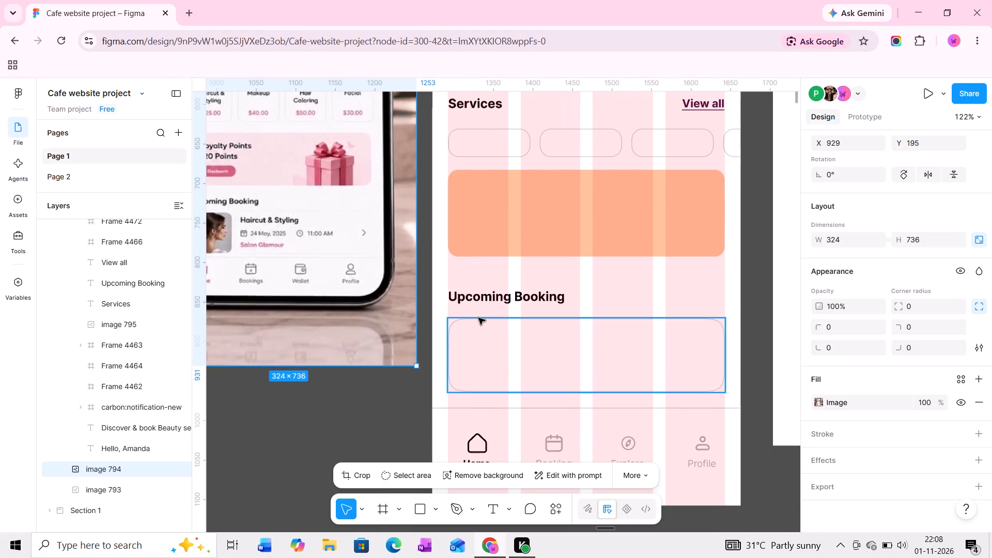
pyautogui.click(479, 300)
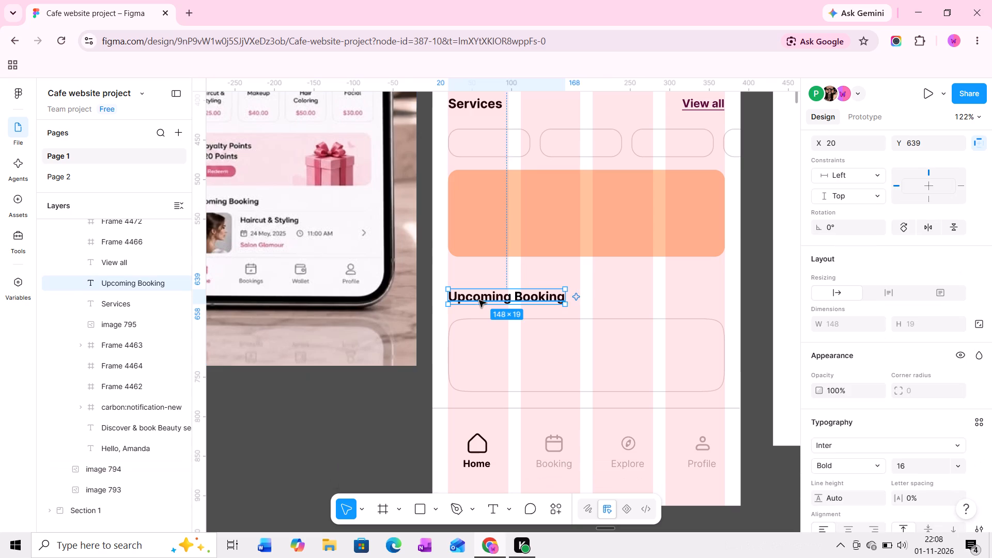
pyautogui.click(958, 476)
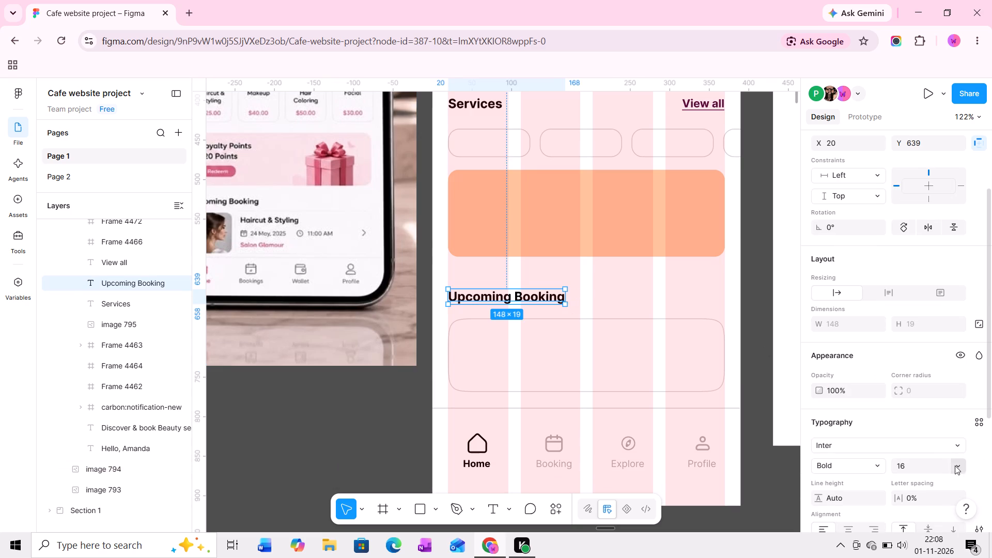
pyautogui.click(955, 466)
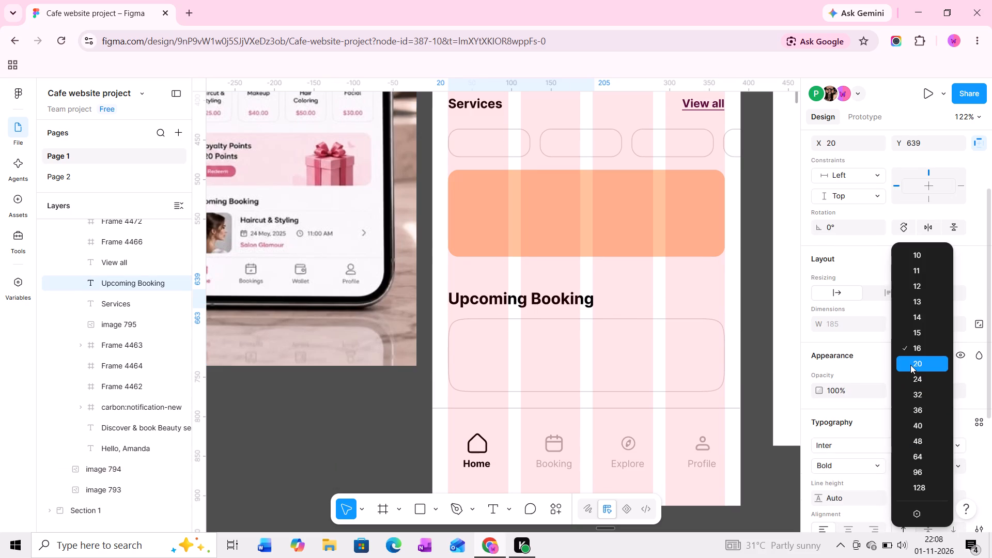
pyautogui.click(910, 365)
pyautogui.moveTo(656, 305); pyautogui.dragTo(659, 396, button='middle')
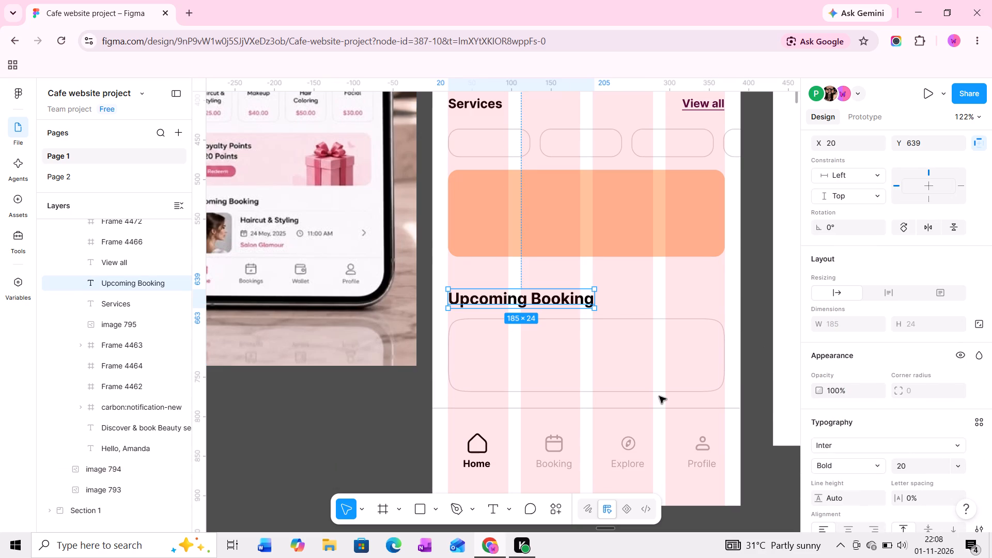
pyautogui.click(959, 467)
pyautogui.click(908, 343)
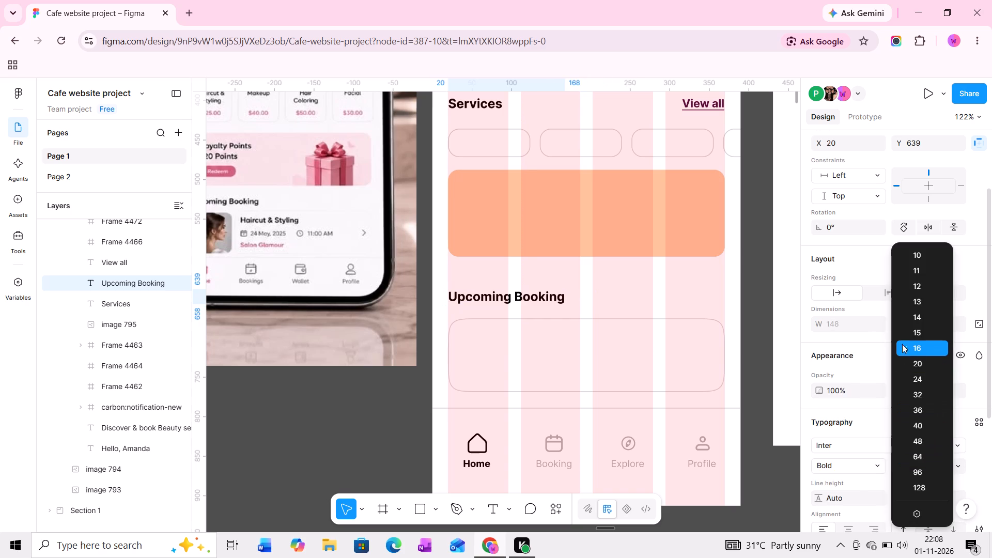
# Compare the home screen's Services, banner and Upcoming Booking sections with the pink reference mockup.
pyautogui.moveTo(641, 336); pyautogui.dragTo(673, 342, button='middle')
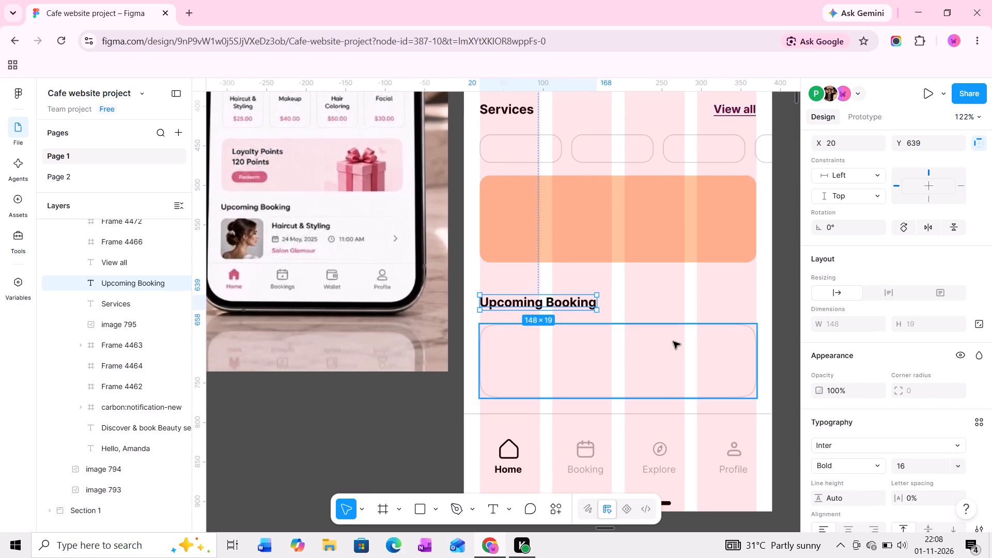
pyautogui.moveTo(690, 312); pyautogui.dragTo(673, 313, button='middle')
pyautogui.moveTo(526, 381); pyautogui.dragTo(544, 355, button='middle')
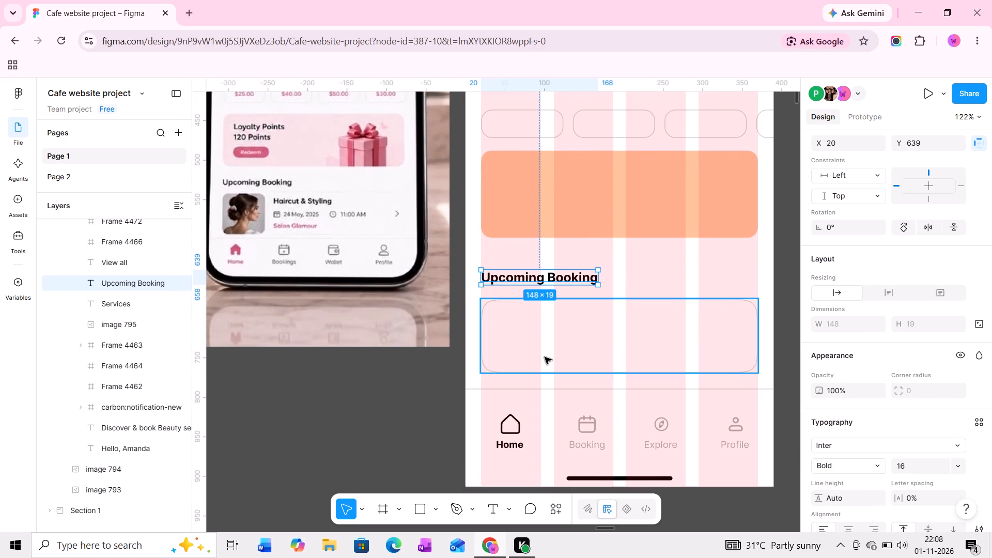
pyautogui.keyDown('ctrl'); pyautogui.scroll(5, 531, 360); pyautogui.keyUp('ctrl')
pyautogui.moveTo(525, 359); pyautogui.dragTo(593, 409, button='middle')
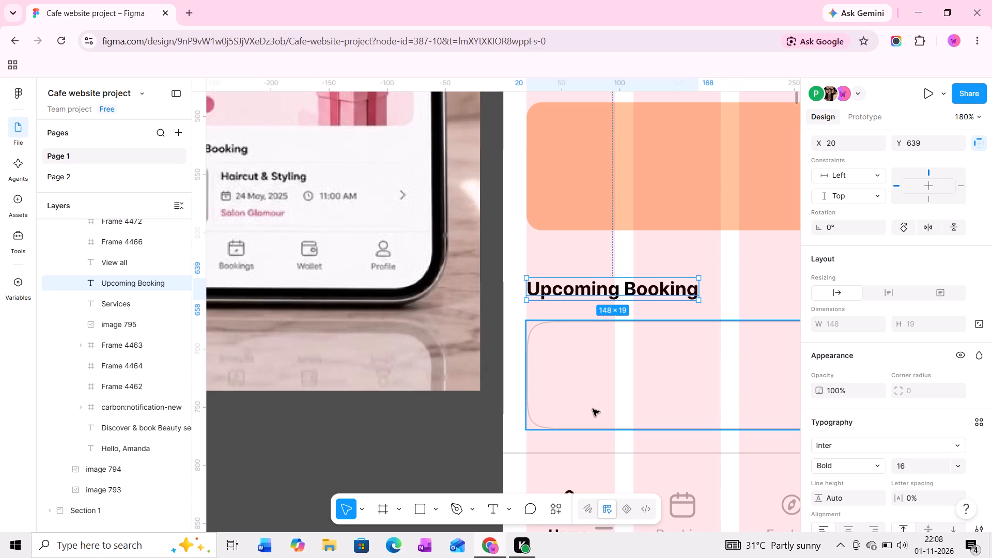
pyautogui.moveTo(569, 392); pyautogui.dragTo(593, 386, button='middle')
pyautogui.keyDown('ctrl'); pyautogui.scroll(-4, 594, 386); pyautogui.keyUp('ctrl')
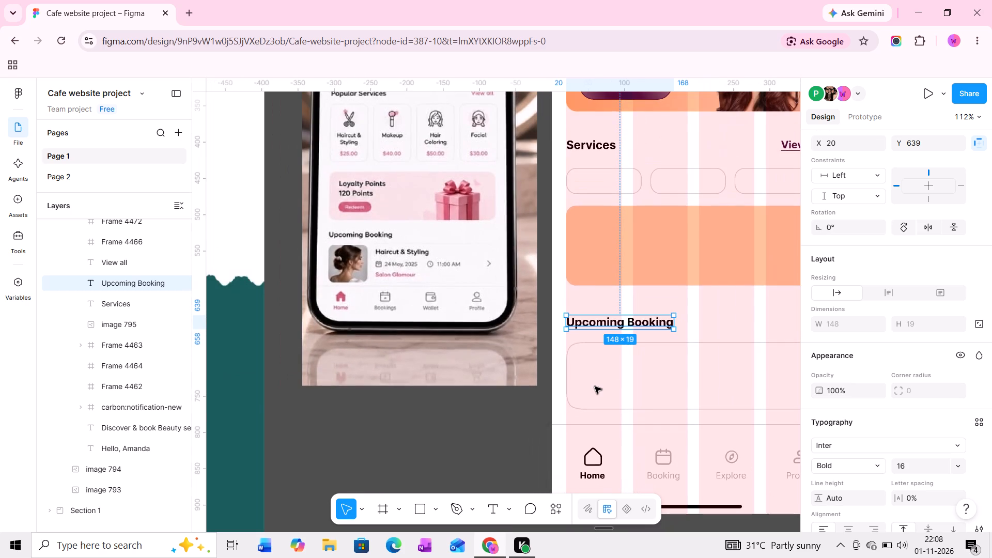
pyautogui.moveTo(615, 382); pyautogui.dragTo(605, 380, button='middle')
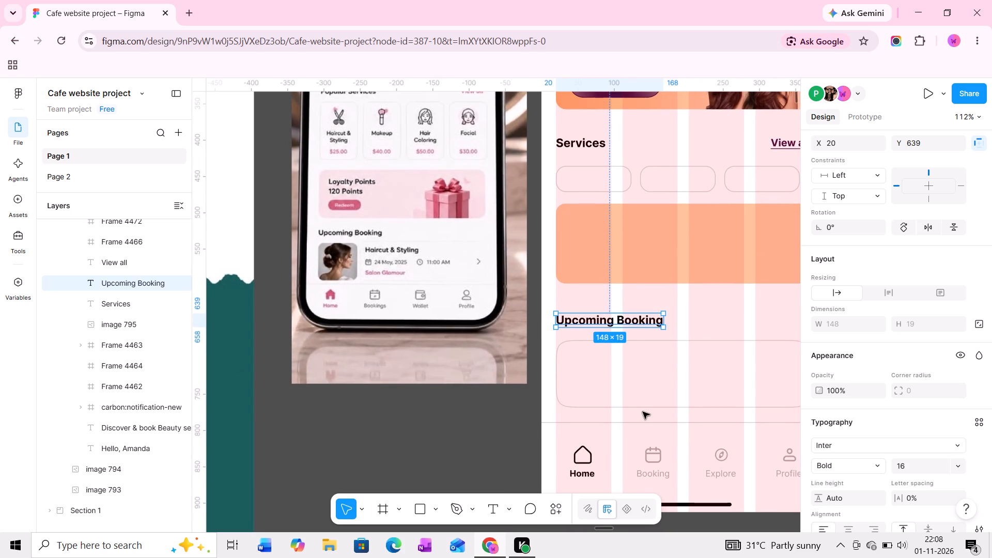
pyautogui.moveTo(643, 411); pyautogui.dragTo(582, 410, button='middle')
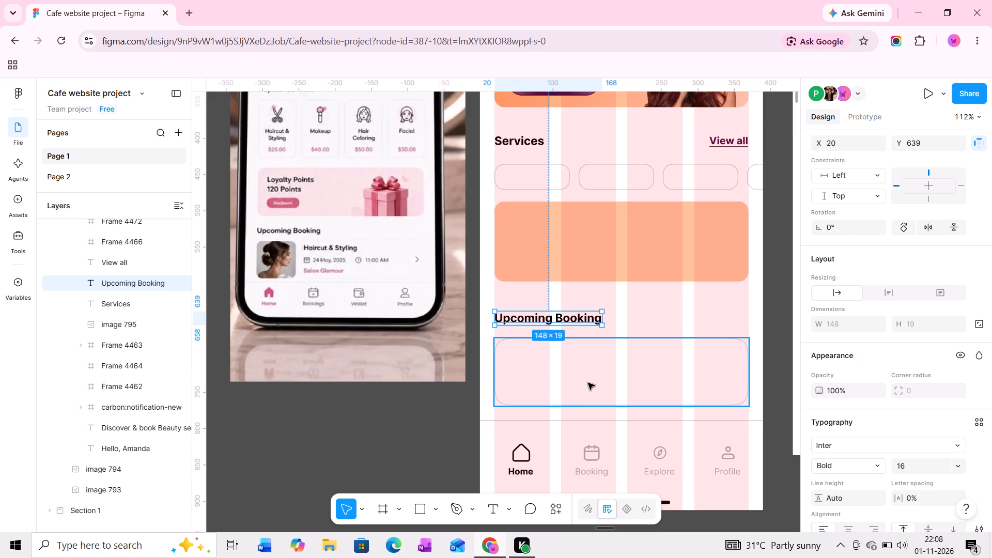
pyautogui.keyDown('ctrl'); pyautogui.scroll(-4, 588, 383); pyautogui.keyUp('ctrl')
pyautogui.moveTo(605, 380); pyautogui.dragTo(553, 401, button='middle')
pyautogui.moveTo(613, 350); pyautogui.dragTo(596, 389, button='middle')
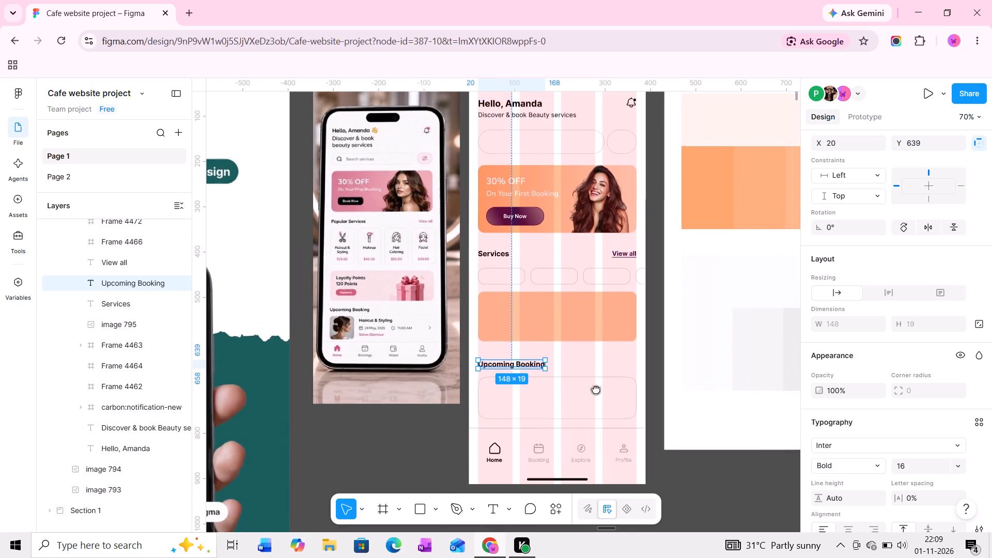
pyautogui.moveTo(596, 389); pyautogui.dragTo(586, 410, button='middle')
pyautogui.moveTo(605, 386); pyautogui.dragTo(604, 364, button='middle')
pyautogui.moveTo(508, 331); pyautogui.dragTo(524, 370, button='middle')
pyautogui.keyDown('ctrl'); pyautogui.scroll(10, 486, 360); pyautogui.keyUp('ctrl')
pyautogui.moveTo(485, 358); pyautogui.dragTo(676, 364, button='middle')
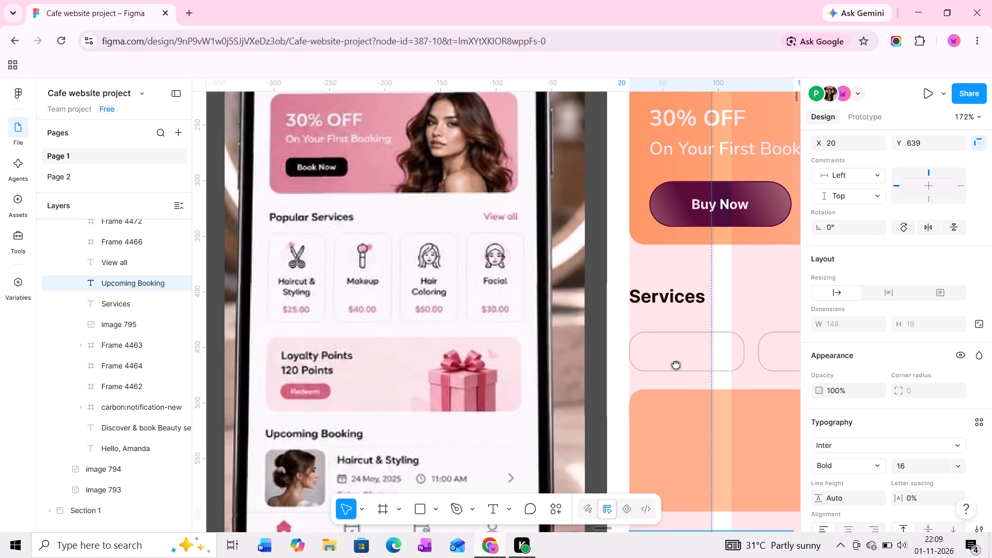
pyautogui.moveTo(676, 364); pyautogui.dragTo(644, 364, button='middle')
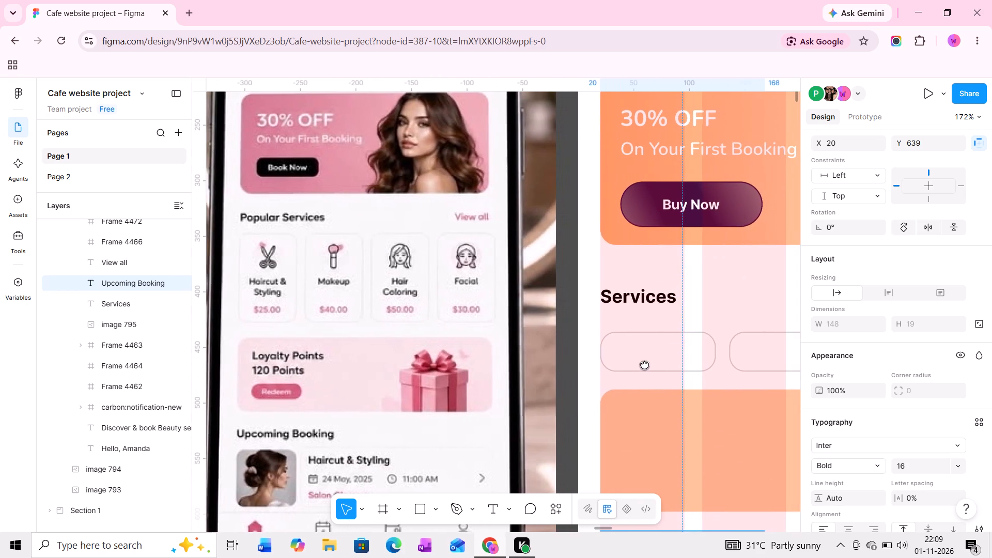
pyautogui.moveTo(644, 364); pyautogui.dragTo(624, 365, button='middle')
# Examine the teal salon mockup's Special Offers and Services sections as a reference for the service chips.
pyautogui.keyDown('ctrl'); pyautogui.scroll(-4, 624, 365); pyautogui.keyUp('ctrl')
pyautogui.moveTo(519, 371); pyautogui.dragTo(671, 352, button='middle')
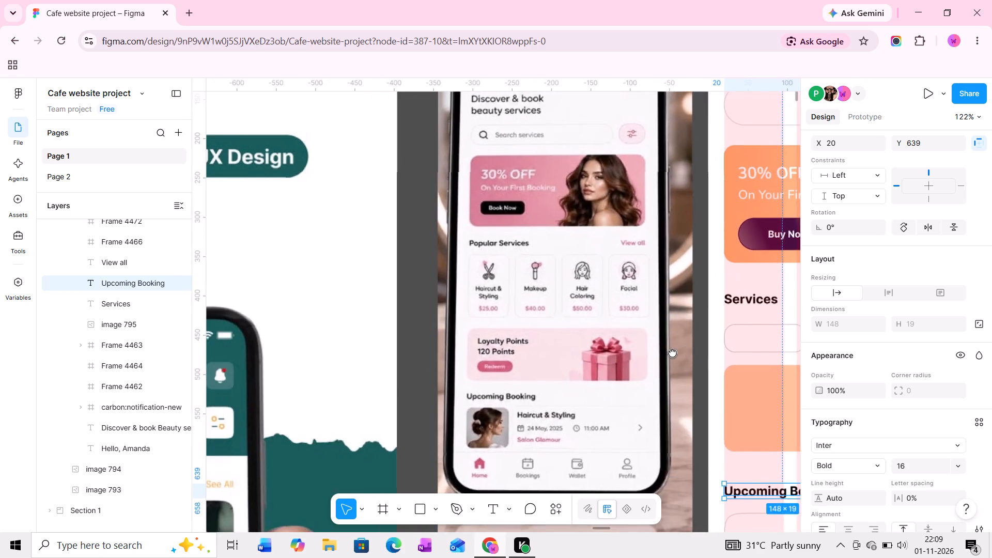
pyautogui.moveTo(397, 381); pyautogui.dragTo(651, 314, button='middle')
pyautogui.moveTo(447, 410); pyautogui.dragTo(481, 259, button='middle')
pyautogui.moveTo(473, 378); pyautogui.dragTo(448, 281, button='middle')
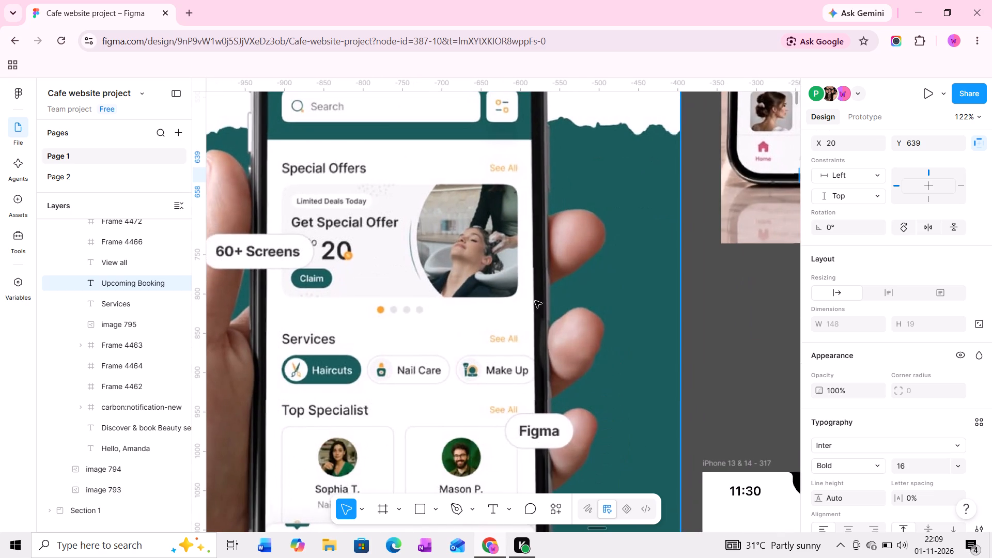
pyautogui.moveTo(570, 301); pyautogui.dragTo(409, 315, button='middle')
pyautogui.moveTo(626, 310); pyautogui.dragTo(544, 318, button='middle')
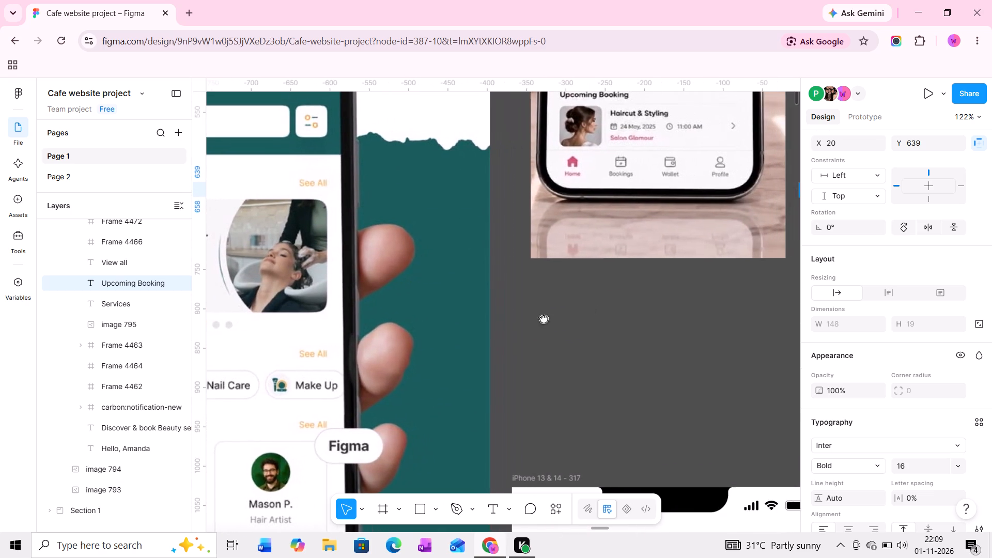
pyautogui.moveTo(544, 318); pyautogui.dragTo(299, 361, button='middle')
pyautogui.moveTo(544, 318); pyautogui.dragTo(362, 331, button='middle')
pyautogui.moveTo(454, 283); pyautogui.dragTo(474, 399, button='middle')
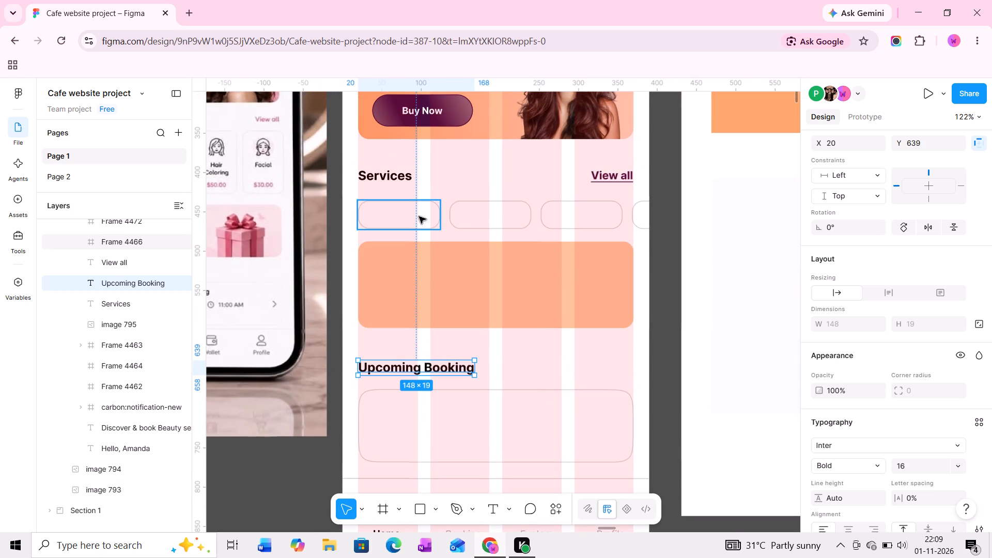
# With the first empty chip under Services selected, open the Iconify plugin and search for "scissors" icons.
pyautogui.click(422, 212)
pyautogui.moveTo(402, 216); pyautogui.dragTo(420, 282, button='middle')
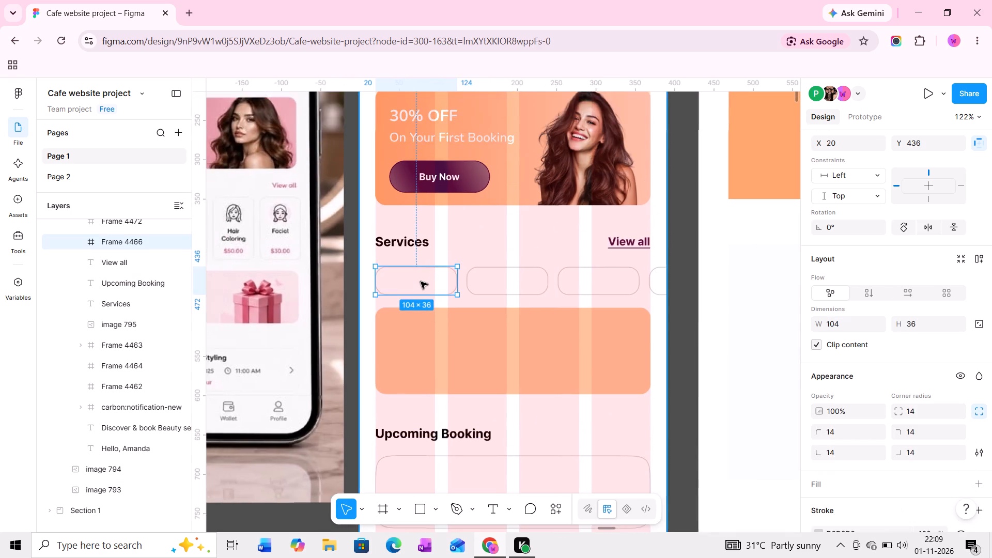
pyautogui.keyDown('ctrl'); pyautogui.scroll(5, 421, 278); pyautogui.keyUp('ctrl')
pyautogui.moveTo(421, 278); pyautogui.dragTo(448, 282, button='middle')
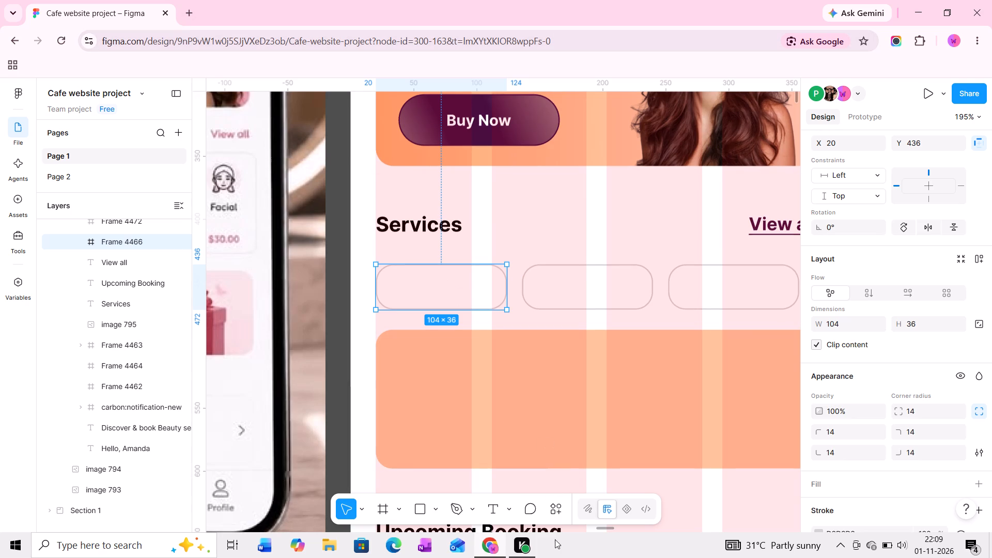
pyautogui.click(559, 514)
pyautogui.click(377, 334)
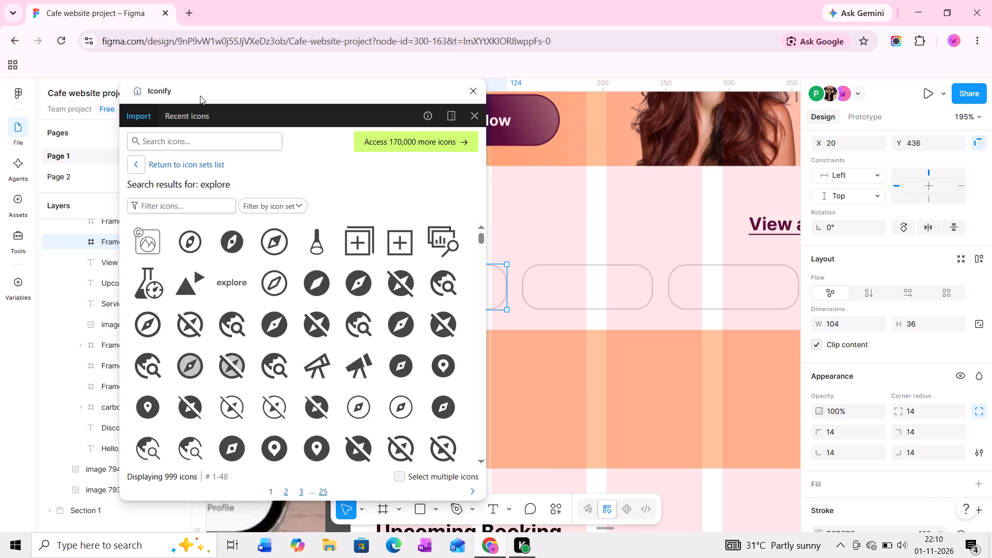
pyautogui.click(175, 139)
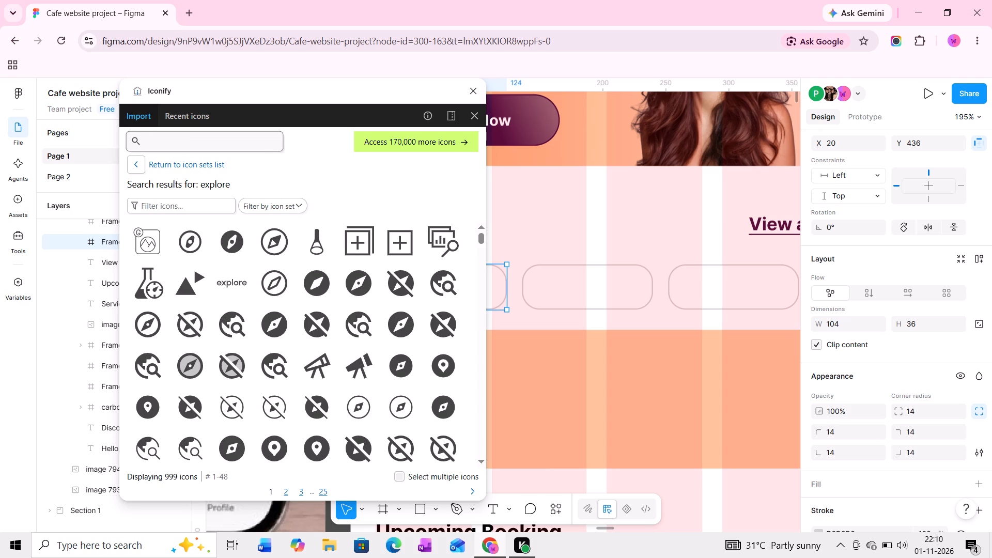
pyautogui.write('sicc')
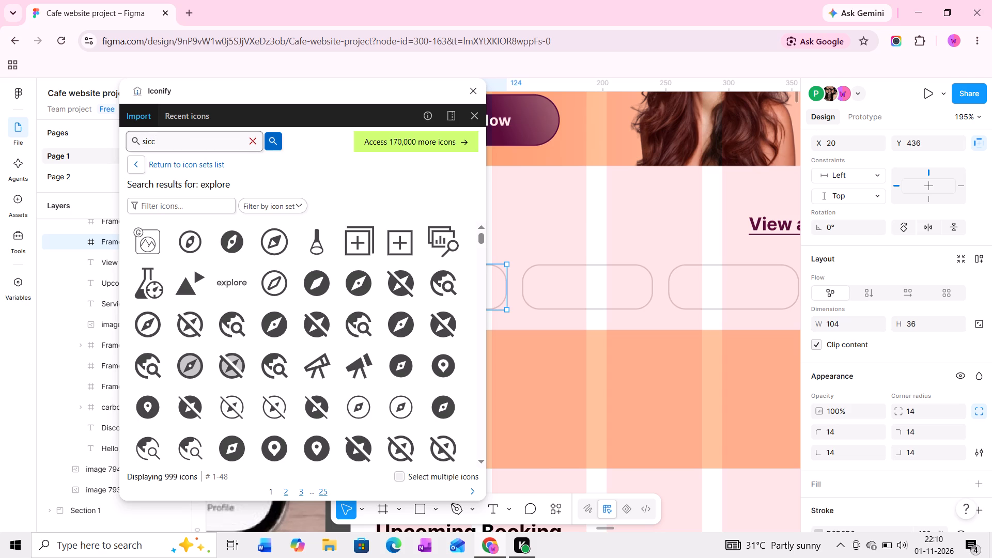
pyautogui.write('ors')
pyautogui.press('Left')
pyautogui.press('Left')
pyautogui.press('Left')
pyautogui.press('BackSpace')
pyautogui.press('BackSpace')
pyautogui.press('s')
pyautogui.press('s')
pyautogui.press('Return')
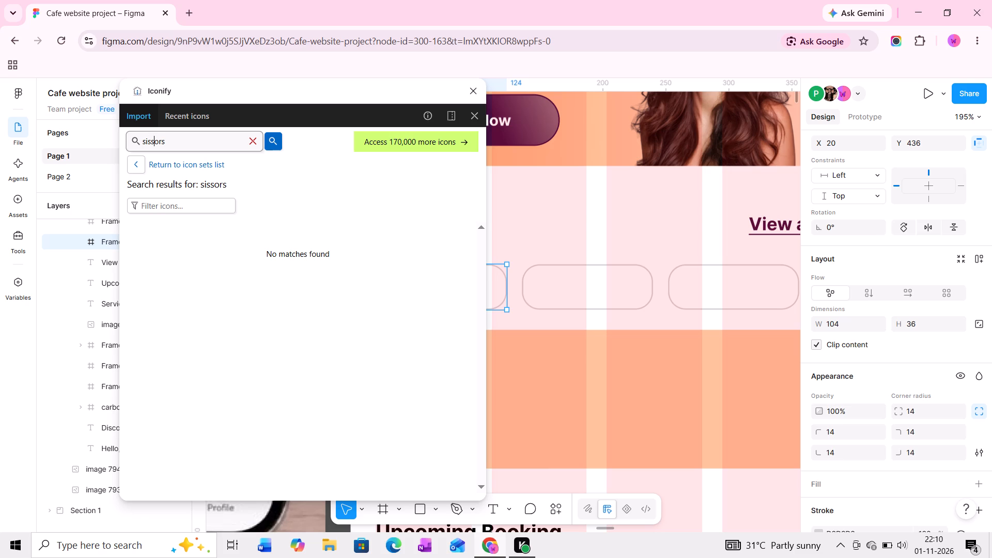
pyautogui.click(145, 141)
pyautogui.press('c')
pyautogui.press('Return')
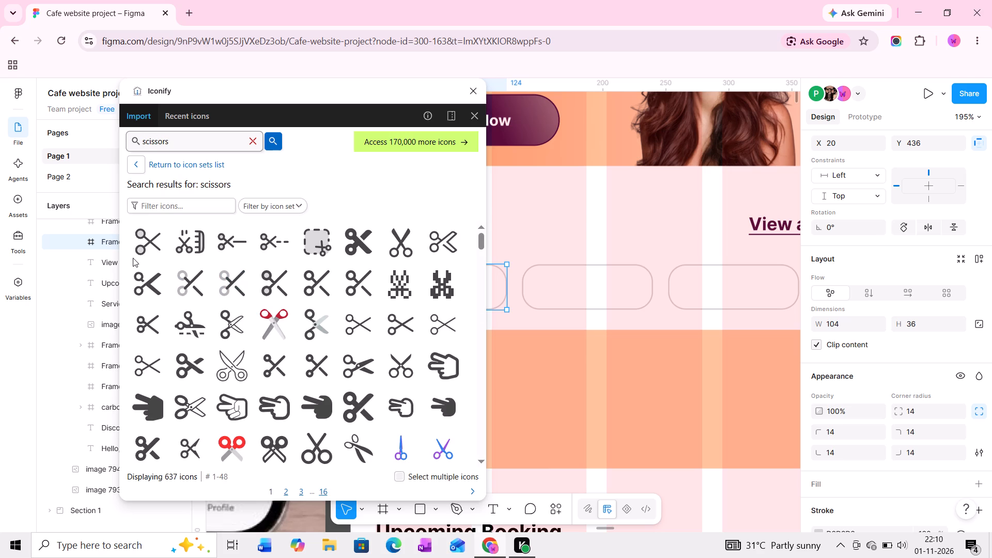
pyautogui.moveTo(540, 267); pyautogui.dragTo(584, 267, button='middle')
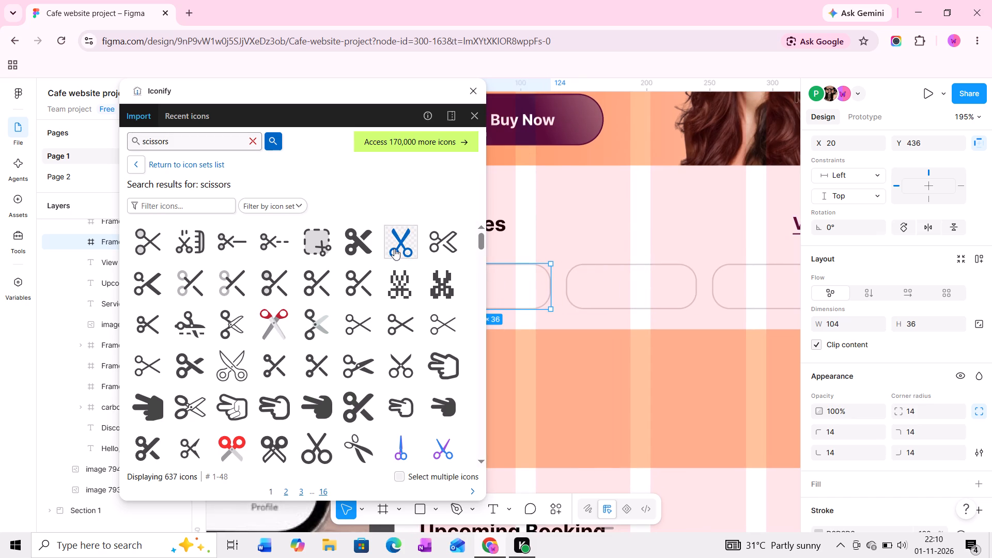
# Place the black bi scissors icon at 16 × 16 in the first Services chip, at X 8, Y 10.
pyautogui.click(394, 246)
pyautogui.moveTo(508, 250); pyautogui.dragTo(652, 202, button='middle')
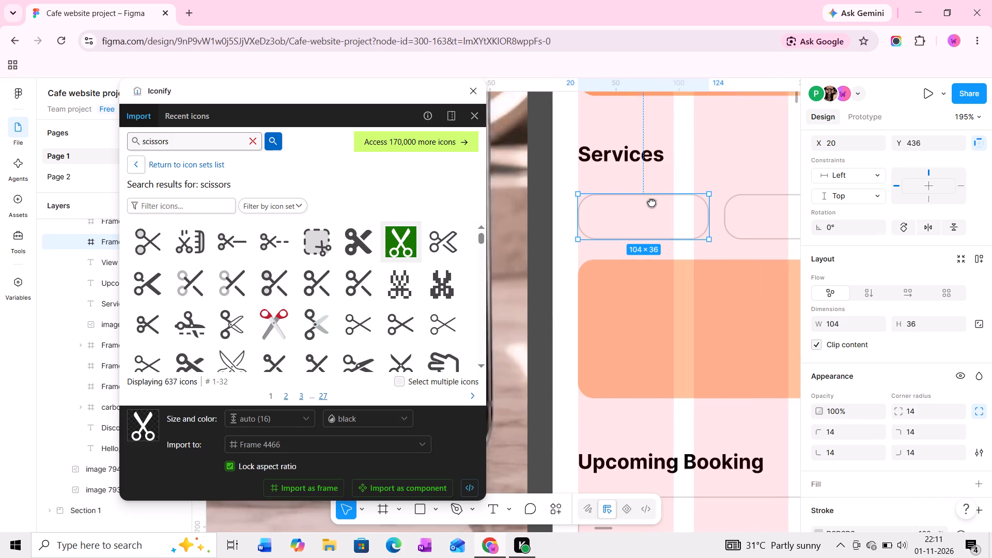
pyautogui.moveTo(652, 202); pyautogui.dragTo(650, 205, button='middle')
pyautogui.moveTo(398, 244); pyautogui.dragTo(579, 240)
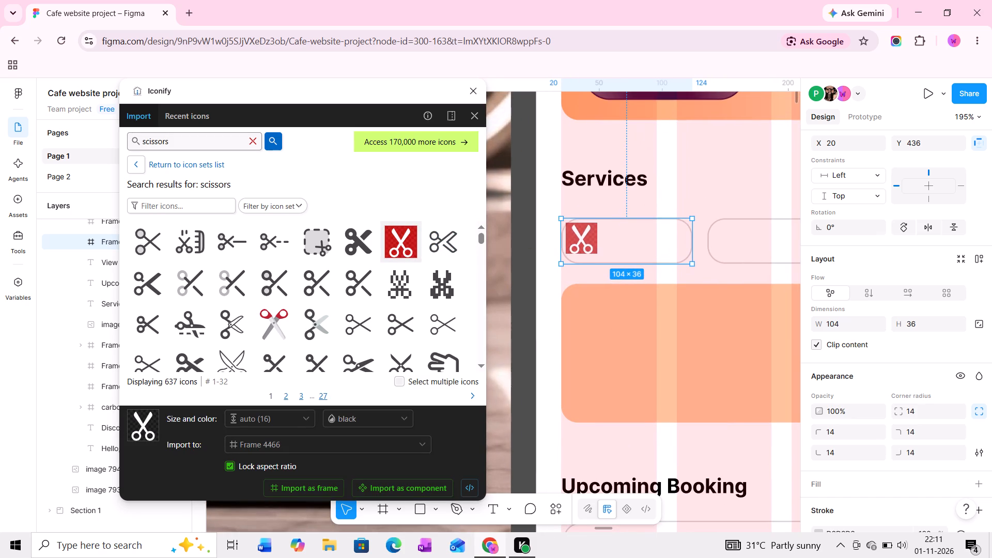
pyautogui.moveTo(579, 240); pyautogui.dragTo(581, 241)
pyautogui.moveTo(695, 235); pyautogui.dragTo(616, 233, button='middle')
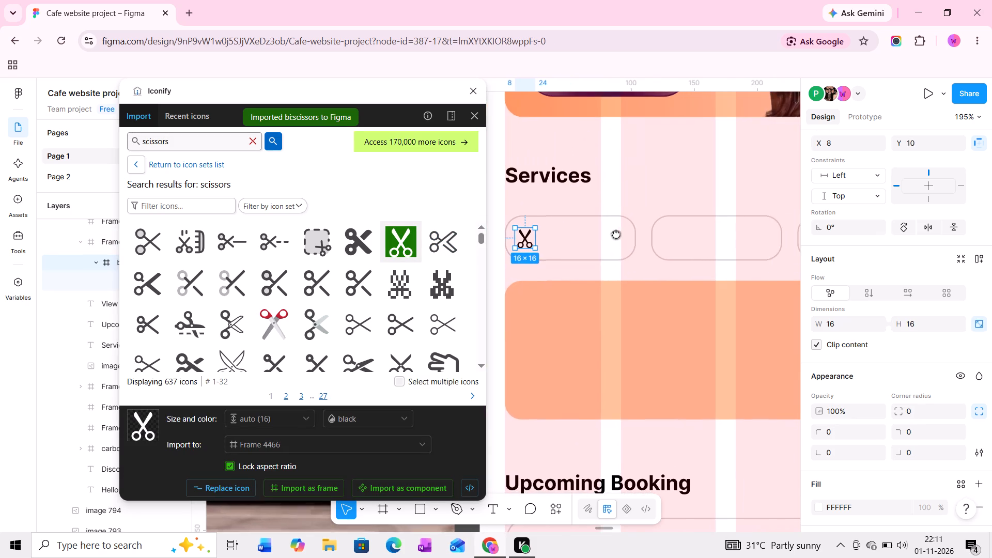
pyautogui.moveTo(689, 235); pyautogui.dragTo(720, 231, button='middle')
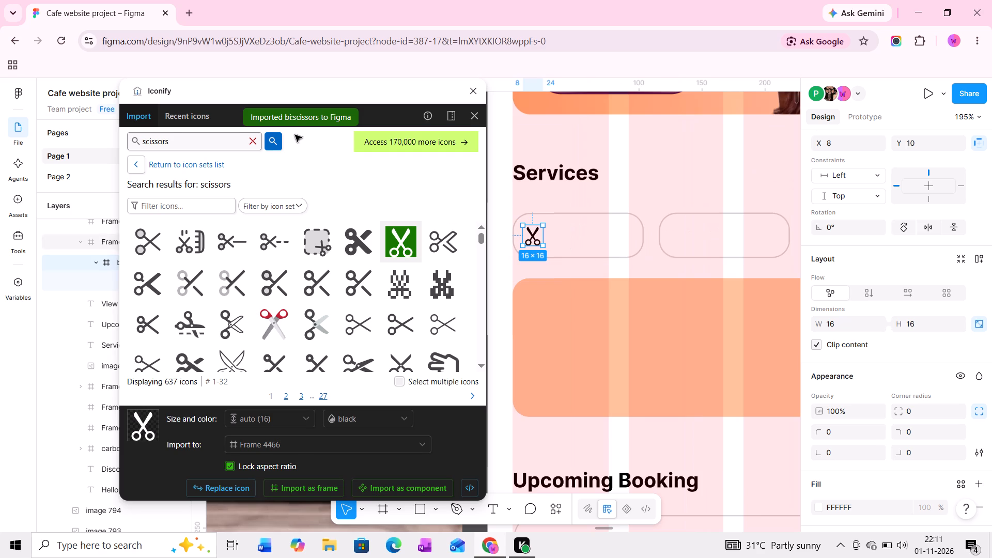
# Search the icon plugin for "nail" and place the monotone nail-polish icon in the second Services chip at X 8, Y 10.
pyautogui.click(251, 142)
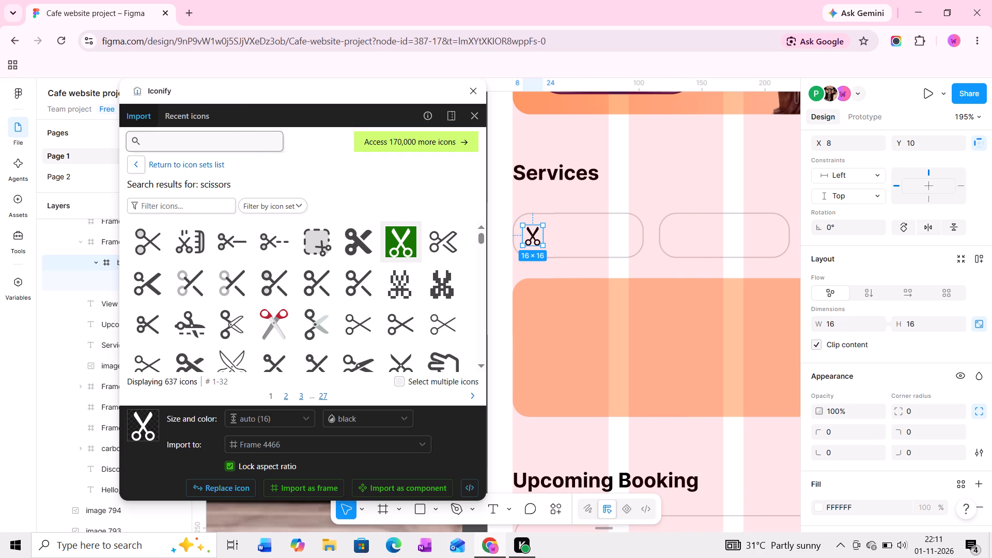
pyautogui.write('nail')
pyautogui.hotkey('shift', 'Return')
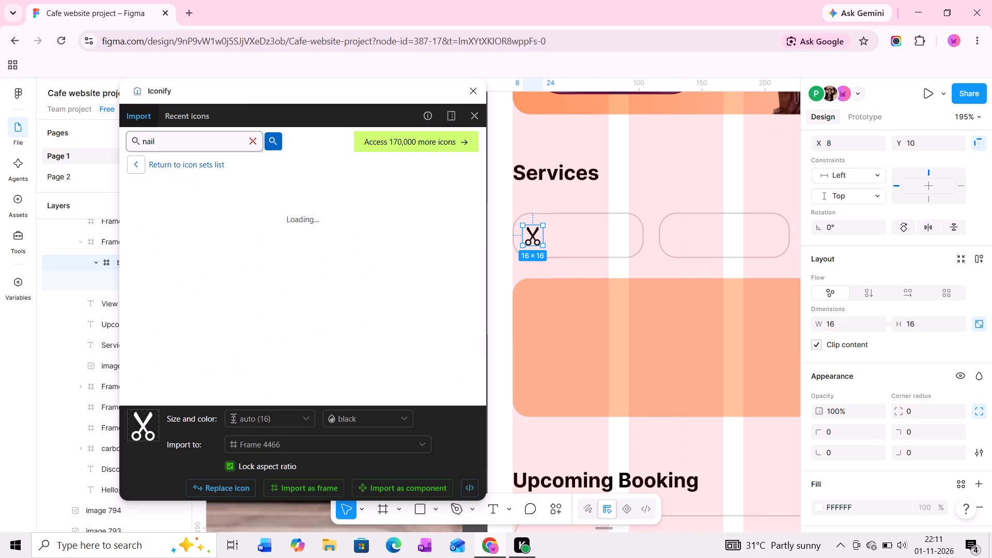
pyautogui.press('Return')
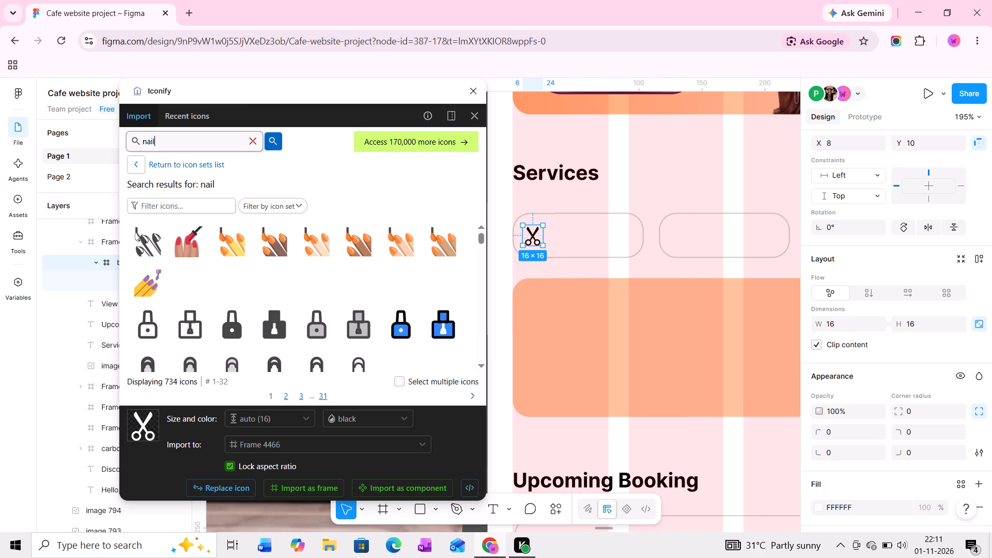
pyautogui.moveTo(637, 309); pyautogui.dragTo(592, 317, button='middle')
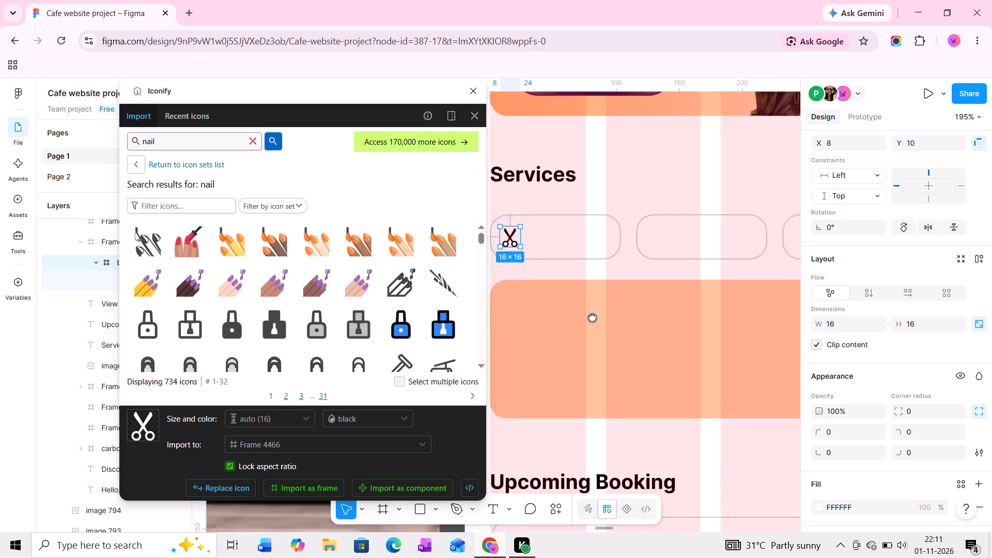
pyautogui.moveTo(592, 317); pyautogui.dragTo(536, 328, button='middle')
pyautogui.moveTo(152, 250); pyautogui.dragTo(207, 252)
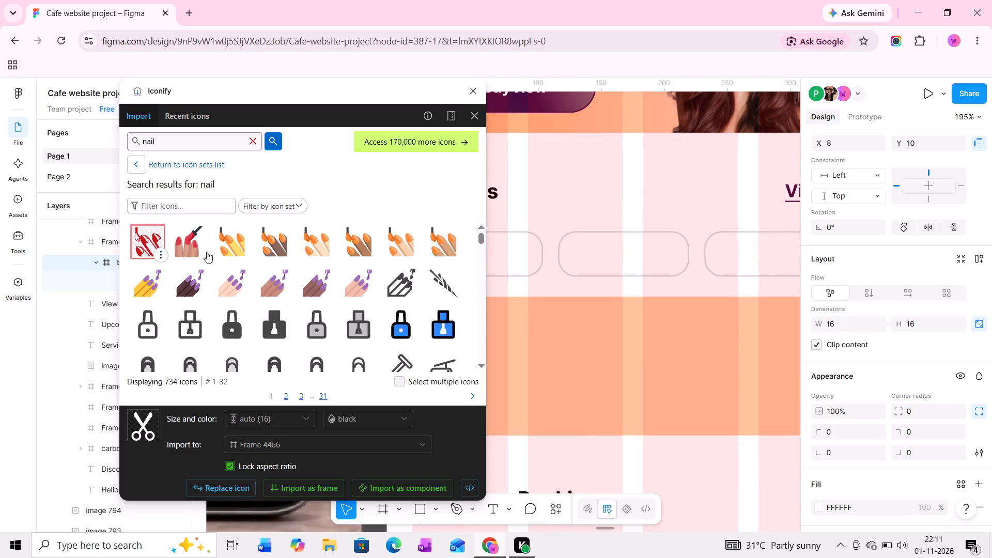
pyautogui.moveTo(207, 252); pyautogui.dragTo(587, 261)
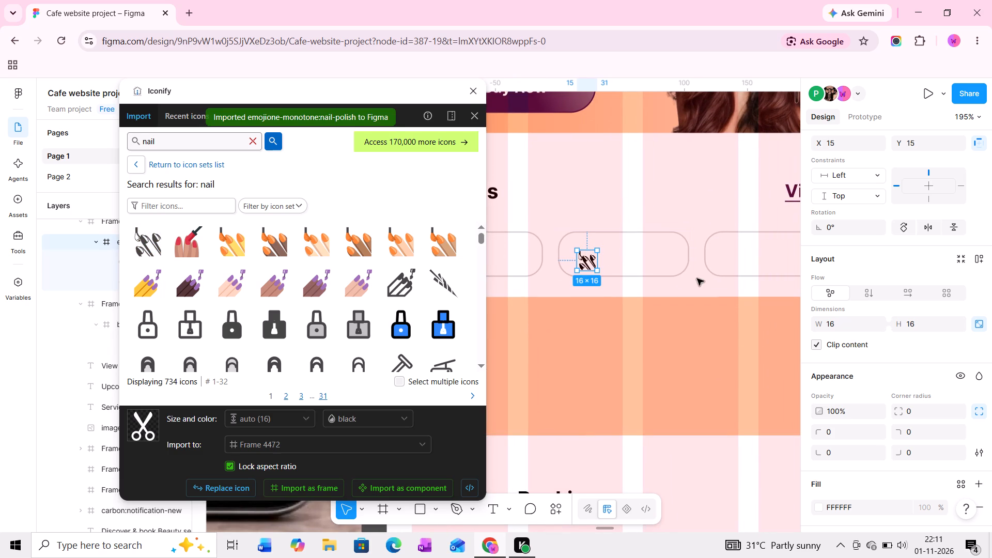
pyautogui.moveTo(691, 277); pyautogui.dragTo(684, 276, button='middle')
pyautogui.moveTo(583, 259); pyautogui.dragTo(575, 253)
# Search the icon plugin for "makeup" to find an icon for the third Services chip.
pyautogui.moveTo(677, 268); pyautogui.dragTo(633, 268, button='middle')
pyautogui.moveTo(656, 272); pyautogui.dragTo(617, 271, button='middle')
pyautogui.moveTo(664, 264); pyautogui.dragTo(633, 264, button='middle')
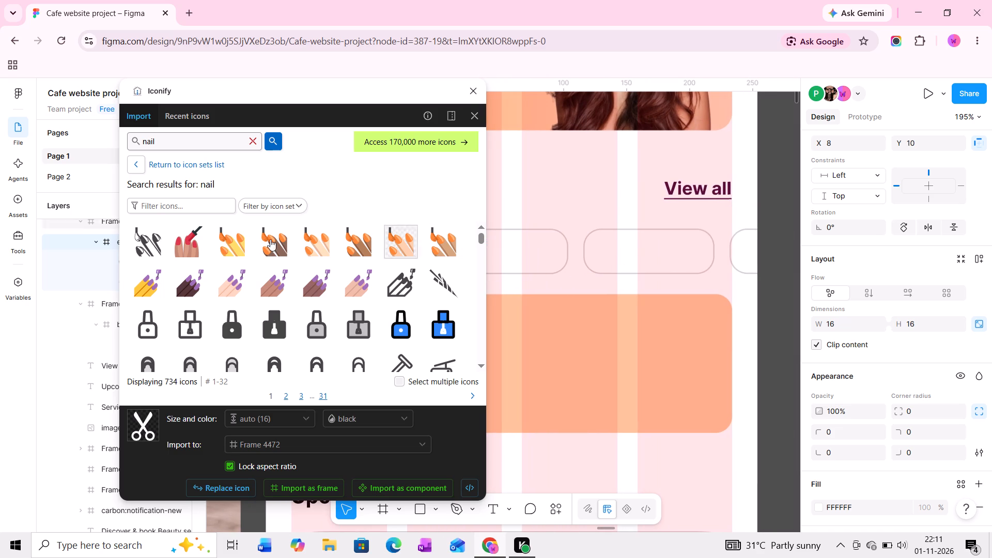
pyautogui.click(252, 144)
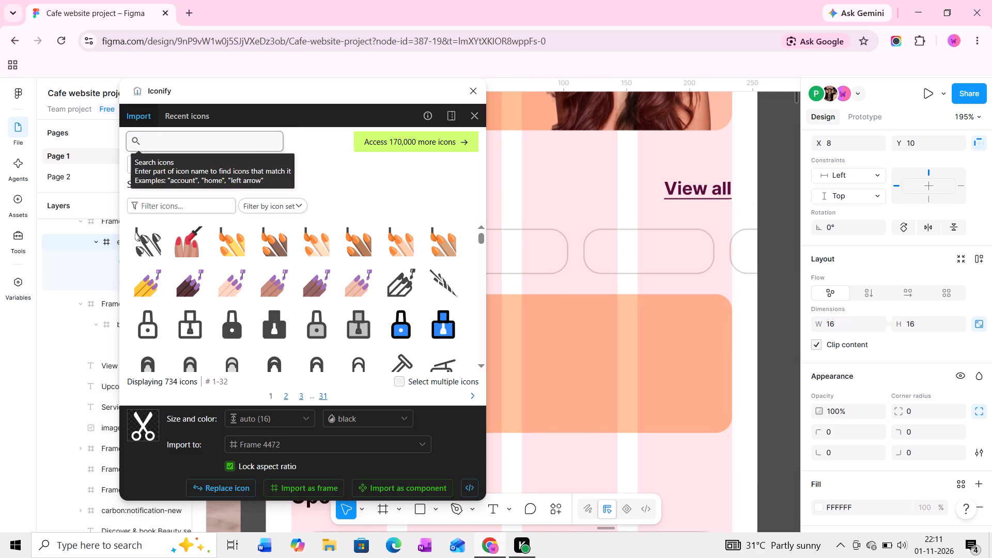
pyautogui.write('makeup')
pyautogui.press('Return')
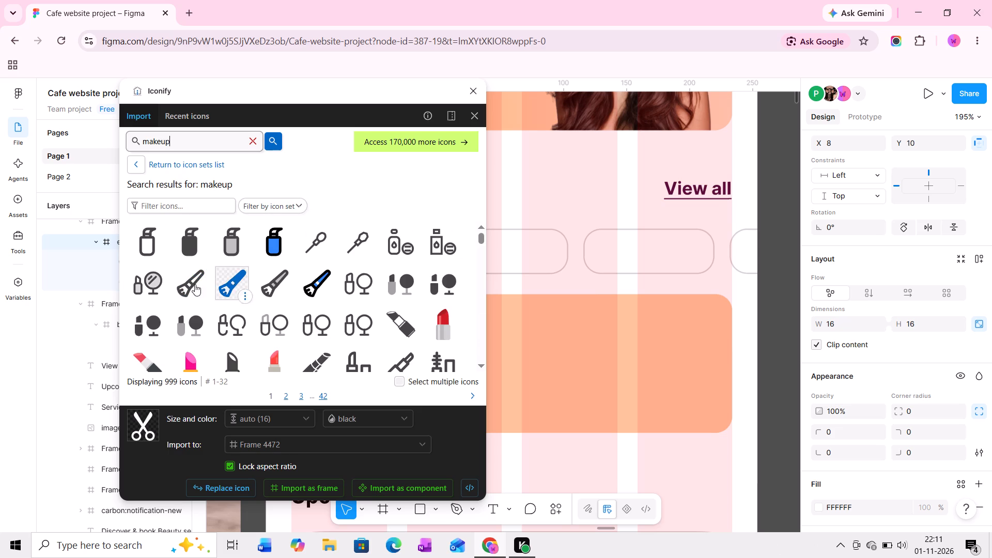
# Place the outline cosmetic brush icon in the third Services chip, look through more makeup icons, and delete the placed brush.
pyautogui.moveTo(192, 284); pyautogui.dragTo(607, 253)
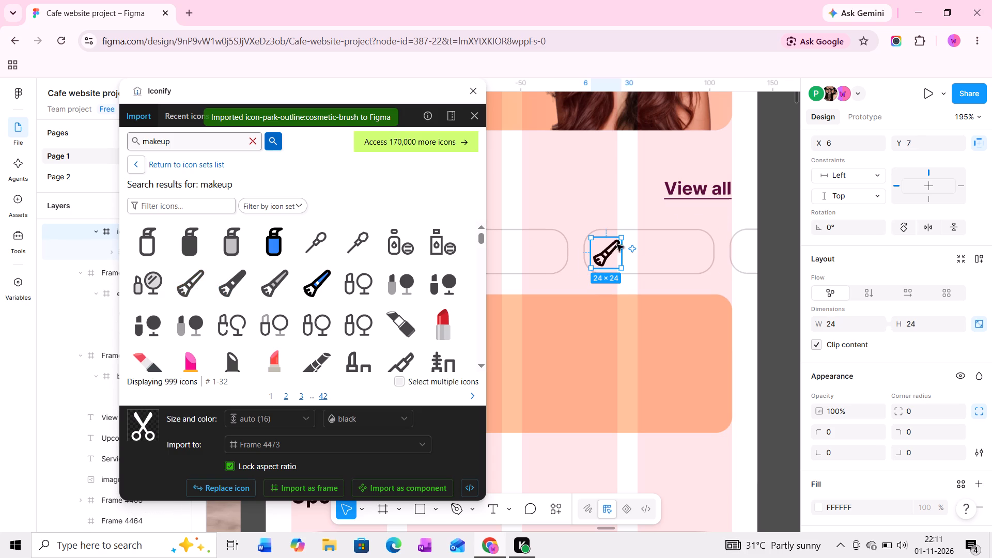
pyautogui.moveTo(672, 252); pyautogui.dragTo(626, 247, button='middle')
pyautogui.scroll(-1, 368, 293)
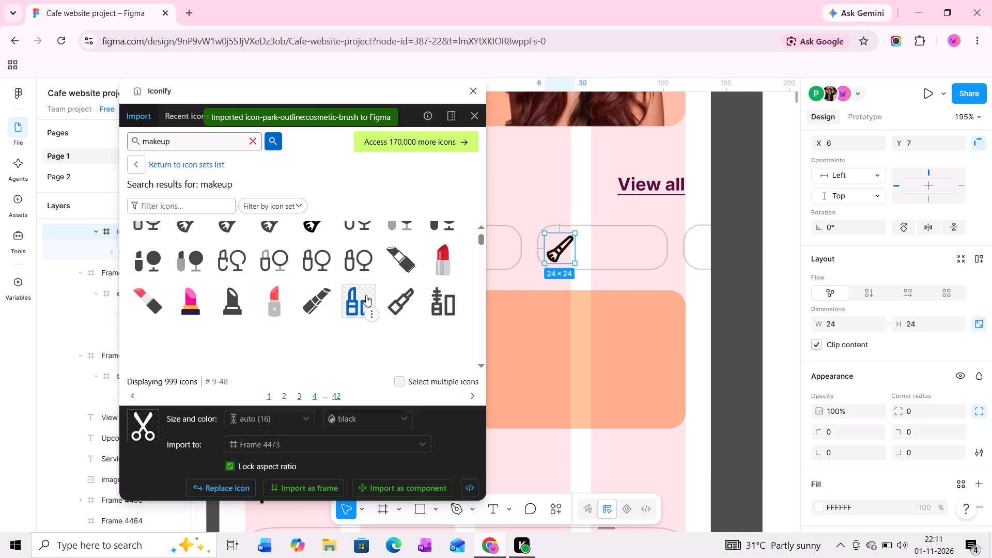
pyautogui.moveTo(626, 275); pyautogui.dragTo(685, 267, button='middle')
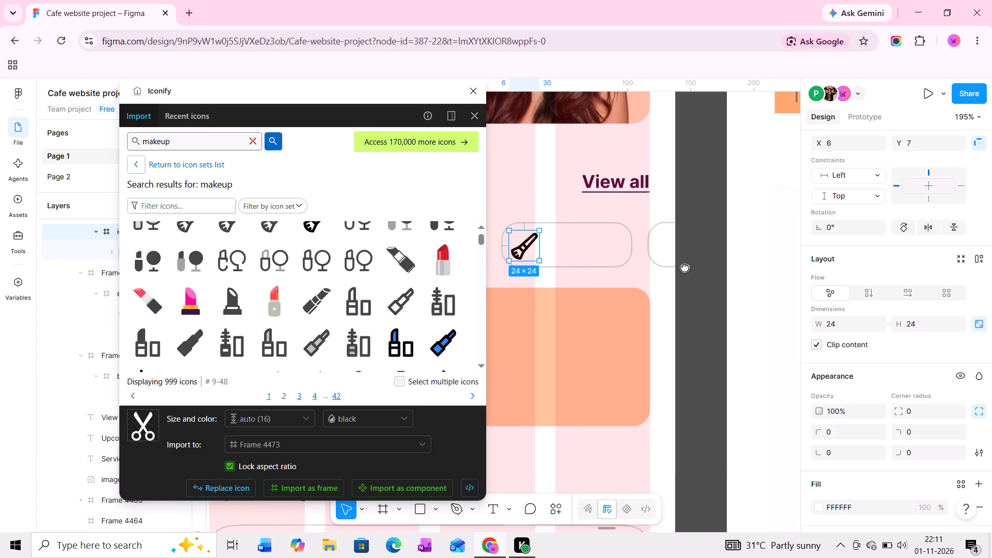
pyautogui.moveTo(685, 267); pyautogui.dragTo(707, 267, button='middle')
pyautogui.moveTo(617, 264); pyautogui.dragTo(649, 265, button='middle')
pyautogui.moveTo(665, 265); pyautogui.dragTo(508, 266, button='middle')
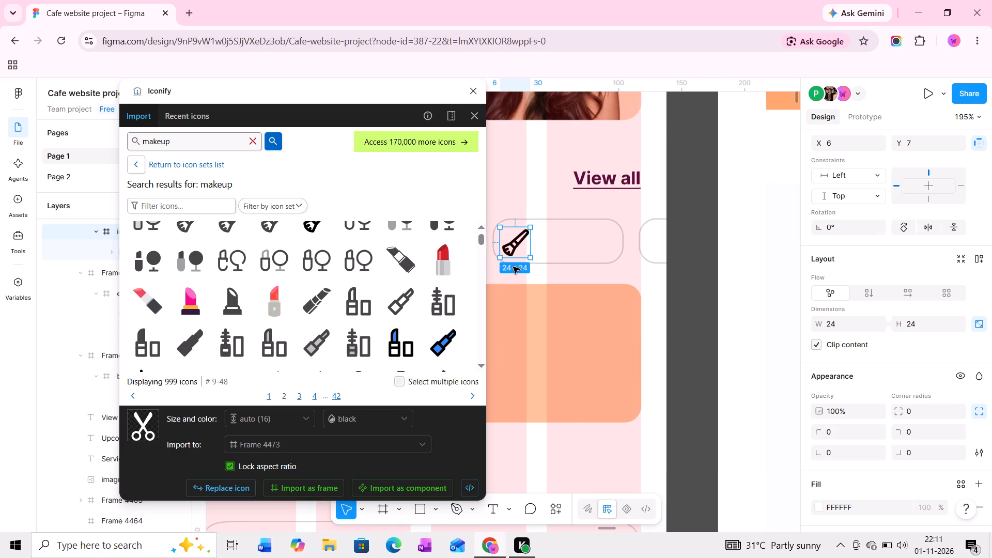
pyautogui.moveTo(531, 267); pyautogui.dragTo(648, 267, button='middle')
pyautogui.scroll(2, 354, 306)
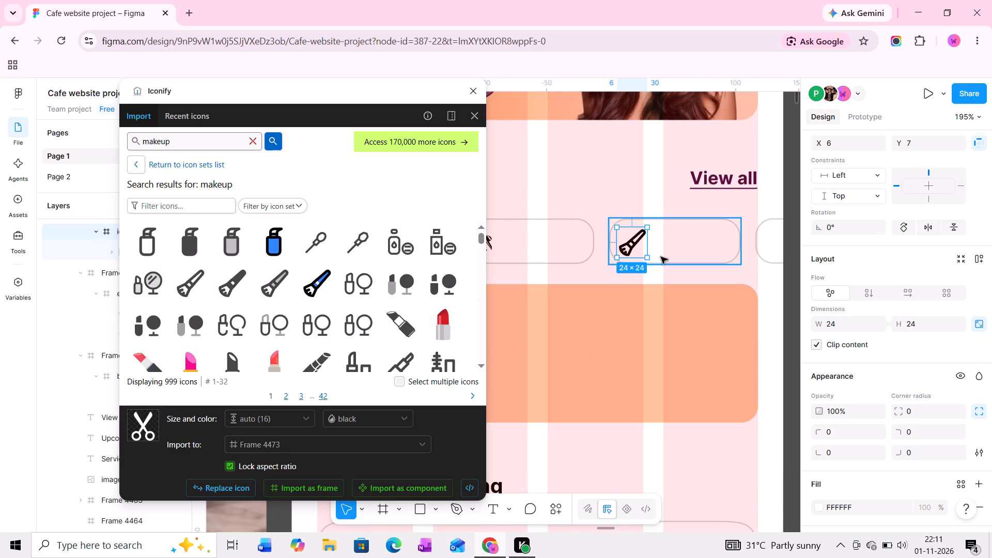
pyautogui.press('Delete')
# Import the outline cosmetic brush icon from the makeup results into the third Services chip.
pyautogui.moveTo(633, 311); pyautogui.dragTo(688, 324, button='middle')
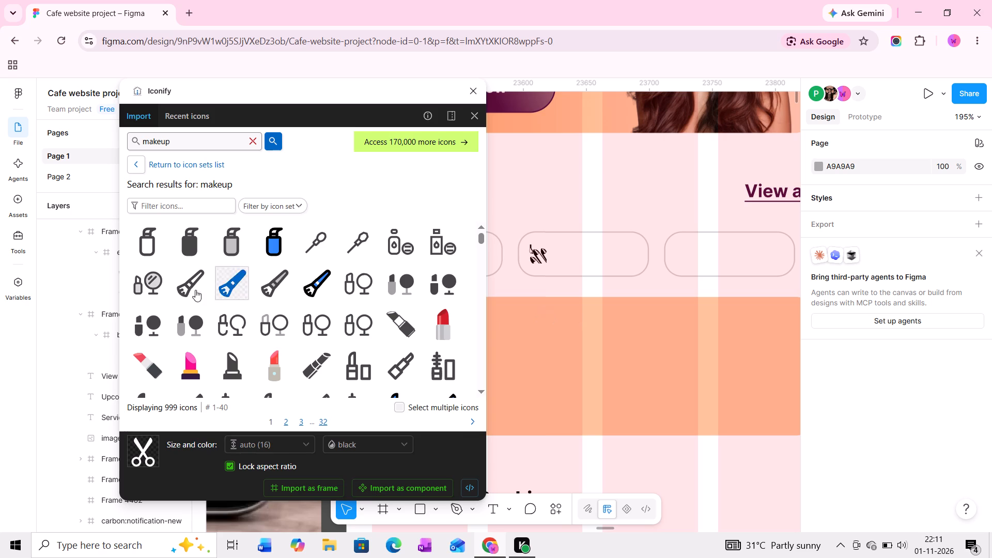
pyautogui.moveTo(177, 289); pyautogui.dragTo(689, 260)
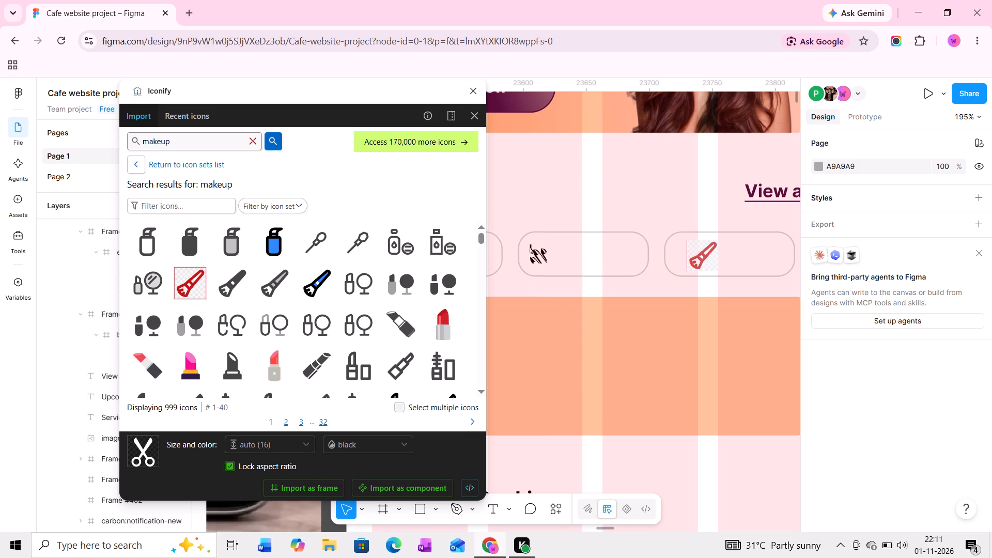
pyautogui.moveTo(689, 260); pyautogui.dragTo(682, 259)
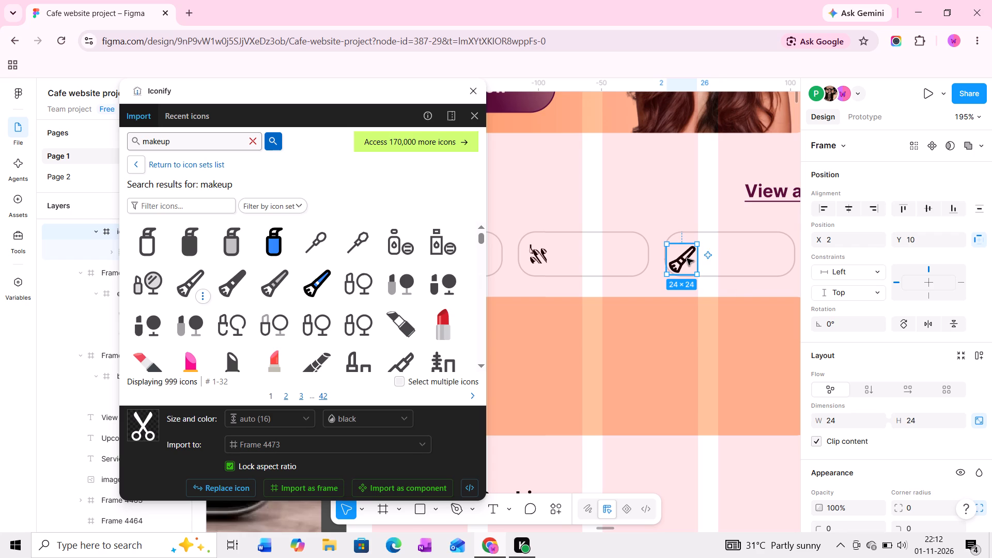
# Select all the vector paths of the cosmetic brush icon and set their stroke weight to 1.
pyautogui.keyDown('ctrl'); pyautogui.scroll(6, 688, 258); pyautogui.keyUp('ctrl')
pyautogui.keyDown('ctrl'); pyautogui.click(679, 260); pyautogui.keyUp('ctrl')
pyautogui.keyDown('ctrl'); pyautogui.scroll(7, 679, 260); pyautogui.keyUp('ctrl')
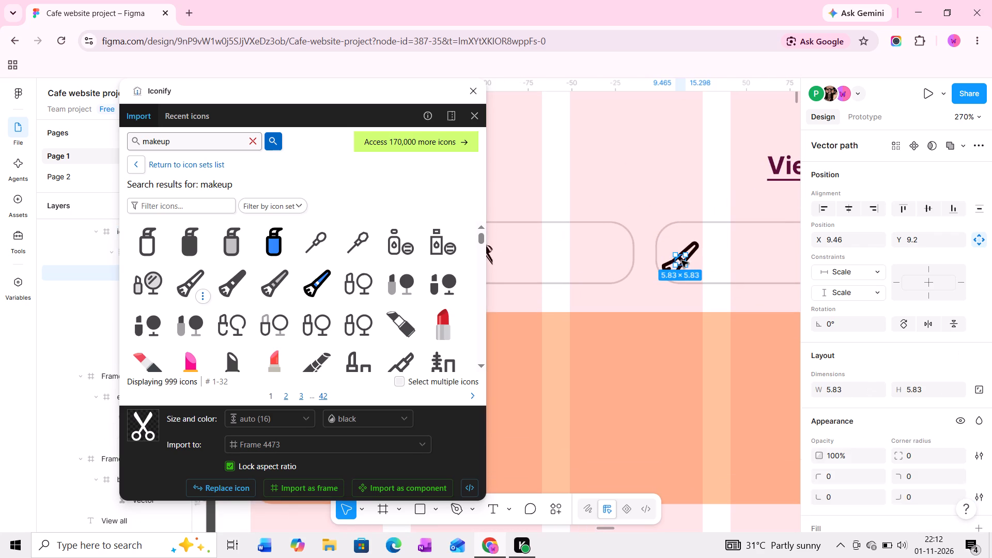
pyautogui.keyDown('ctrl'); pyautogui.scroll(3, 681, 260); pyautogui.keyUp('ctrl')
pyautogui.moveTo(692, 262); pyautogui.dragTo(626, 299, button='middle')
pyautogui.keyDown('shift'); pyautogui.click(637, 272); pyautogui.keyUp('shift')
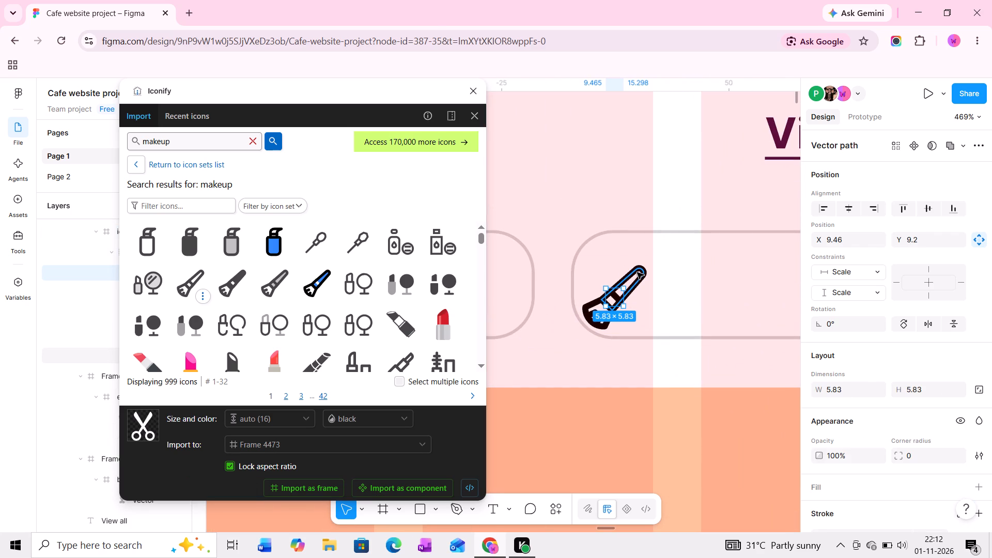
pyautogui.moveTo(604, 311); pyautogui.dragTo(604, 301, button='middle')
pyautogui.keyDown('ctrl'); pyautogui.scroll(9, 606, 301); pyautogui.keyUp('ctrl')
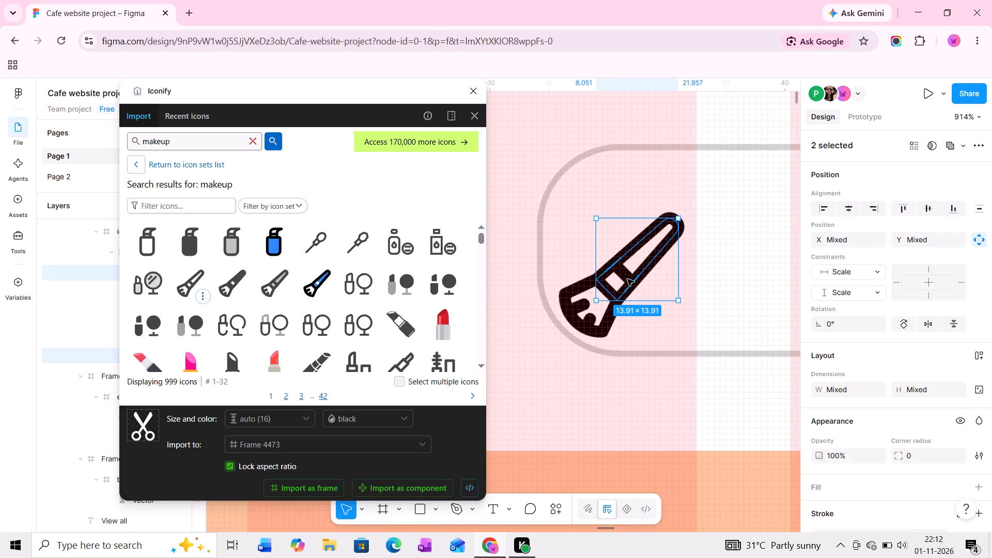
pyautogui.keyDown('shift'); pyautogui.click(627, 273); pyautogui.keyUp('shift')
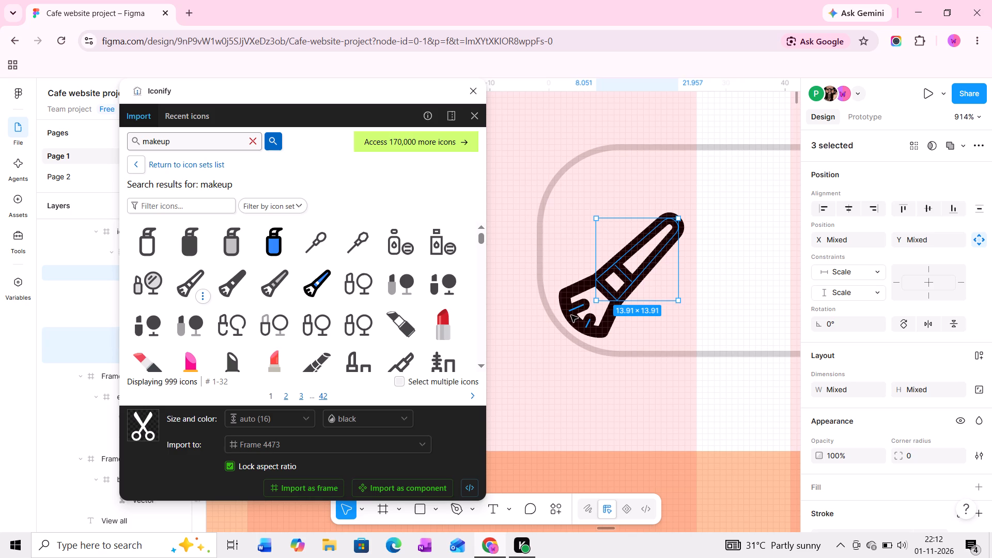
pyautogui.keyDown('shift'); pyautogui.click(571, 315); pyautogui.keyUp('shift')
pyautogui.keyDown('shift'); pyautogui.click(580, 286); pyautogui.keyUp('shift')
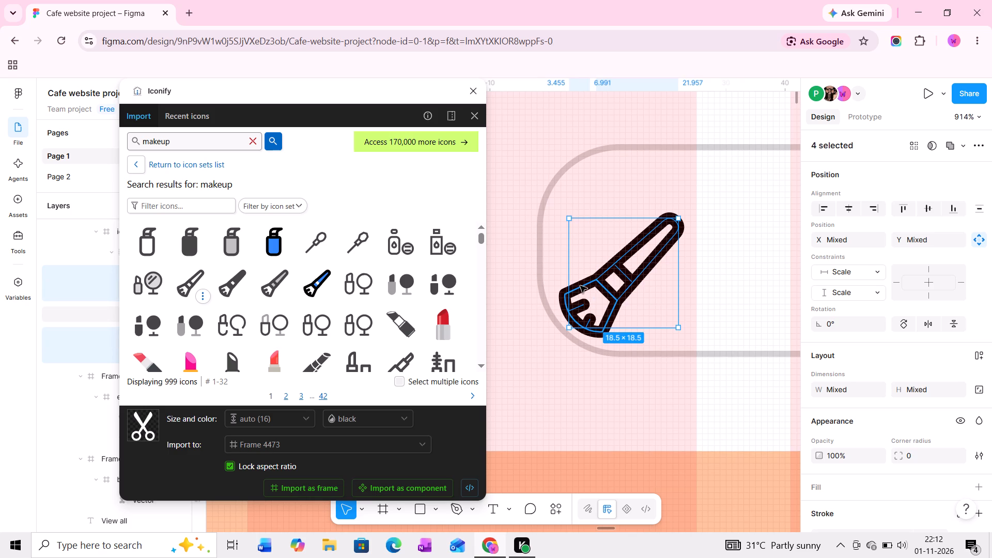
pyautogui.scroll(-3, 878, 311)
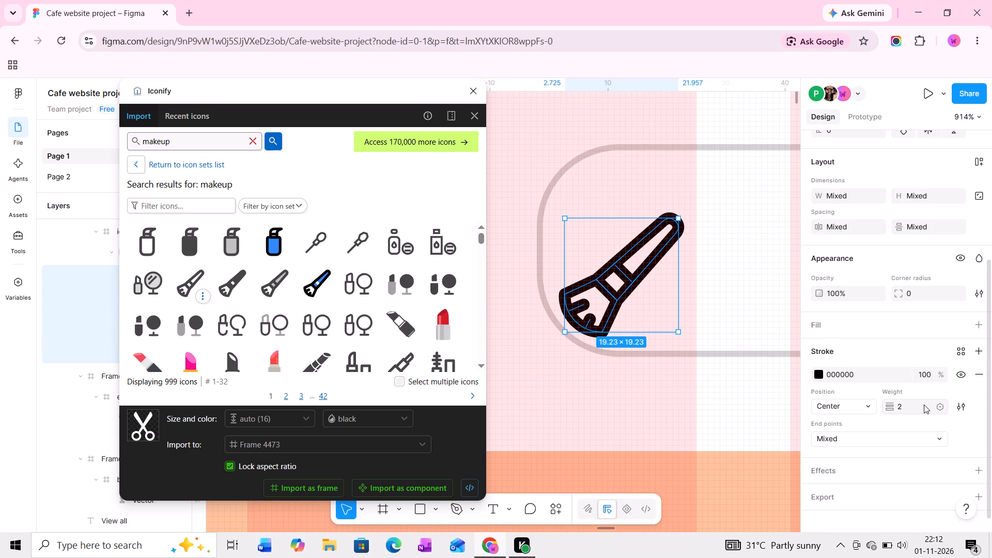
pyautogui.click(924, 405)
pyautogui.press('1')
pyautogui.press('Return')
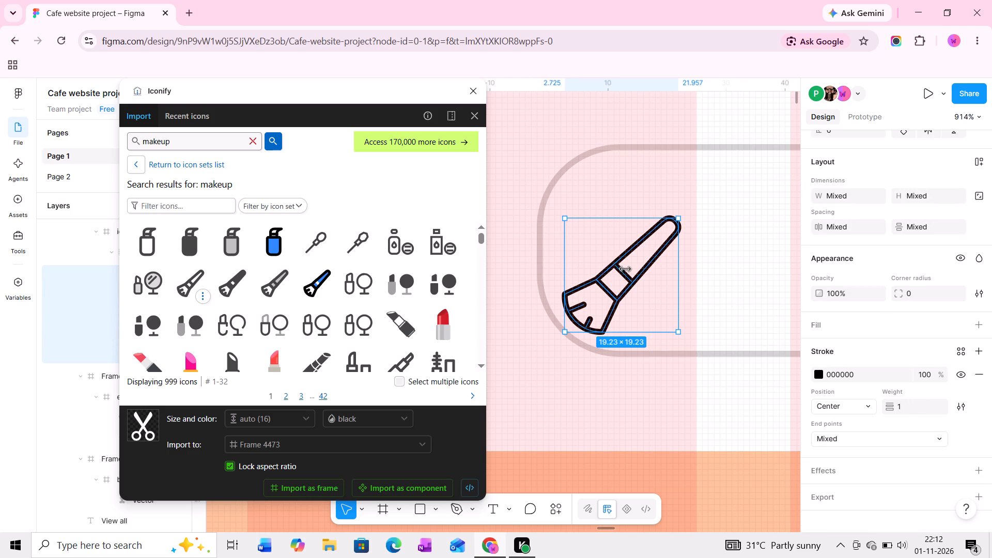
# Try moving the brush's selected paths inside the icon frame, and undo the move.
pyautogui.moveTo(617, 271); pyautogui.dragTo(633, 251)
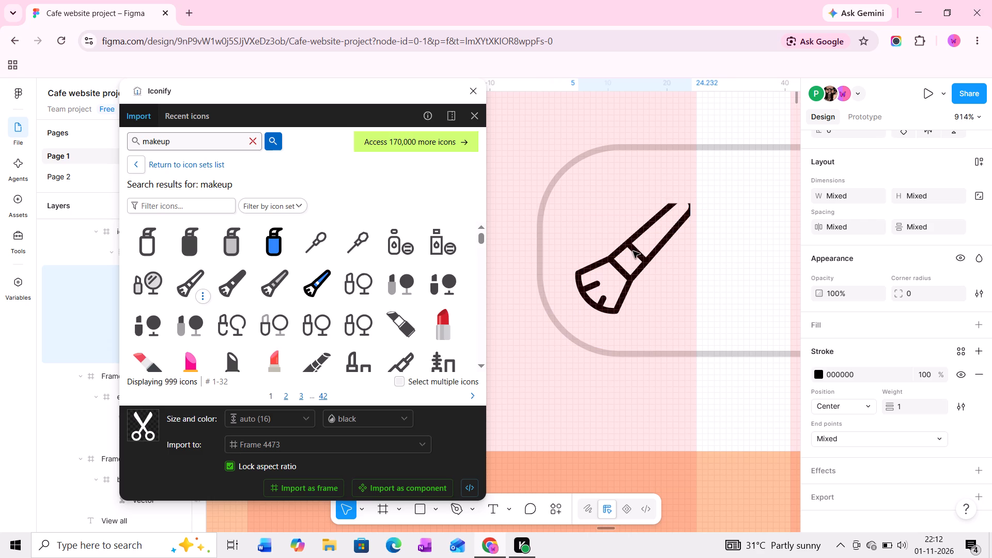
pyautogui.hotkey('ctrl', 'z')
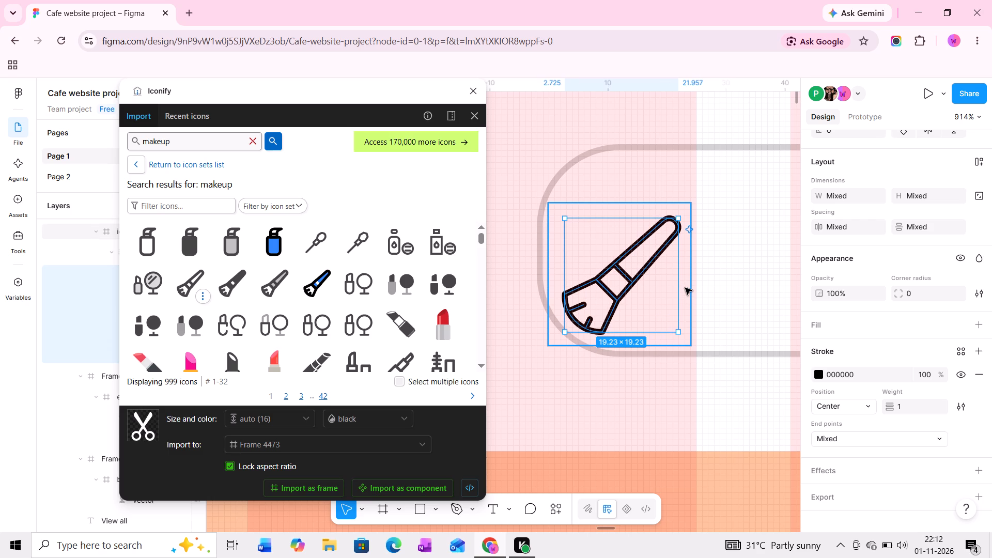
# Move the whole 24 × 24 brush icon frame to X 8 in the third Services chip, vertically centred.
pyautogui.click(685, 288)
pyautogui.moveTo(651, 284); pyautogui.dragTo(670, 263)
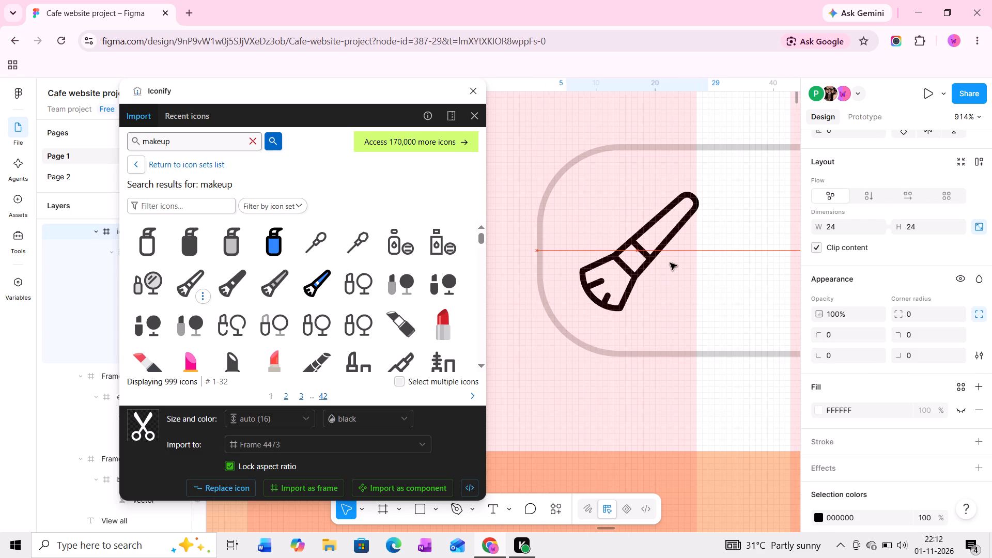
pyautogui.moveTo(670, 263); pyautogui.dragTo(688, 260)
pyautogui.keyDown('ctrl'); pyautogui.scroll(-3, 688, 260); pyautogui.keyUp('ctrl')
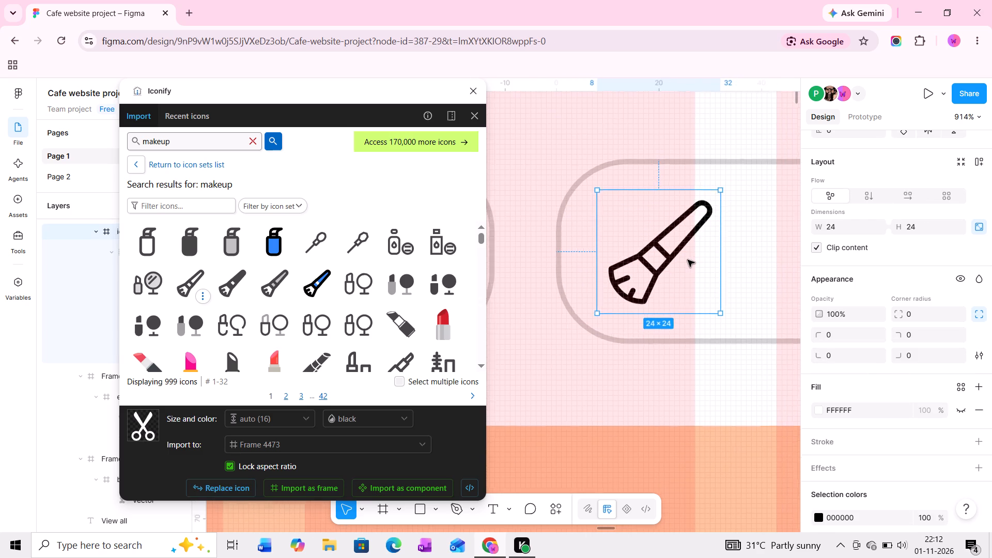
pyautogui.moveTo(683, 263); pyautogui.dragTo(617, 301, button='middle')
pyautogui.click(689, 288)
# Browse the makeup icon results for further icons suited to the Services chips.
pyautogui.keyDown('ctrl'); pyautogui.scroll(-4, 690, 287); pyautogui.keyUp('ctrl')
pyautogui.moveTo(688, 293); pyautogui.dragTo(665, 296, button='middle')
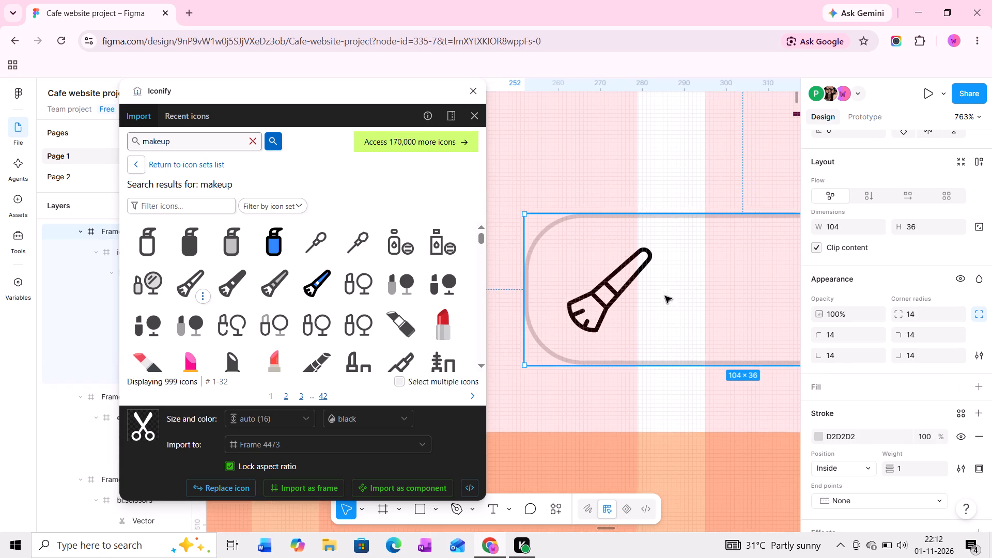
pyautogui.moveTo(665, 296); pyautogui.dragTo(637, 300, button='middle')
pyautogui.keyDown('ctrl'); pyautogui.scroll(-5, 637, 300); pyautogui.keyUp('ctrl')
pyautogui.moveTo(629, 307); pyautogui.dragTo(664, 304, button='middle')
pyautogui.keyDown('ctrl'); pyautogui.scroll(-5, 649, 307); pyautogui.keyUp('ctrl')
pyautogui.moveTo(628, 321); pyautogui.dragTo(632, 287, button='middle')
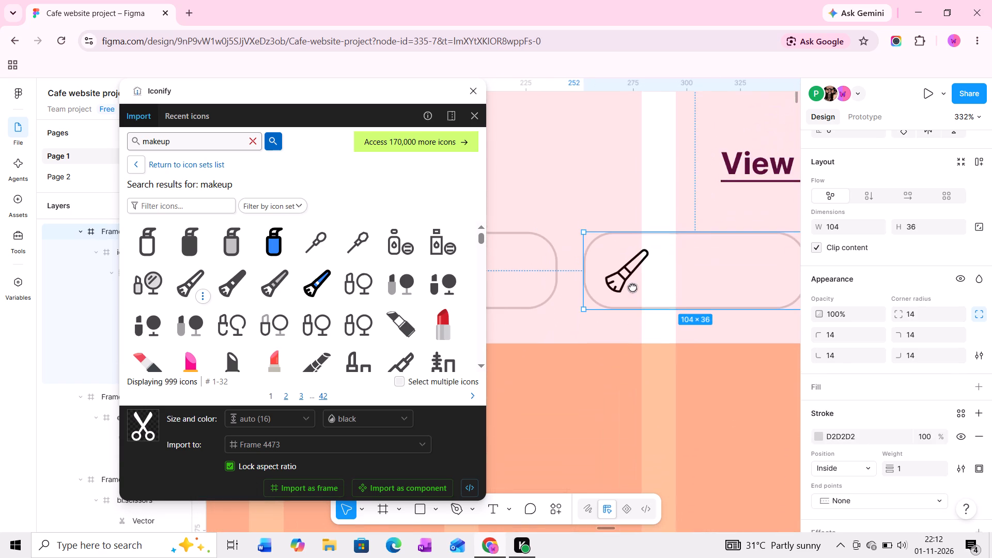
pyautogui.scroll(-3, 377, 362)
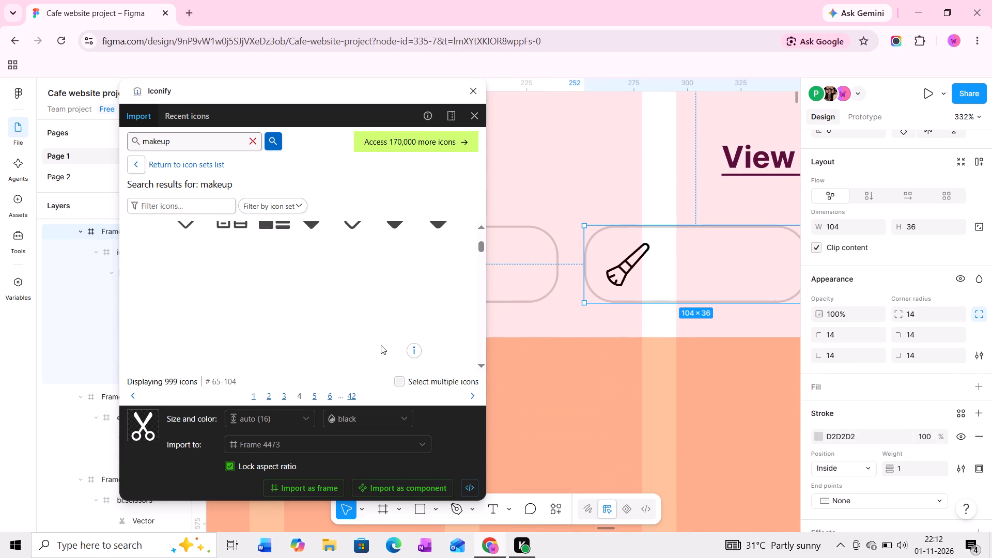
pyautogui.scroll(2, 342, 319)
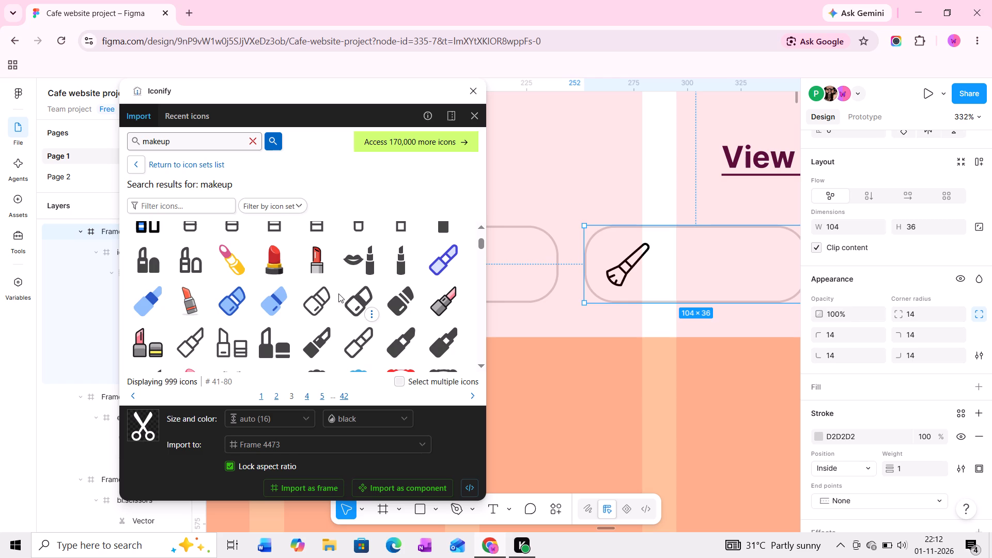
pyautogui.scroll(-3, 338, 293)
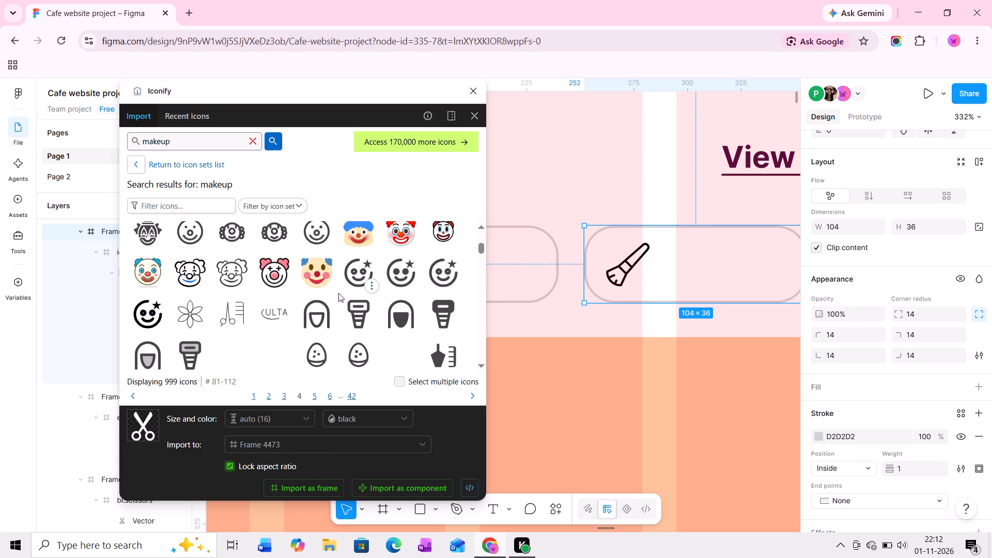
# Search the Iconify icons for "facial" and bring the fourth Services chip into view.
pyautogui.click(255, 145)
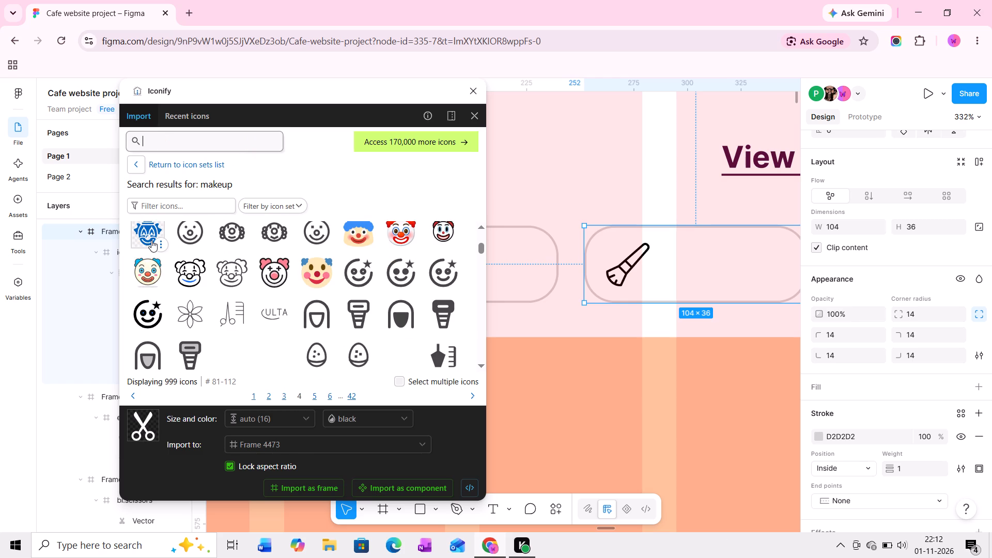
pyautogui.write('facial')
pyautogui.press('Return')
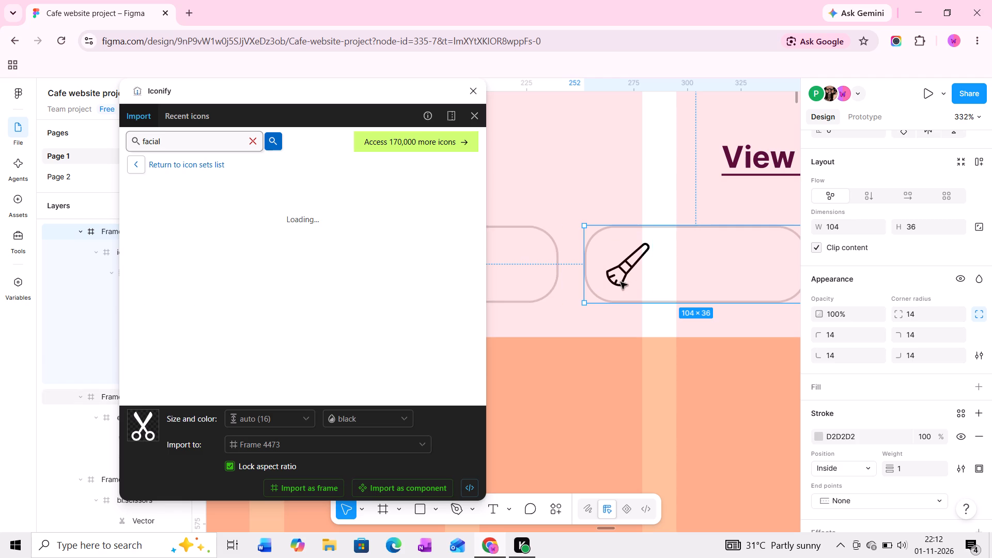
pyautogui.moveTo(593, 277); pyautogui.dragTo(515, 277, button='middle')
pyautogui.moveTo(688, 278); pyautogui.dragTo(584, 277, button='middle')
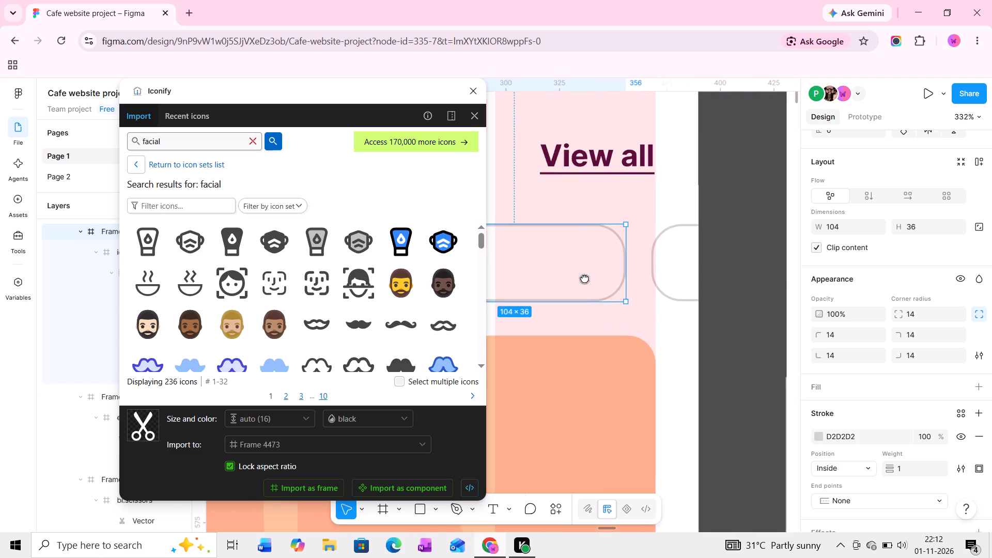
pyautogui.moveTo(654, 285); pyautogui.dragTo(620, 283, button='middle')
# Look through the facial icon results for one suited to the fourth Services chip.
pyautogui.scroll(-2, 288, 347)
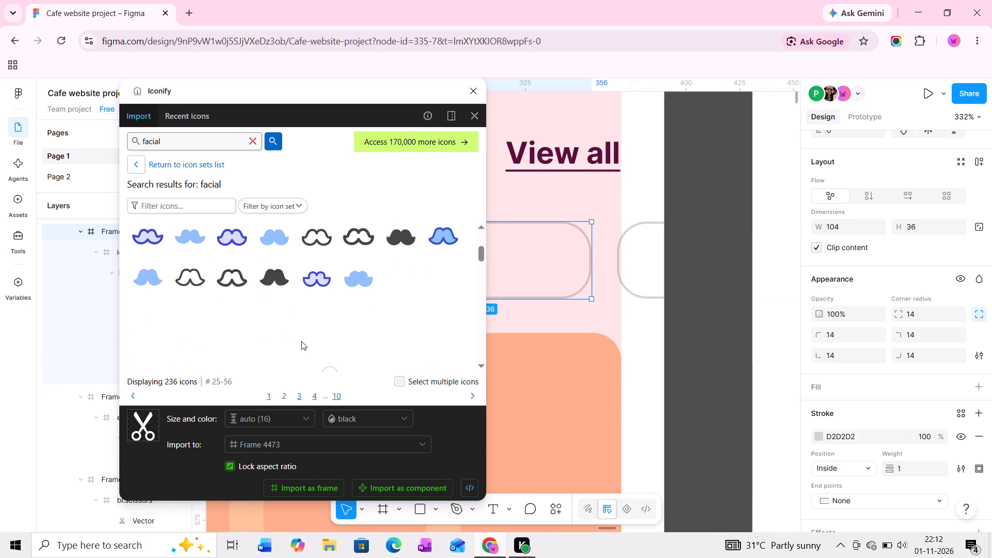
pyautogui.scroll(-2, 309, 327)
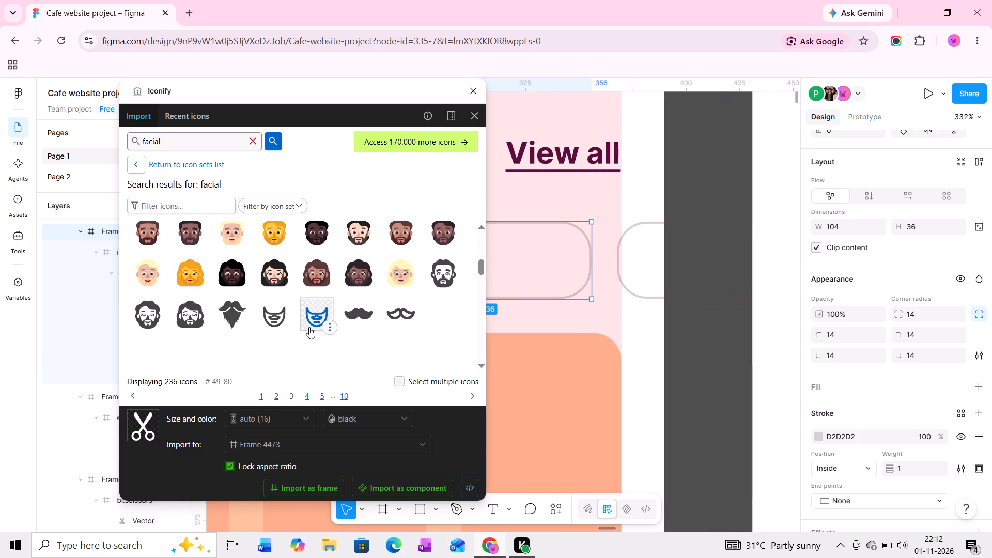
pyautogui.scroll(-1, 308, 326)
pyautogui.scroll(4, 308, 326)
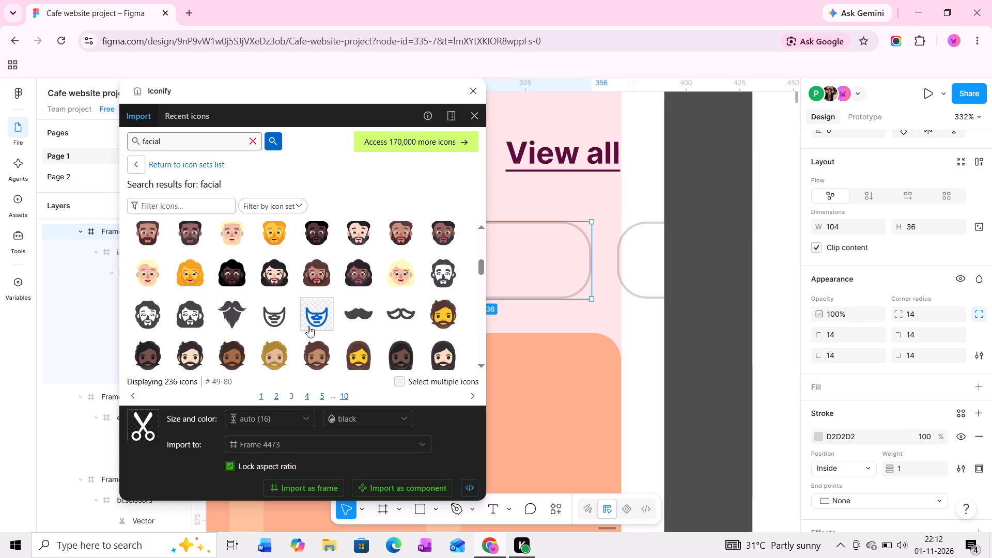
pyautogui.scroll(4, 308, 326)
pyautogui.scroll(-6, 308, 326)
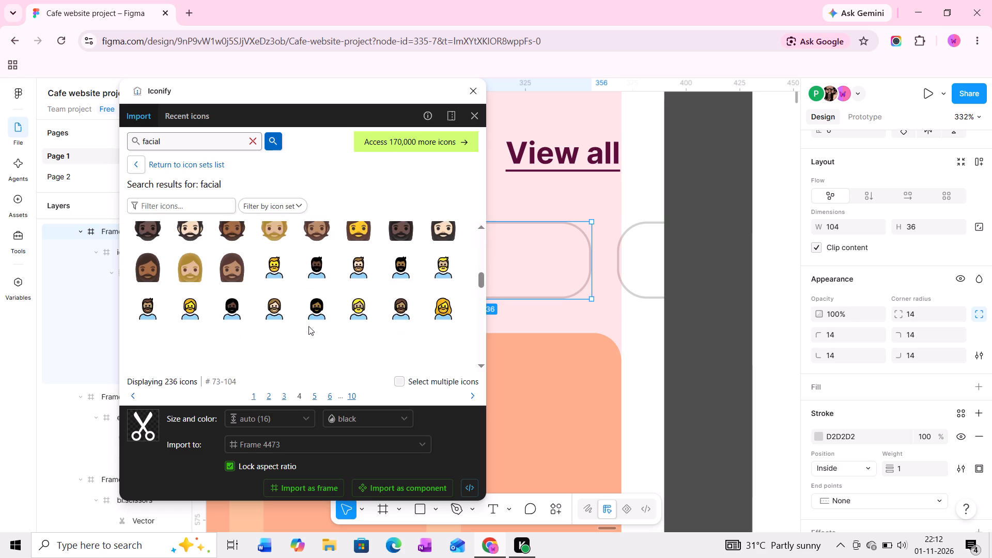
pyautogui.scroll(-4, 308, 326)
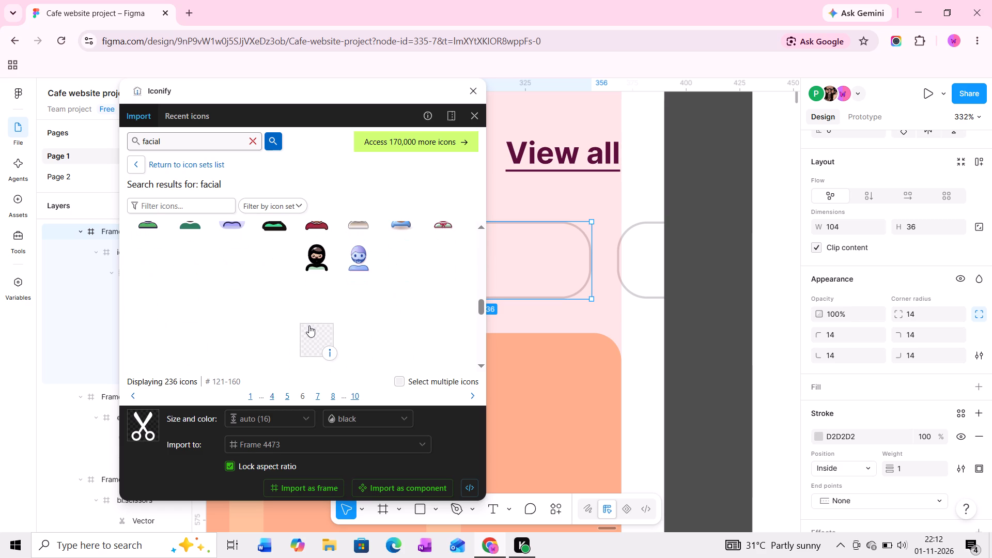
pyautogui.scroll(13, 311, 326)
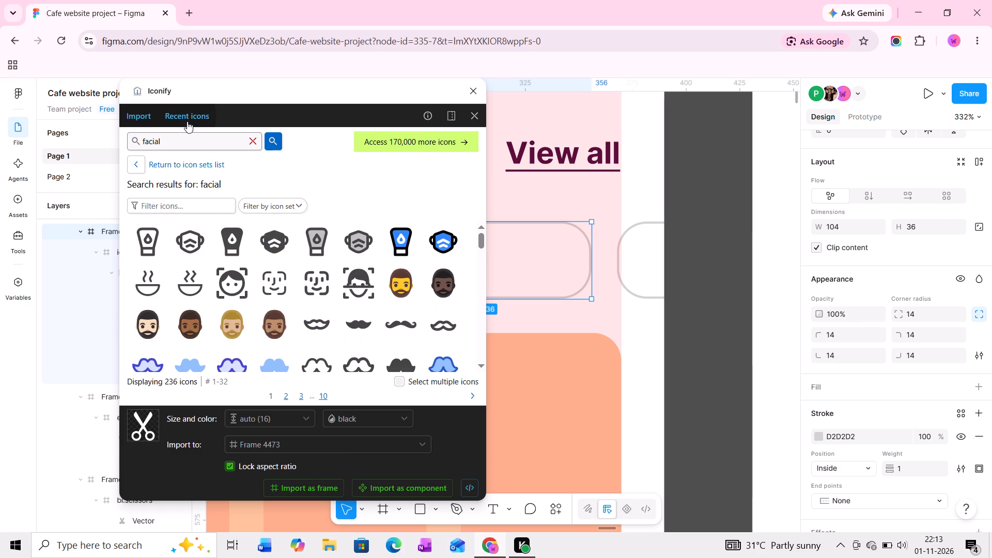
# Change the Iconify search term to "face" and run the search.
pyautogui.click(177, 135)
pyautogui.press('BackSpace')
pyautogui.press('BackSpace')
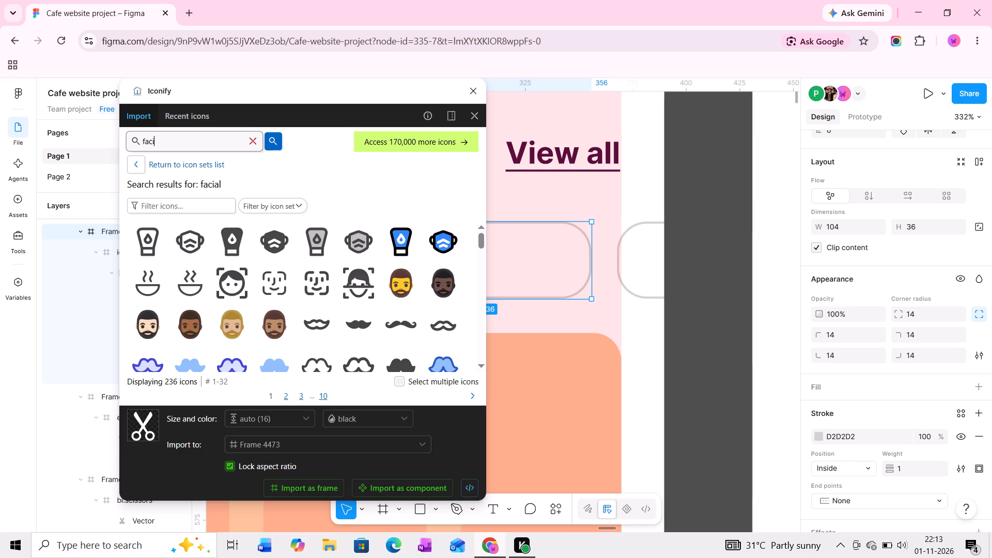
pyautogui.press('BackSpace')
pyautogui.press('e')
pyautogui.press('Return')
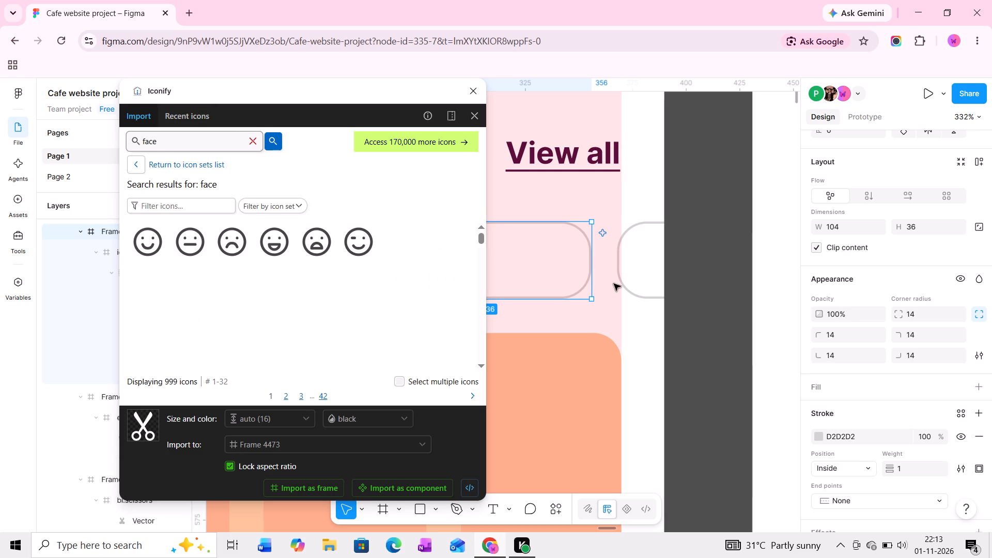
# Look through the face icon results for a suitable facial-service icon, and close Iconify without importing any.
pyautogui.moveTo(614, 284); pyautogui.dragTo(609, 284, button='middle')
pyautogui.scroll(-3, 394, 289)
pyautogui.scroll(2, 392, 290)
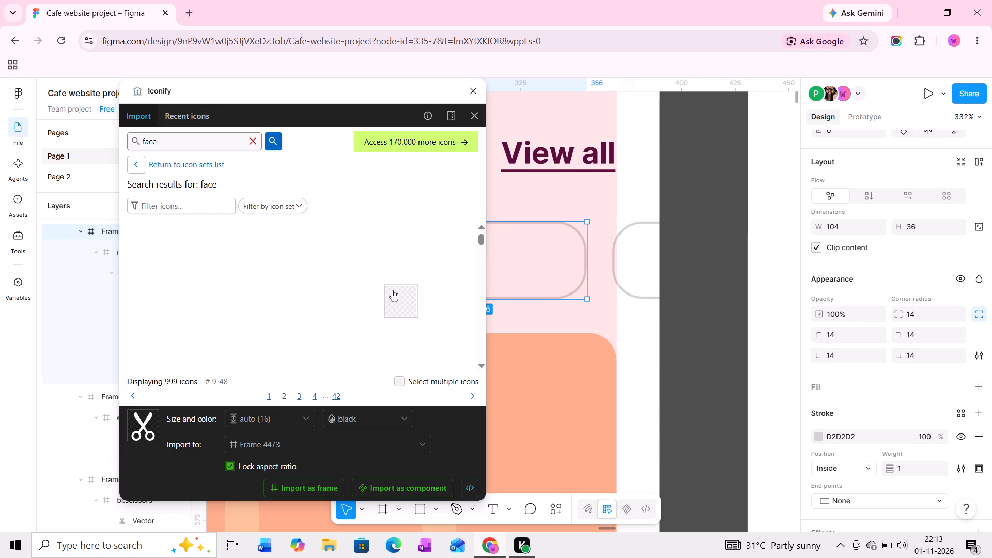
pyautogui.scroll(2, 392, 290)
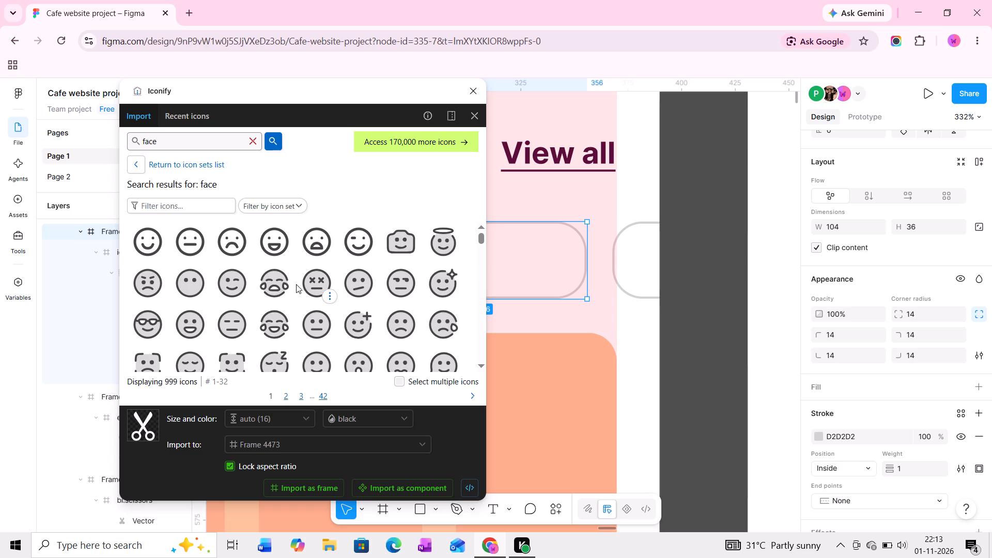
pyautogui.scroll(-3, 276, 313)
pyautogui.scroll(1, 283, 324)
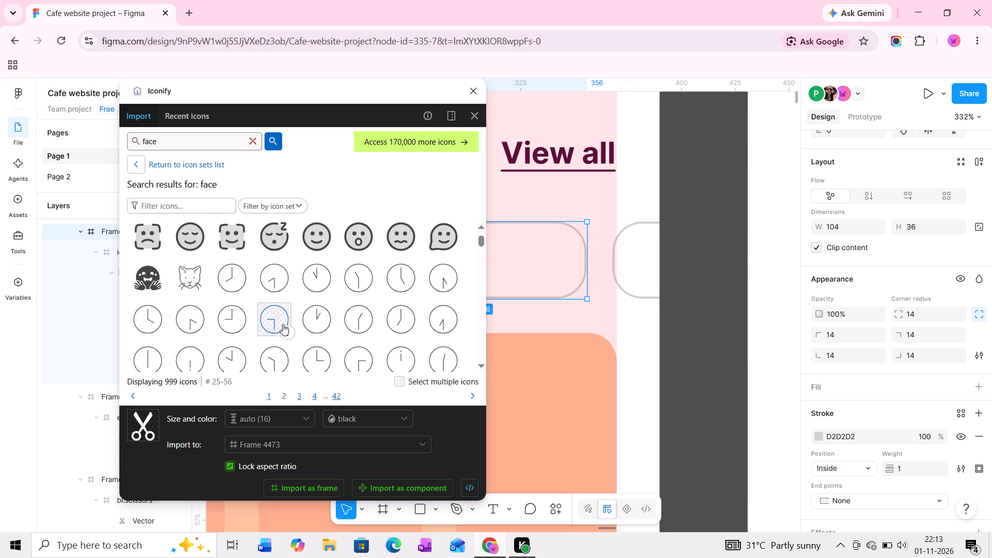
pyautogui.scroll(-2, 283, 324)
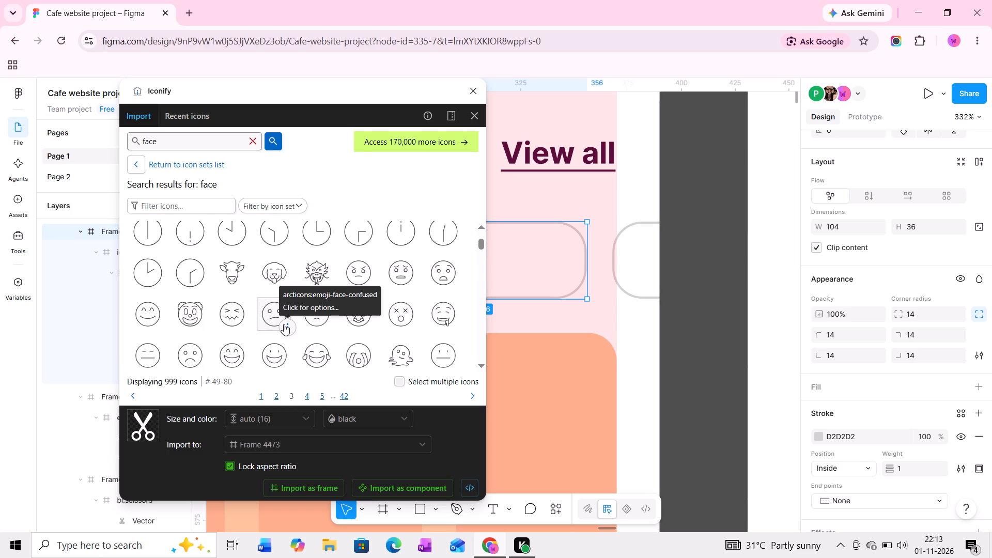
pyautogui.scroll(-3, 288, 306)
pyautogui.scroll(3, 288, 306)
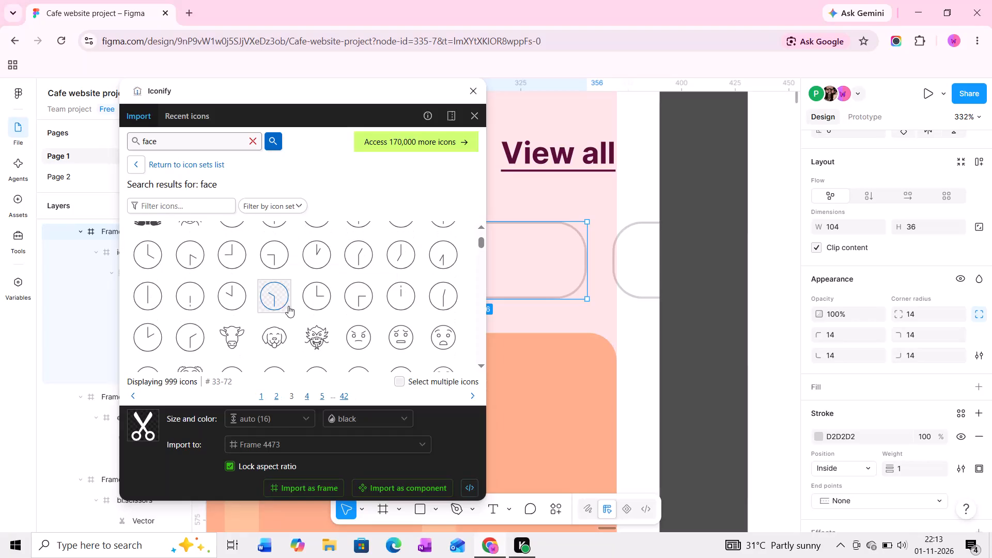
pyautogui.scroll(2, 288, 306)
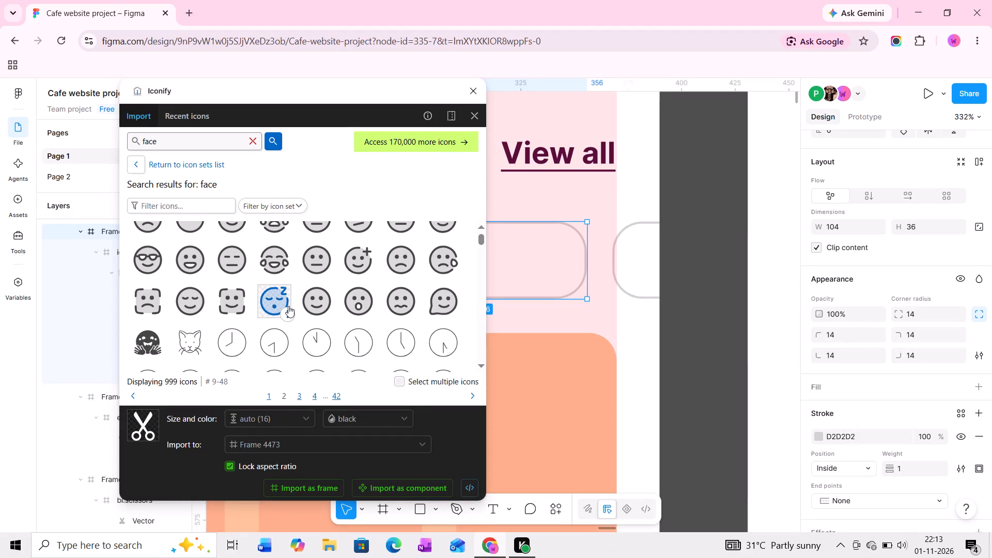
pyautogui.scroll(-4, 288, 306)
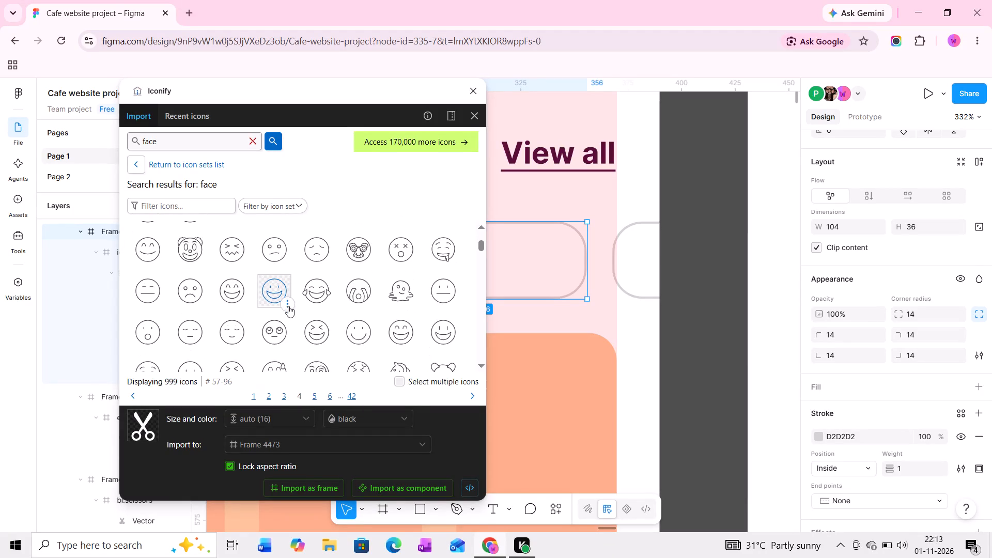
pyautogui.scroll(-3, 288, 306)
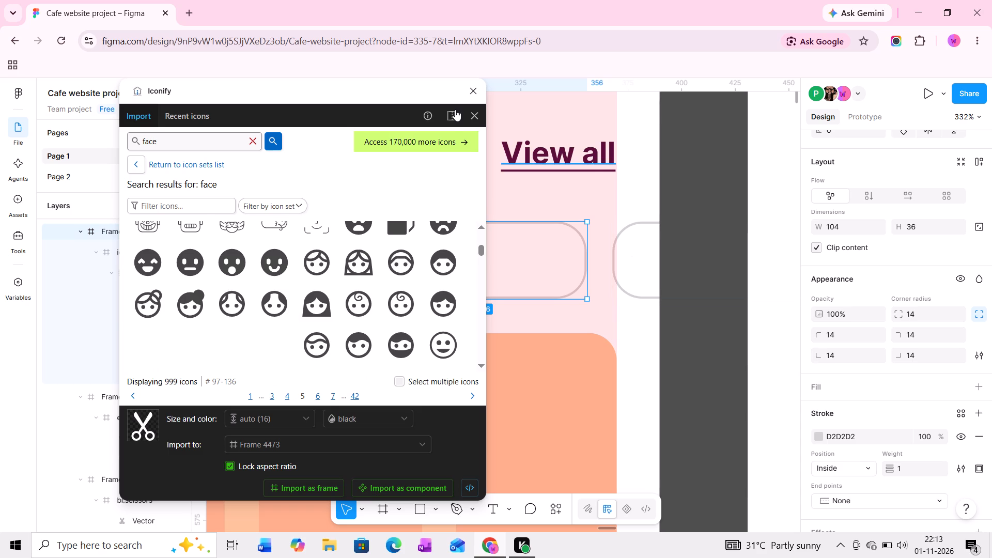
pyautogui.click(478, 87)
# Examine the Services chips with their icons and labels in the teal salon reference mockup.
pyautogui.moveTo(367, 262); pyautogui.dragTo(659, 264, button='middle')
pyautogui.moveTo(483, 272); pyautogui.dragTo(826, 256, button='middle')
pyautogui.moveTo(441, 278); pyautogui.dragTo(647, 263, button='middle')
pyautogui.moveTo(381, 304); pyautogui.dragTo(494, 245, button='middle')
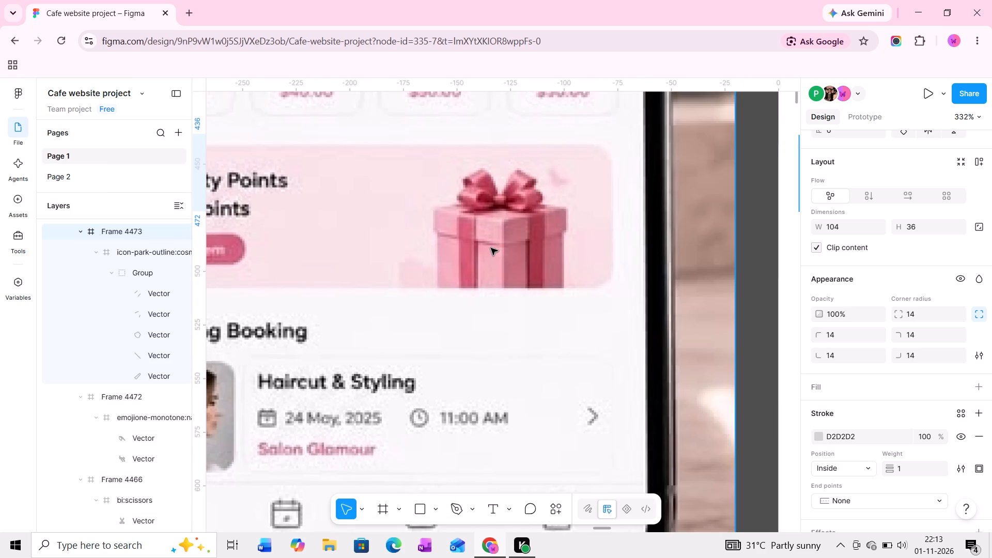
pyautogui.keyDown('ctrl'); pyautogui.scroll(-4, 491, 248); pyautogui.keyUp('ctrl')
pyautogui.moveTo(410, 269); pyautogui.dragTo(472, 223, button='middle')
pyautogui.keyDown('ctrl'); pyautogui.scroll(-10, 472, 223); pyautogui.keyUp('ctrl')
pyautogui.moveTo(448, 309); pyautogui.dragTo(470, 301, button='middle')
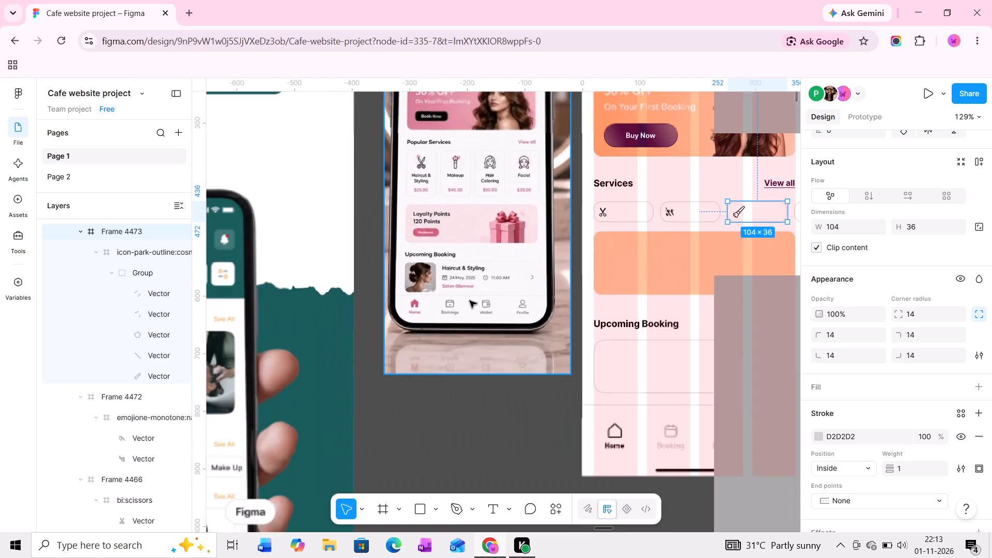
pyautogui.moveTo(470, 301); pyautogui.dragTo(617, 287, button='middle')
pyautogui.moveTo(385, 340); pyautogui.dragTo(452, 265, button='middle')
pyautogui.keyDown('ctrl'); pyautogui.scroll(5, 350, 389); pyautogui.keyUp('ctrl')
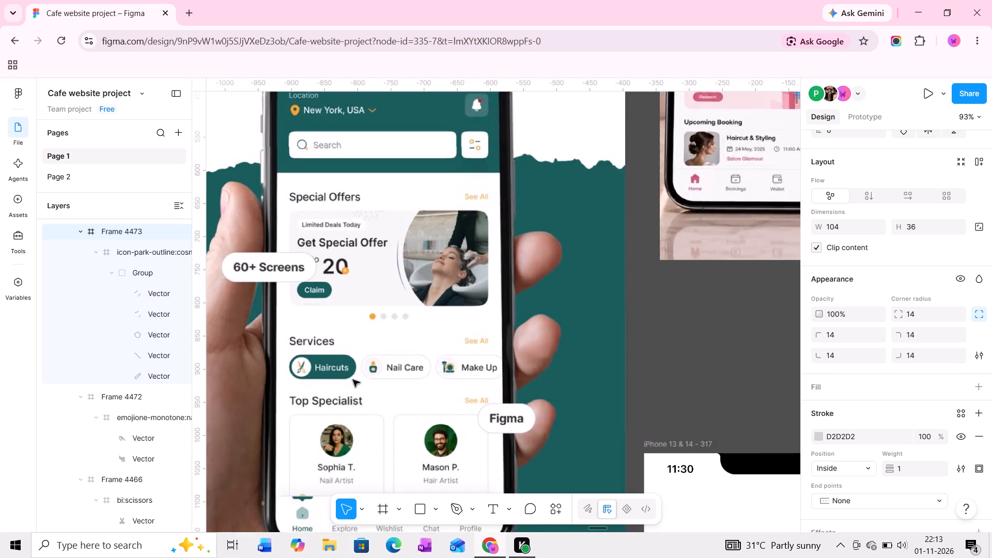
pyautogui.moveTo(485, 377); pyautogui.dragTo(361, 381, button='middle')
pyautogui.keyDown('ctrl'); pyautogui.scroll(5, 367, 382); pyautogui.keyUp('ctrl')
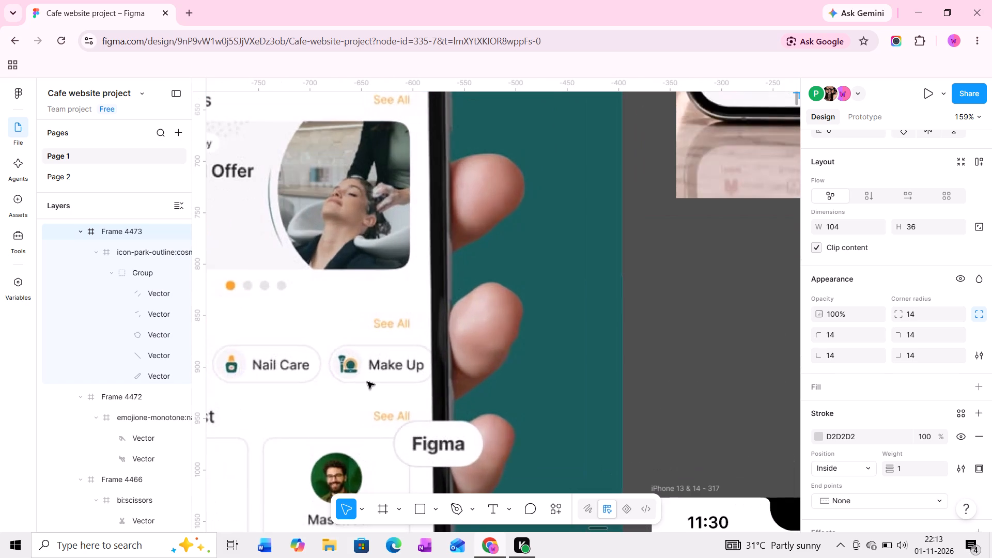
# Compare the home screen's Services row with the Services chips in the teal reference mockup.
pyautogui.keyDown('ctrl'); pyautogui.scroll(-9, 400, 370); pyautogui.keyUp('ctrl')
pyautogui.moveTo(582, 302); pyautogui.dragTo(539, 315, button='middle')
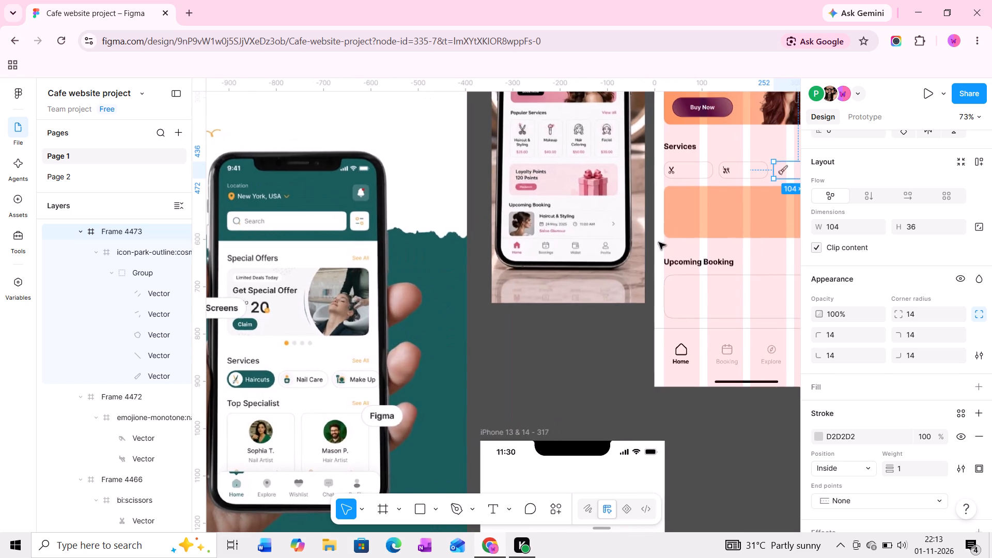
pyautogui.moveTo(670, 231); pyautogui.dragTo(386, 365, button='middle')
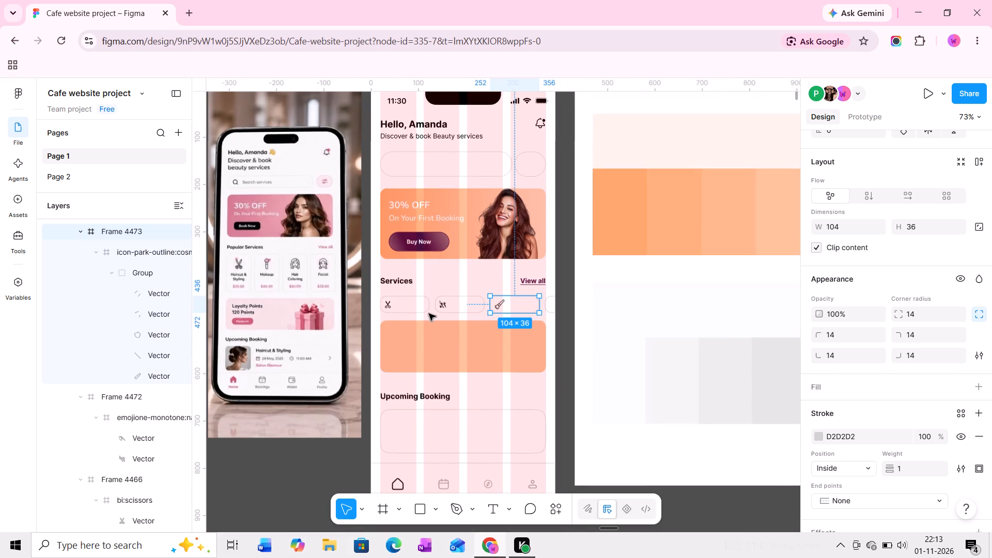
pyautogui.keyDown('ctrl'); pyautogui.scroll(5, 426, 312); pyautogui.keyUp('ctrl')
pyautogui.scroll(1, 374, 323)
pyautogui.moveTo(374, 323); pyautogui.dragTo(638, 272, button='middle')
pyautogui.moveTo(295, 354); pyautogui.dragTo(506, 286, button='middle')
pyautogui.moveTo(343, 396); pyautogui.dragTo(366, 328, button='middle')
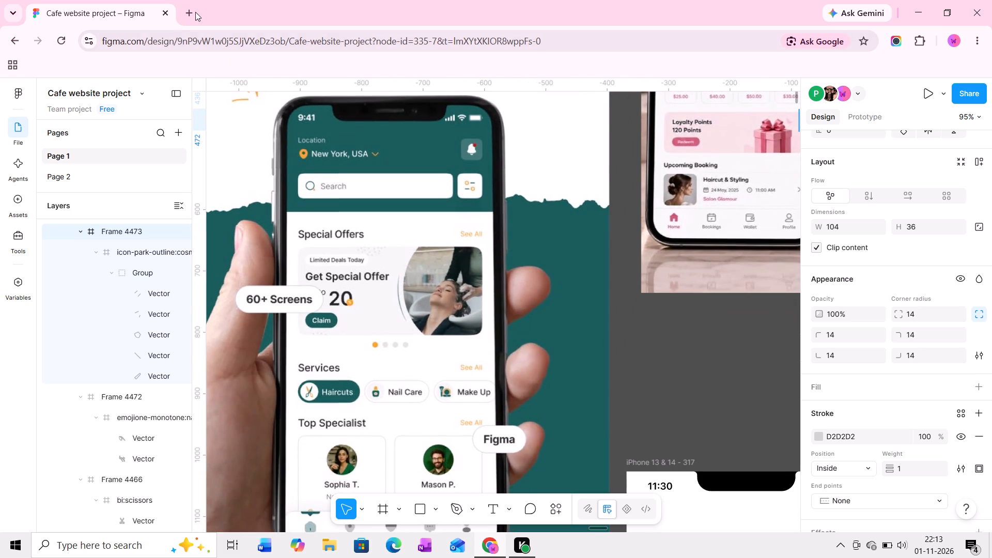
pyautogui.click(189, 9)
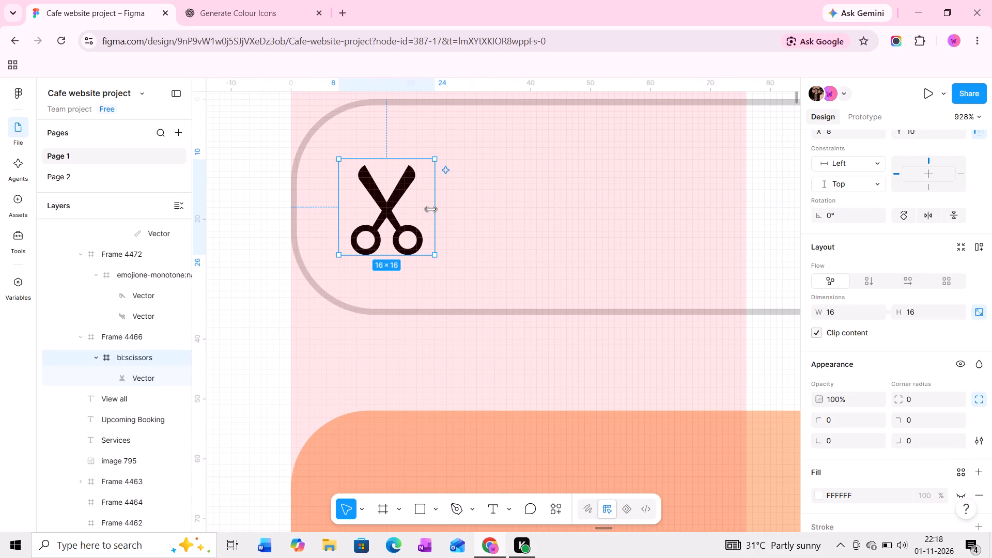
pyautogui.press('Delete')
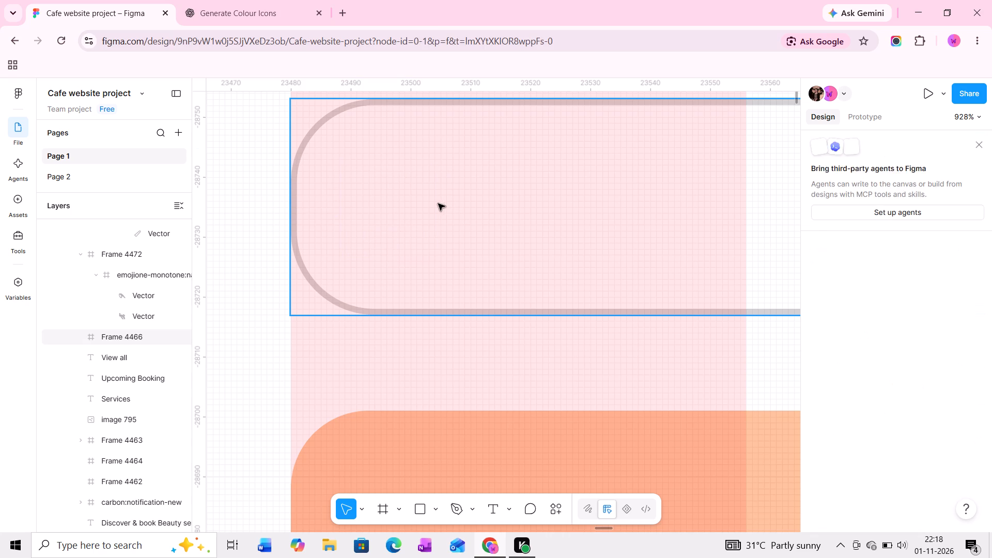
# Paste the copied icon image onto the empty canvas below the home screen frame.
pyautogui.keyDown('ctrl'); pyautogui.scroll(-20, 439, 204); pyautogui.keyUp('ctrl')
pyautogui.moveTo(466, 296); pyautogui.dragTo(451, 165, button='middle')
pyautogui.moveTo(470, 323); pyautogui.dragTo(450, 66, button='middle')
pyautogui.moveTo(455, 323); pyautogui.dragTo(436, 146, button='middle')
pyautogui.moveTo(417, 328); pyautogui.dragTo(426, 140, button='middle')
pyautogui.moveTo(408, 382); pyautogui.dragTo(418, 284, button='middle')
pyautogui.click(510, 303)
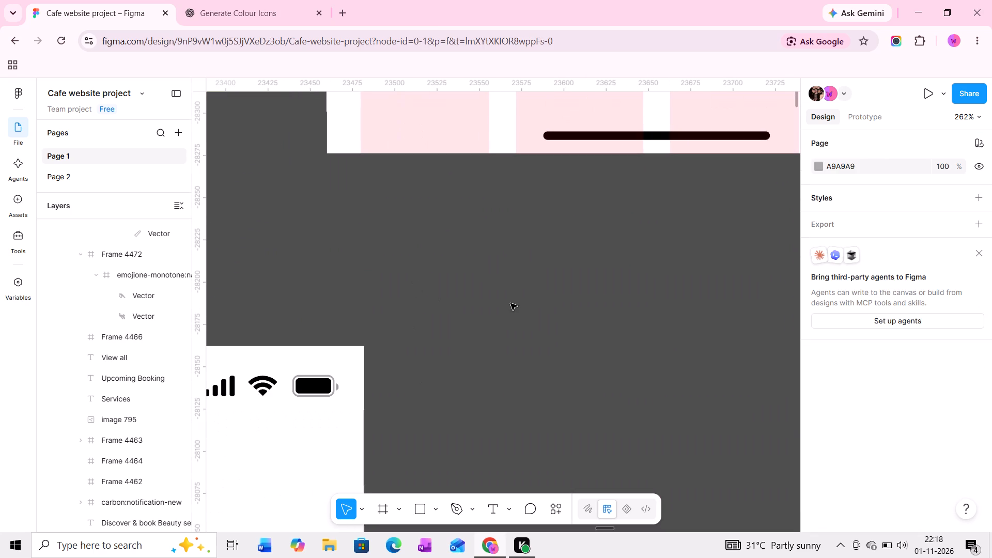
pyautogui.hotkey('ctrl', 'v')
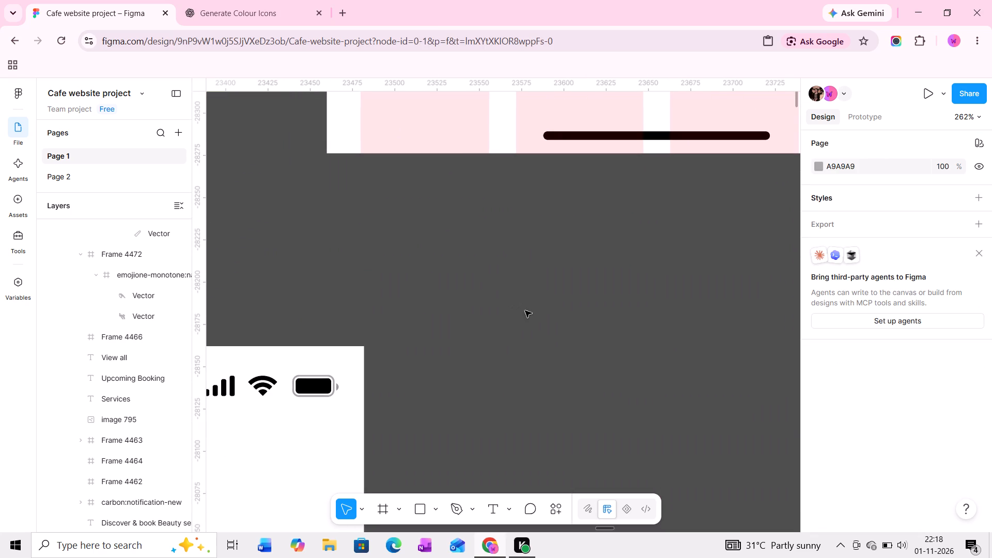
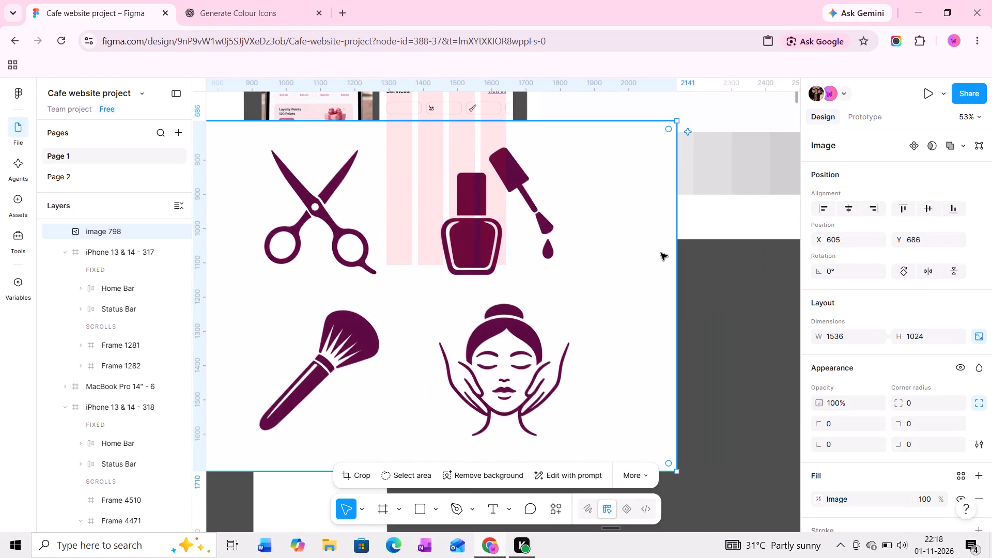
# Crop the pasted icon image around the scissors icon alone, to about 411 × 480.
pyautogui.keyDown('ctrl'); pyautogui.moveTo(681, 243); pyautogui.dragTo(406, 241); pyautogui.keyUp('ctrl')
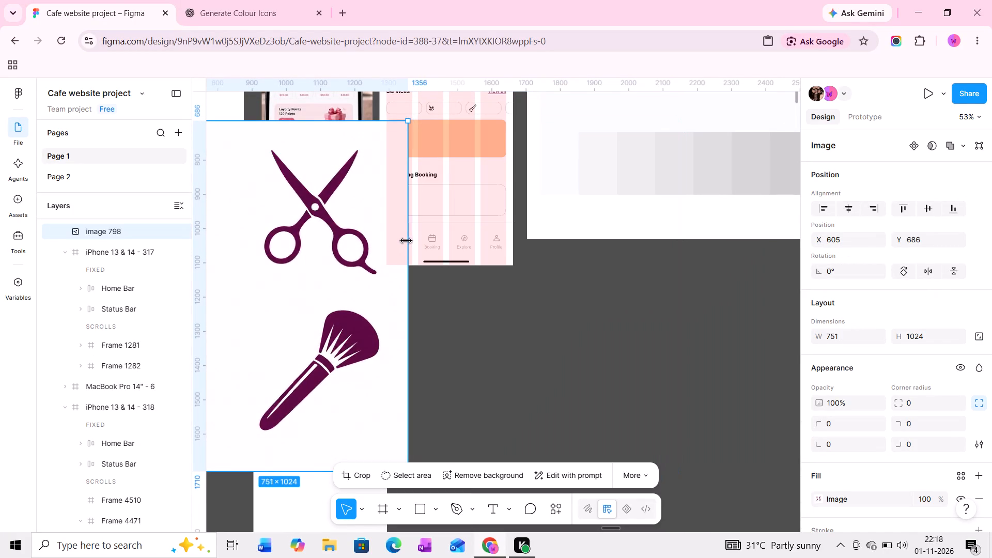
pyautogui.keyDown('ctrl'); pyautogui.moveTo(406, 241); pyautogui.dragTo(402, 241); pyautogui.keyUp('ctrl')
pyautogui.moveTo(301, 379); pyautogui.dragTo(327, 247, button='middle')
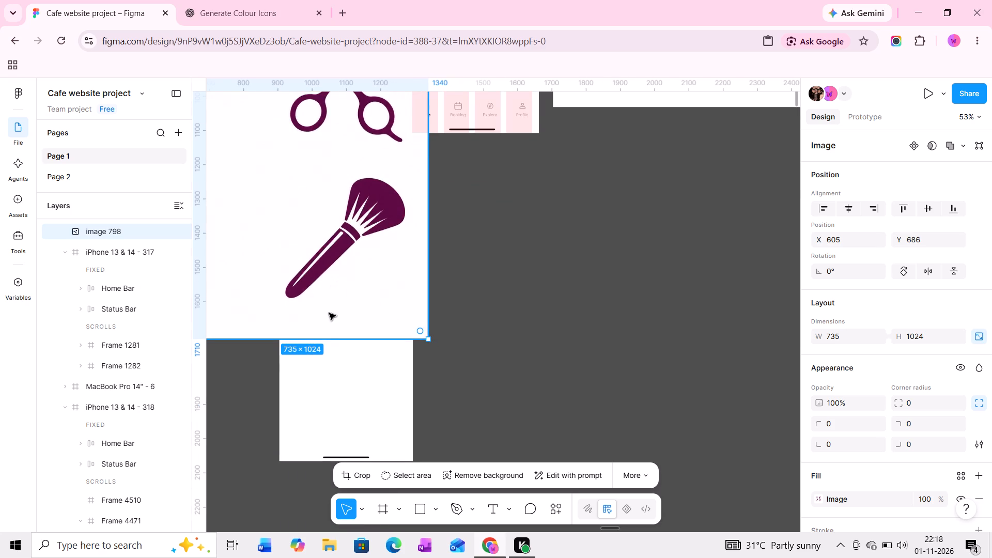
pyautogui.keyDown('ctrl'); pyautogui.moveTo(324, 339); pyautogui.dragTo(336, 153); pyautogui.keyUp('ctrl')
pyautogui.moveTo(336, 153); pyautogui.dragTo(424, 314, button='middle')
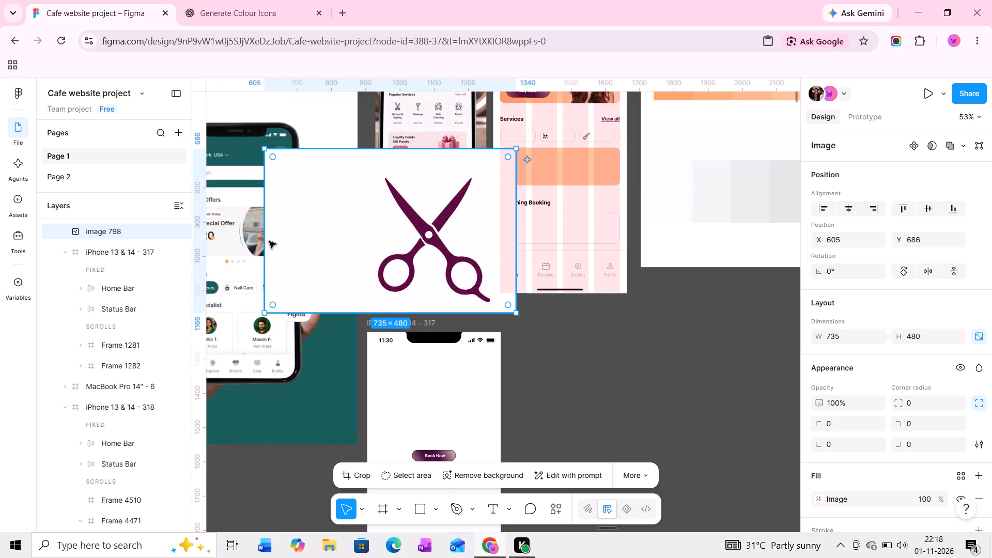
pyautogui.keyDown('ctrl'); pyautogui.moveTo(265, 240); pyautogui.dragTo(380, 240); pyautogui.keyUp('ctrl')
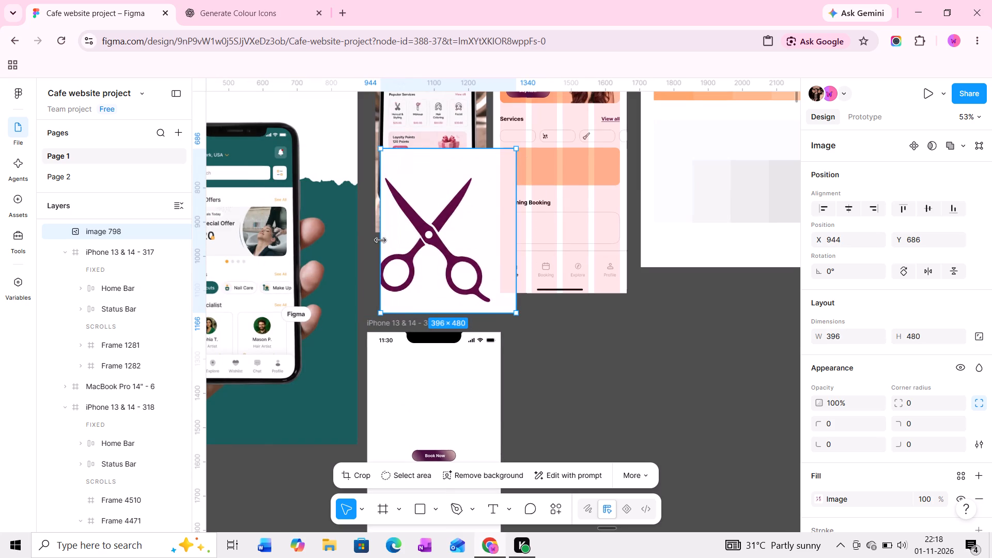
pyautogui.keyDown('ctrl'); pyautogui.moveTo(380, 240); pyautogui.dragTo(375, 240); pyautogui.keyUp('ctrl')
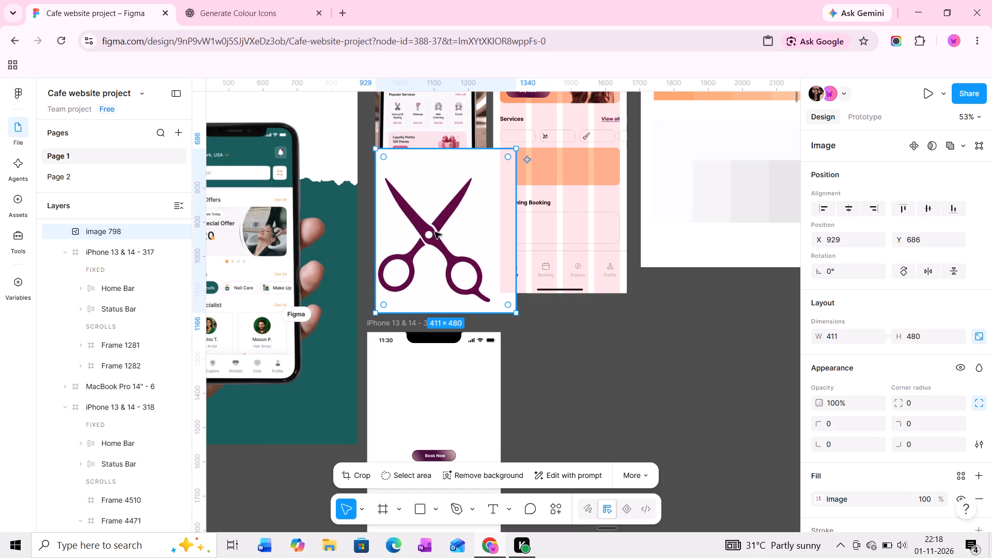
# Duplicate the cropped scissors image onto the empty canvas below the home screen and extend the copy's height to about 622.
pyautogui.keyDown('alt'); pyautogui.moveTo(435, 232); pyautogui.dragTo(634, 376); pyautogui.keyUp('alt')
pyautogui.keyDown('ctrl'); pyautogui.moveTo(678, 456); pyautogui.dragTo(683, 506); pyautogui.keyUp('ctrl')
# Select the original cropped scissors image overlapping the home screen frame.
pyautogui.keyDown('ctrl'); pyautogui.scroll(6, 432, 193); pyautogui.keyUp('ctrl')
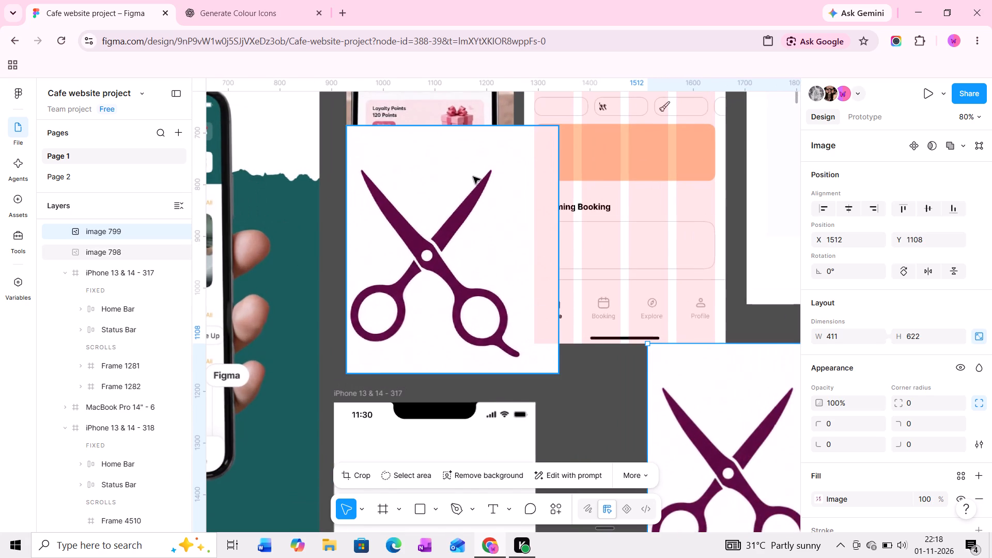
pyautogui.click(473, 177)
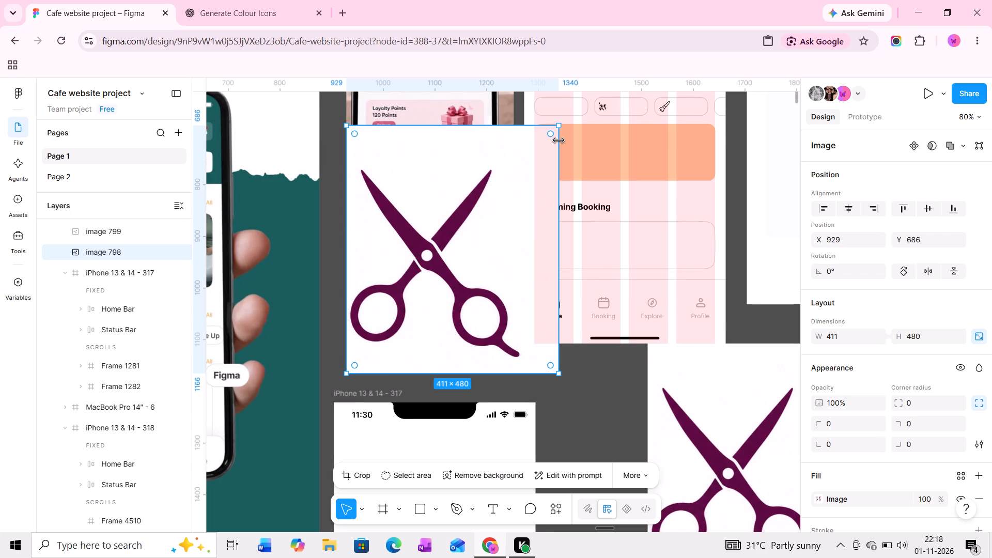
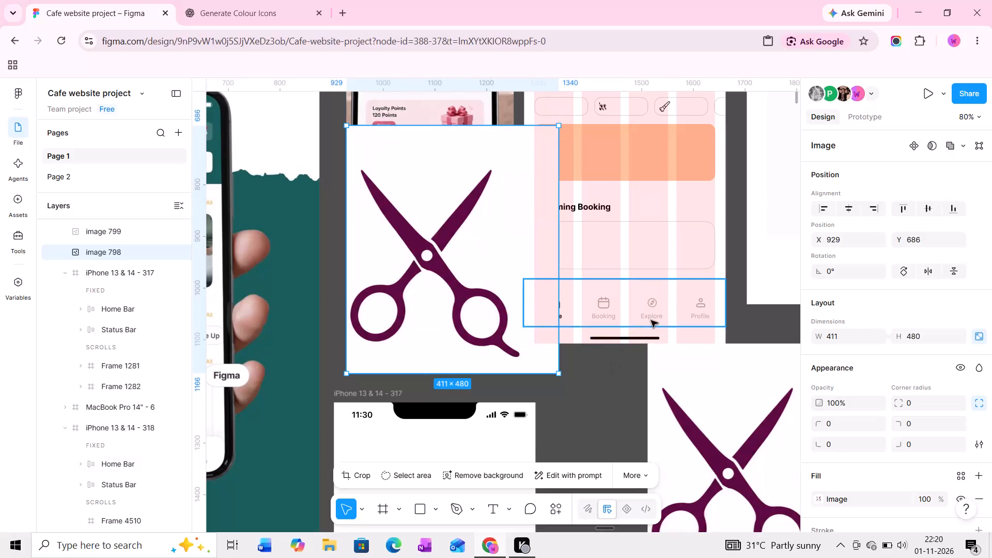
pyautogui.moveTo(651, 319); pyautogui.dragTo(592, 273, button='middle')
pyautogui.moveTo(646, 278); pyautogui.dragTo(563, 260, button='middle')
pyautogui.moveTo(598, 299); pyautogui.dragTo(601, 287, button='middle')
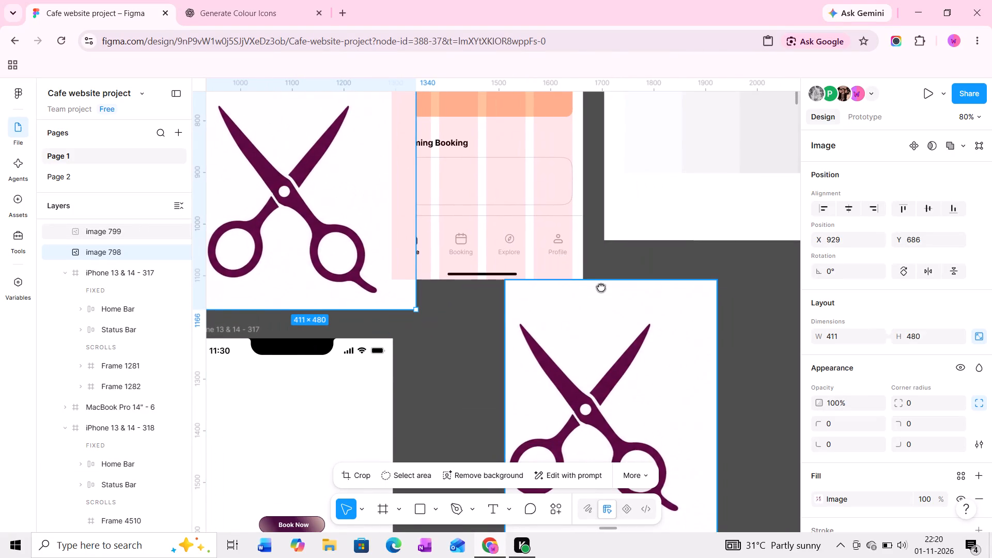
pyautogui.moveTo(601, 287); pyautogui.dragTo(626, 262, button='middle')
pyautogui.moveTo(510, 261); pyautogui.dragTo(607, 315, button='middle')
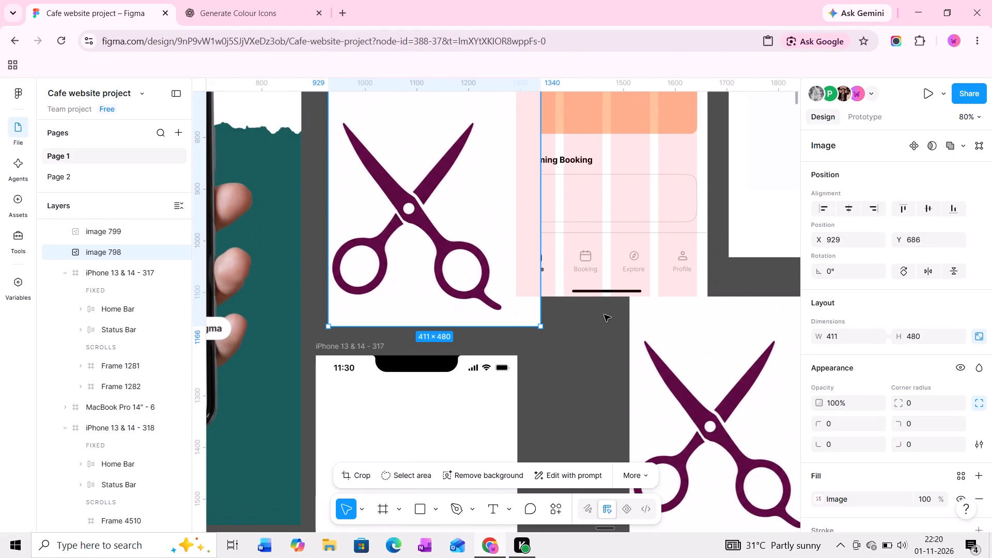
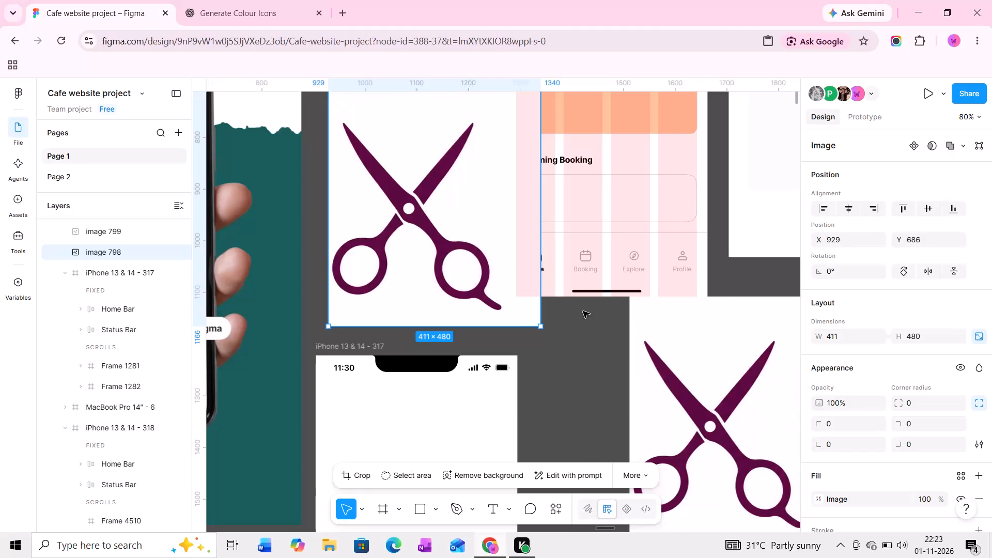
# Scale the cropped scissors image beside the home screen down proportionally to about 71 × 83.
pyautogui.moveTo(568, 244); pyautogui.dragTo(531, 251, button='middle')
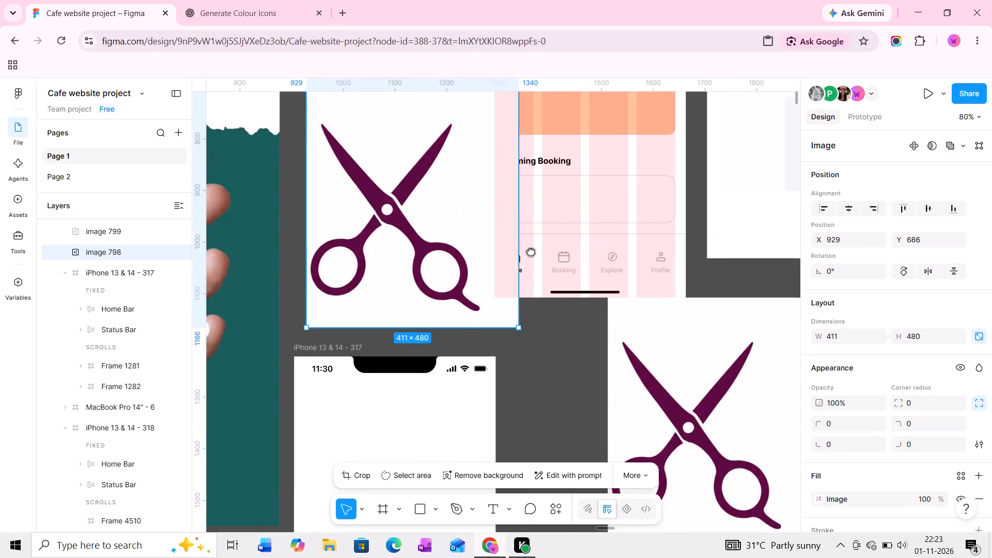
pyautogui.moveTo(531, 251); pyautogui.dragTo(518, 258, button='middle')
pyautogui.moveTo(548, 262); pyautogui.dragTo(526, 266, button='middle')
pyautogui.click(398, 200)
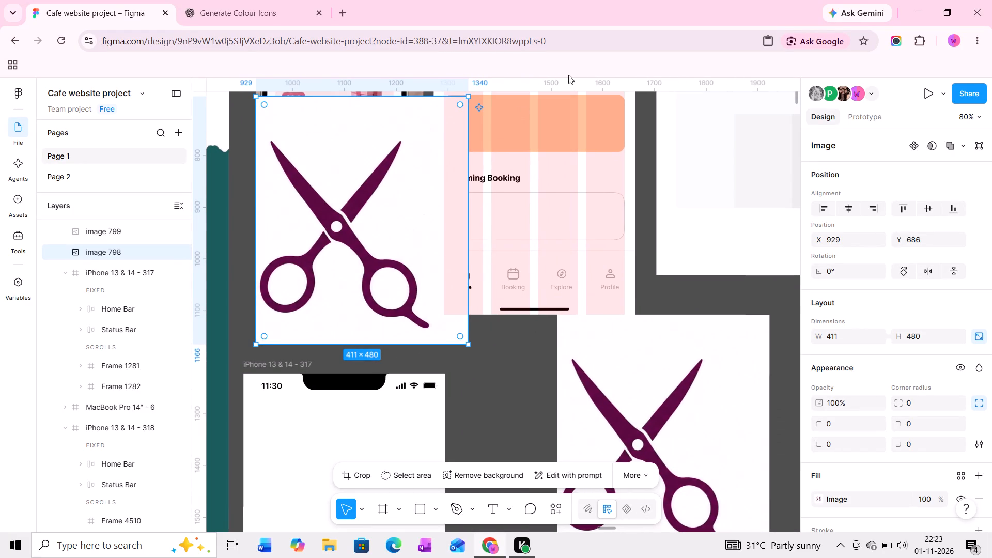
pyautogui.moveTo(467, 96); pyautogui.dragTo(348, 199)
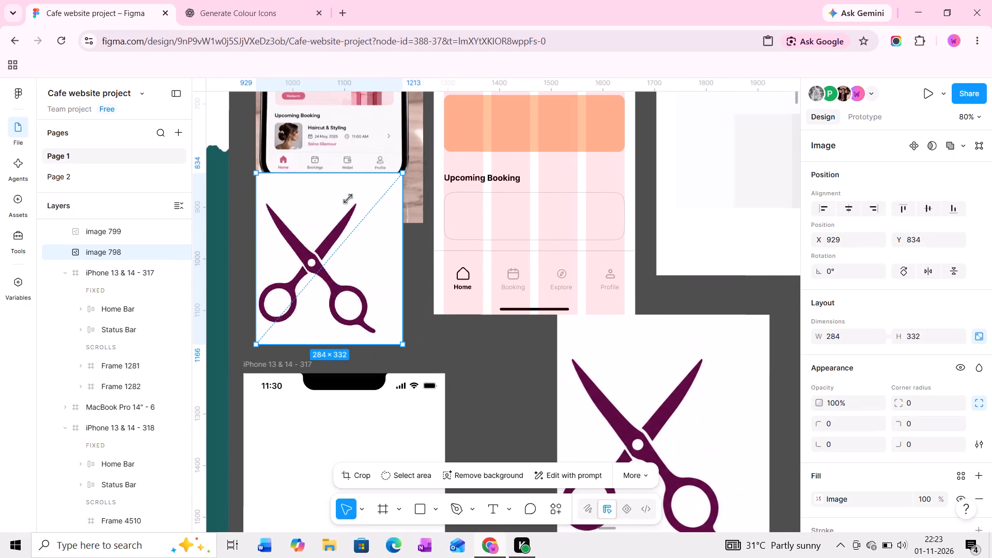
pyautogui.moveTo(348, 199); pyautogui.dragTo(273, 302)
# Run the Remove BG plugin on the small scissors image.
pyautogui.keyDown('ctrl'); pyautogui.scroll(8, 277, 312); pyautogui.keyUp('ctrl')
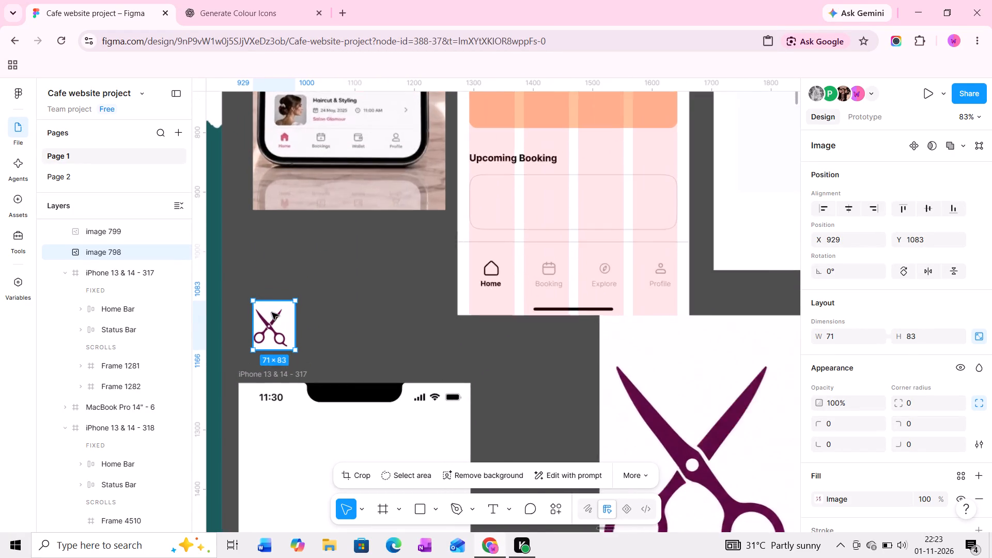
pyautogui.keyDown('ctrl'); pyautogui.scroll(3, 272, 313); pyautogui.keyUp('ctrl')
pyautogui.click(560, 504)
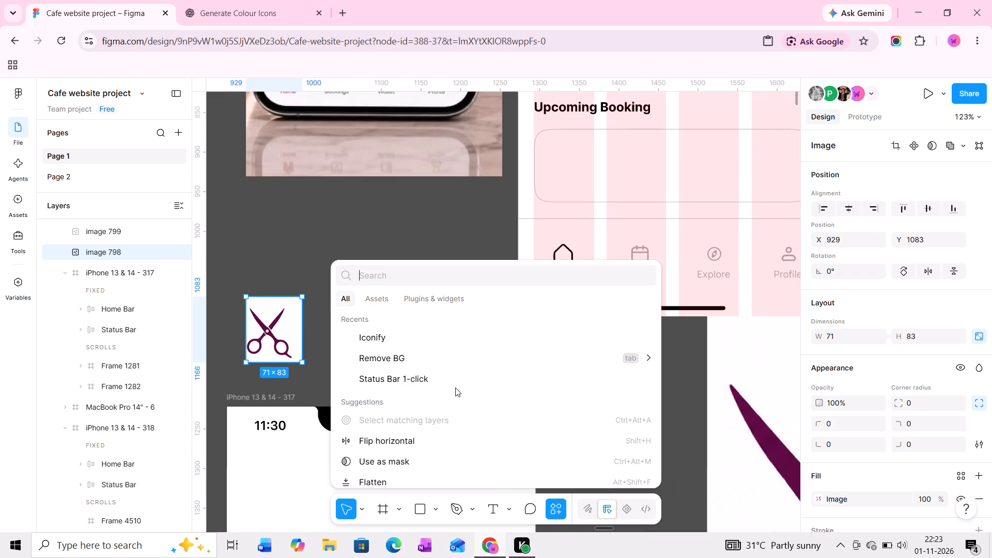
pyautogui.click(431, 357)
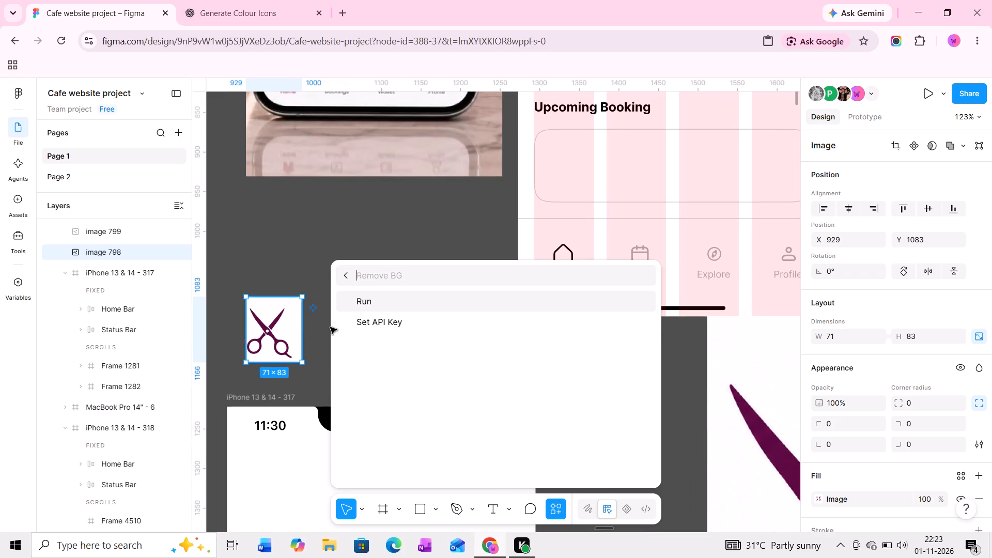
pyautogui.click(401, 303)
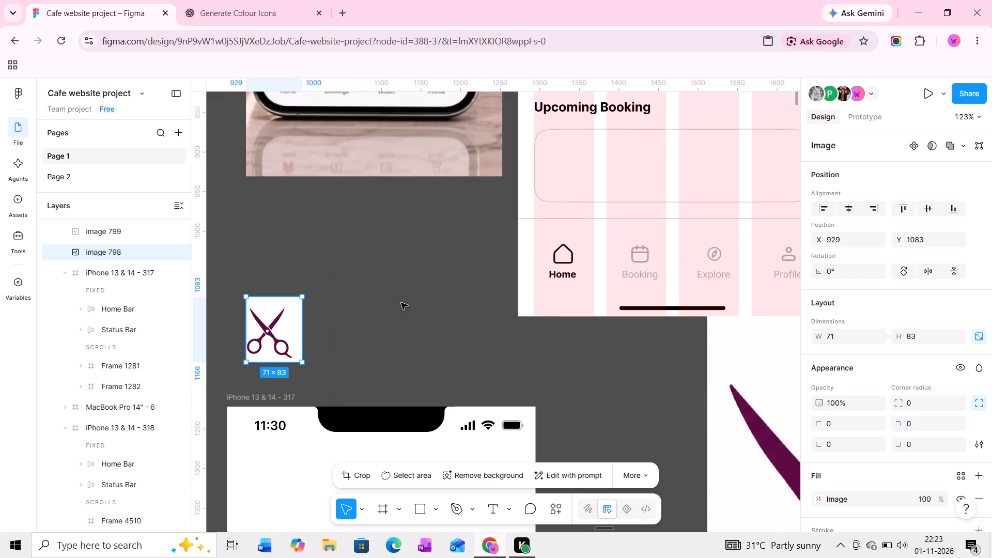
# Trim the empty margins around the scissors so the image frame is about 49 × 61.
pyautogui.moveTo(370, 302); pyautogui.dragTo(440, 289, button='middle')
pyautogui.keyDown('ctrl'); pyautogui.scroll(7, 331, 300); pyautogui.keyUp('ctrl')
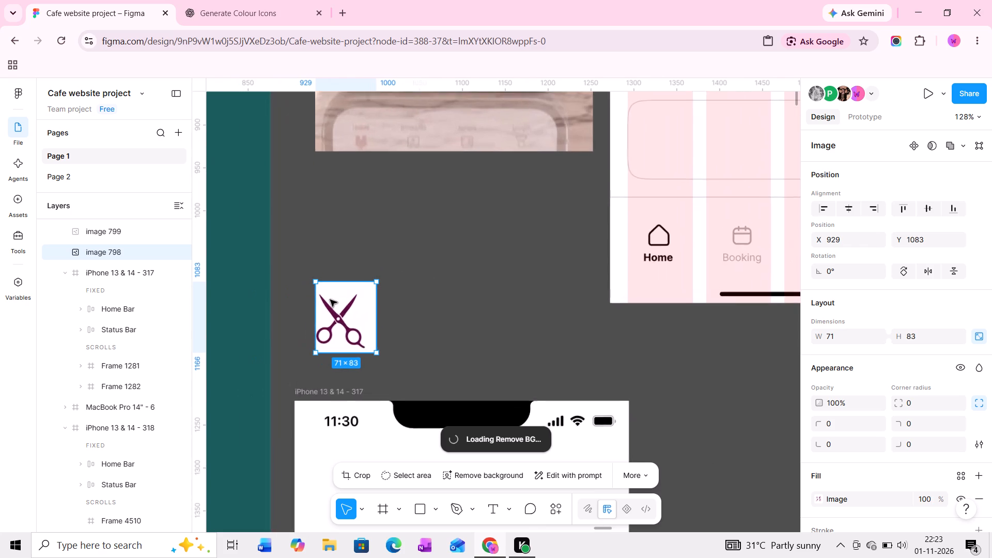
pyautogui.moveTo(347, 300); pyautogui.dragTo(421, 275, button='middle')
pyautogui.keyDown('ctrl'); pyautogui.scroll(5, 410, 277); pyautogui.keyUp('ctrl')
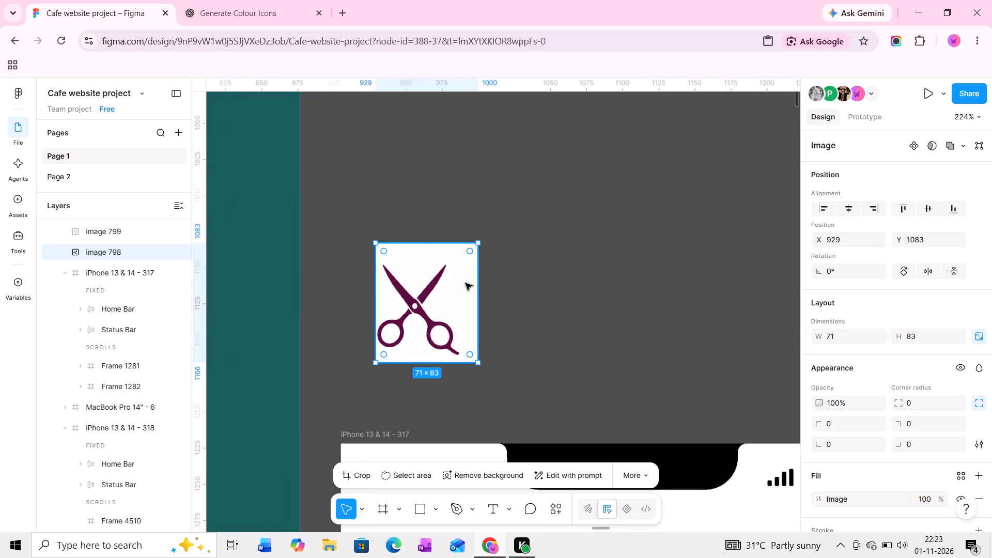
pyautogui.moveTo(476, 289); pyautogui.dragTo(466, 289)
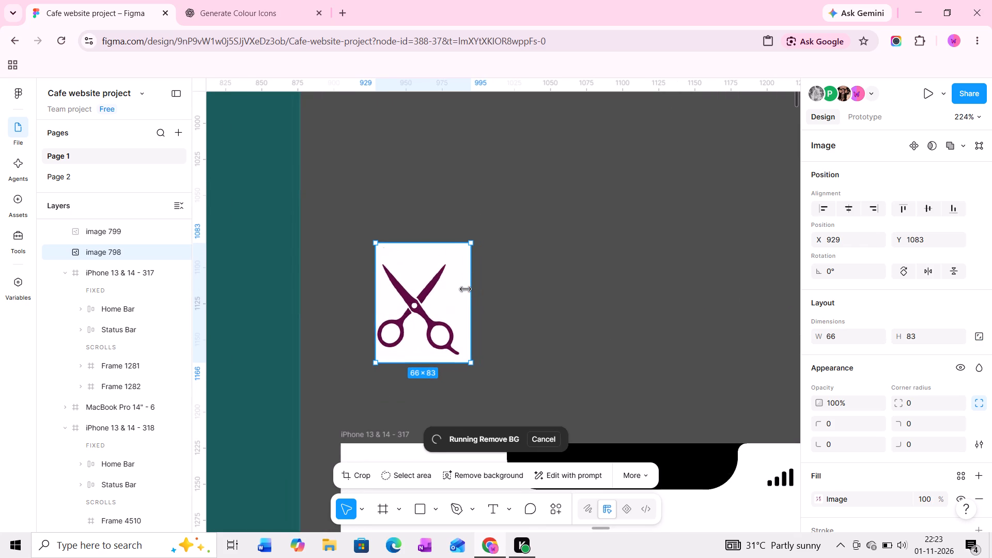
pyautogui.moveTo(466, 289); pyautogui.dragTo(460, 290)
pyautogui.keyDown('ctrl'); pyautogui.scroll(4, 438, 269); pyautogui.keyUp('ctrl')
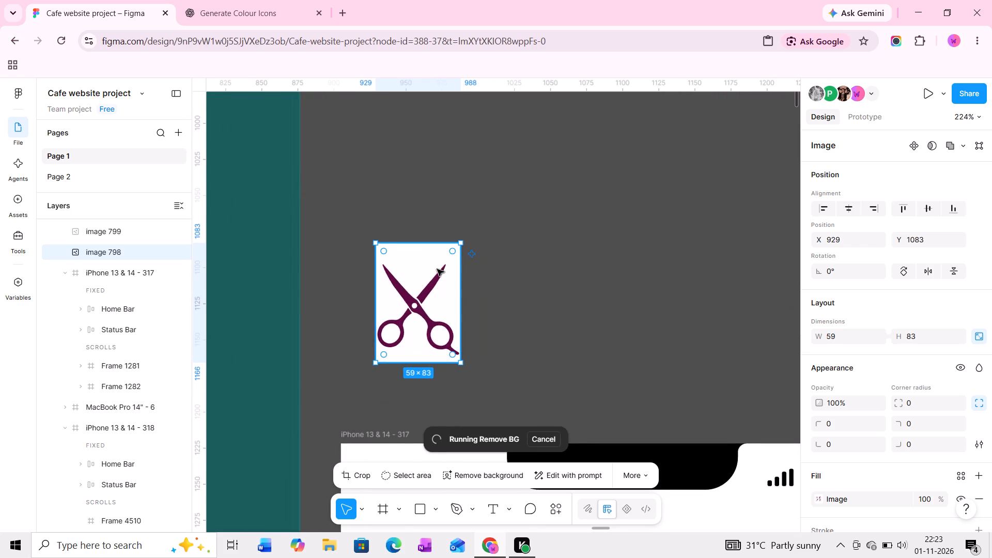
pyautogui.keyDown('ctrl'); pyautogui.scroll(1, 437, 269); pyautogui.keyUp('ctrl')
pyautogui.keyDown('ctrl'); pyautogui.moveTo(426, 237); pyautogui.dragTo(424, 250); pyautogui.keyUp('ctrl')
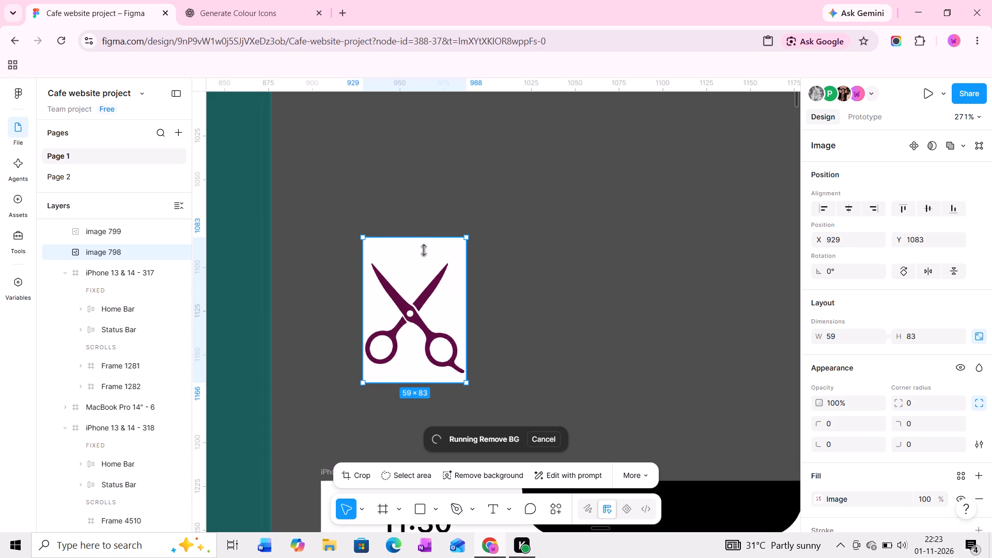
pyautogui.keyDown('ctrl'); pyautogui.moveTo(424, 250); pyautogui.dragTo(423, 257); pyautogui.keyUp('ctrl')
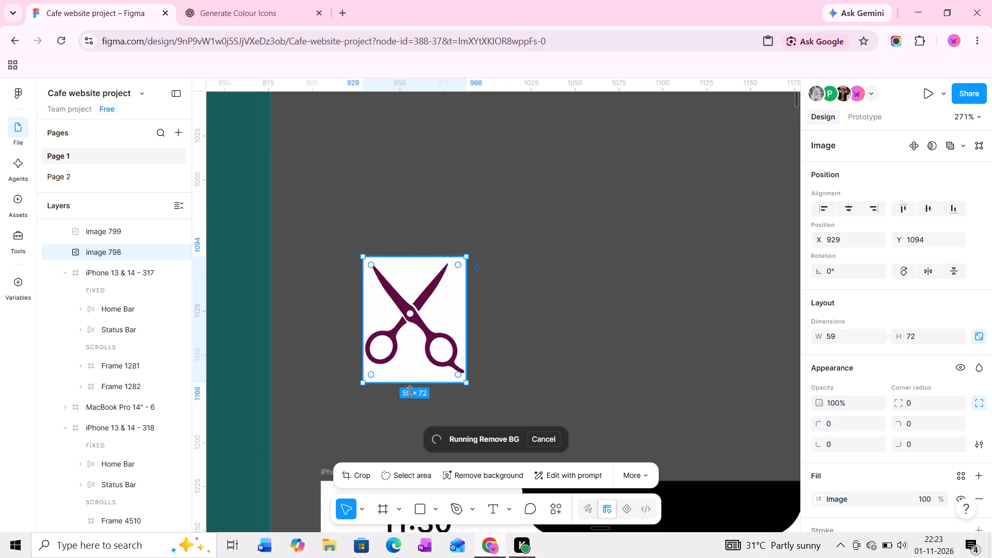
pyautogui.keyDown('ctrl'); pyautogui.click(412, 381); pyautogui.keyUp('ctrl')
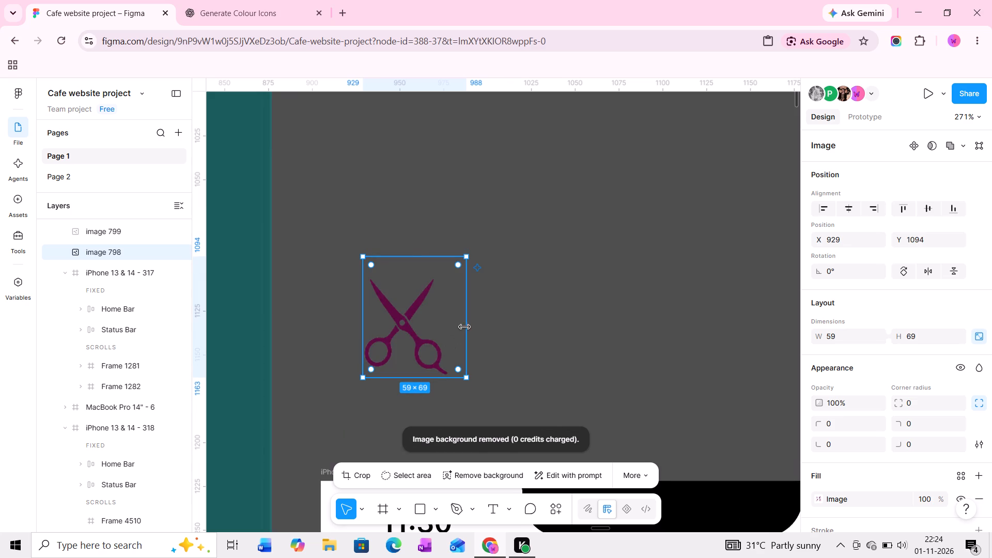
pyautogui.moveTo(464, 327); pyautogui.dragTo(449, 327)
pyautogui.keyDown('ctrl'); pyautogui.scroll(-4, 407, 314); pyautogui.keyUp('ctrl')
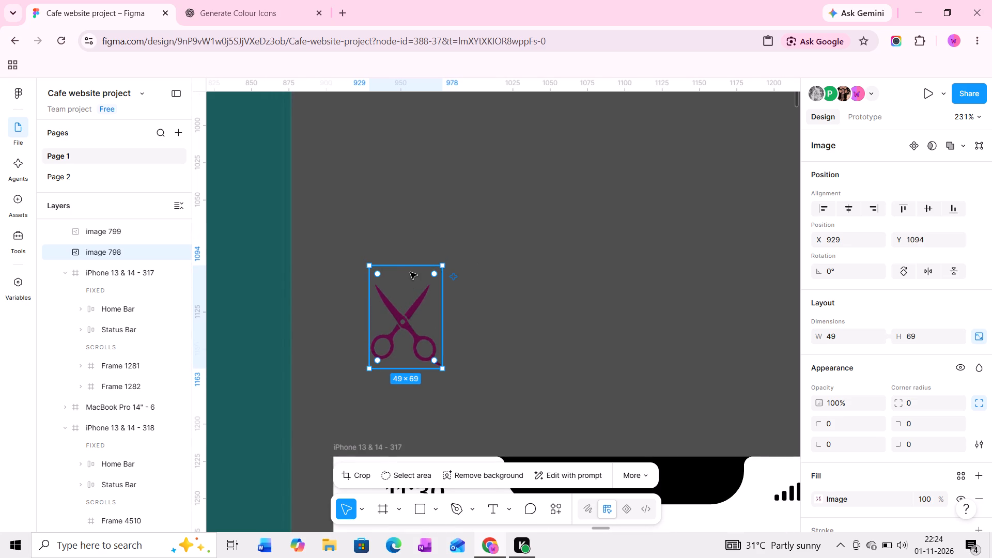
pyautogui.keyDown('ctrl'); pyautogui.moveTo(410, 268); pyautogui.dragTo(407, 280); pyautogui.keyUp('ctrl')
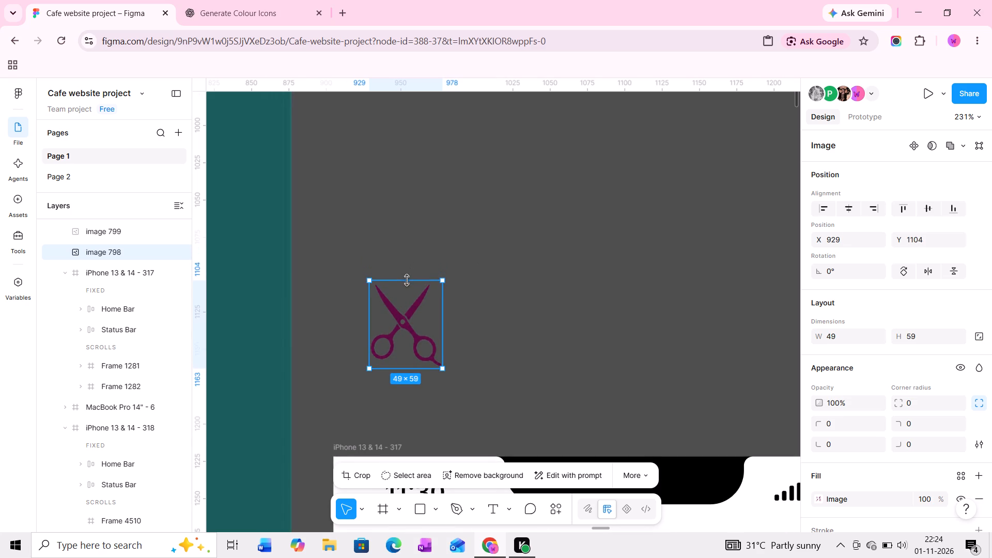
pyautogui.keyDown('ctrl'); pyautogui.moveTo(407, 280); pyautogui.dragTo(407, 278); pyautogui.keyUp('ctrl')
# Move the scissors icon into the empty Upcoming Booking card on the home screen.
pyautogui.moveTo(411, 323); pyautogui.dragTo(629, 217)
pyautogui.moveTo(630, 217); pyautogui.dragTo(395, 313, button='middle')
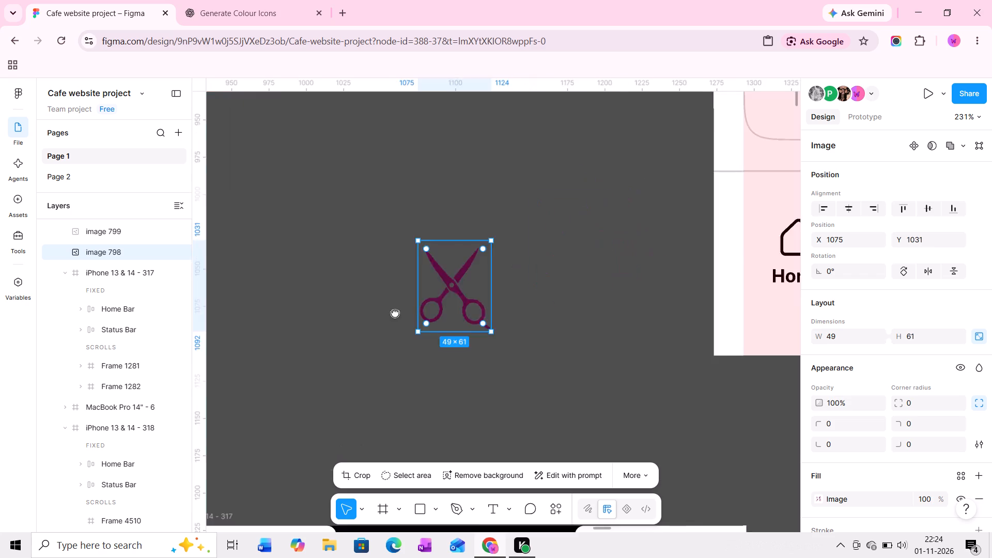
pyautogui.moveTo(395, 313); pyautogui.dragTo(343, 335, button='middle')
pyautogui.moveTo(340, 335); pyautogui.dragTo(642, 165)
pyautogui.moveTo(642, 165); pyautogui.dragTo(524, 278, button='middle')
pyautogui.moveTo(523, 274); pyautogui.dragTo(573, 227)
# Scale the scissors icon down proportionally to about 30 × 37.
pyautogui.keyDown('ctrl'); pyautogui.scroll(12, 591, 212); pyautogui.keyUp('ctrl')
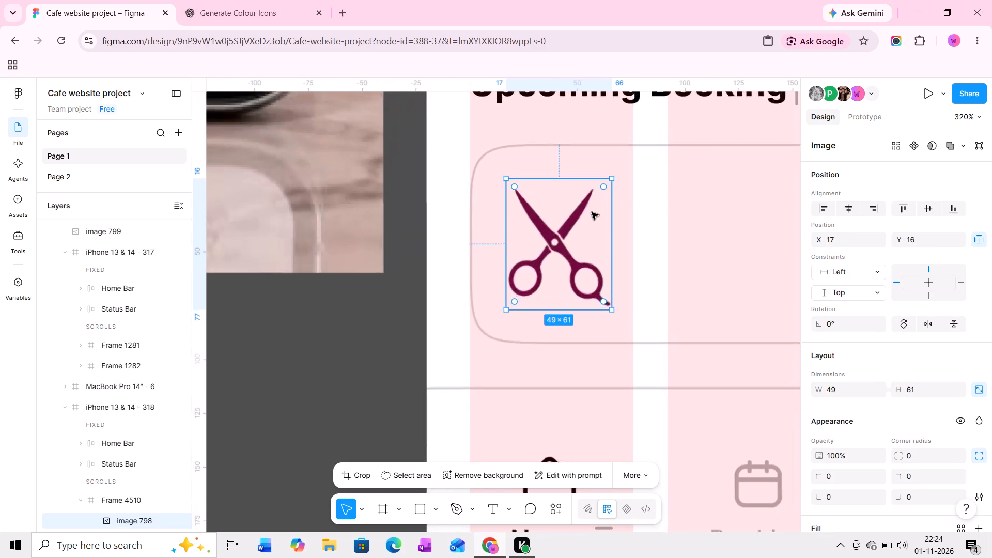
pyautogui.moveTo(585, 220); pyautogui.dragTo(545, 261, button='middle')
pyautogui.scroll(1, 545, 261)
pyautogui.moveTo(584, 204); pyautogui.dragTo(516, 268)
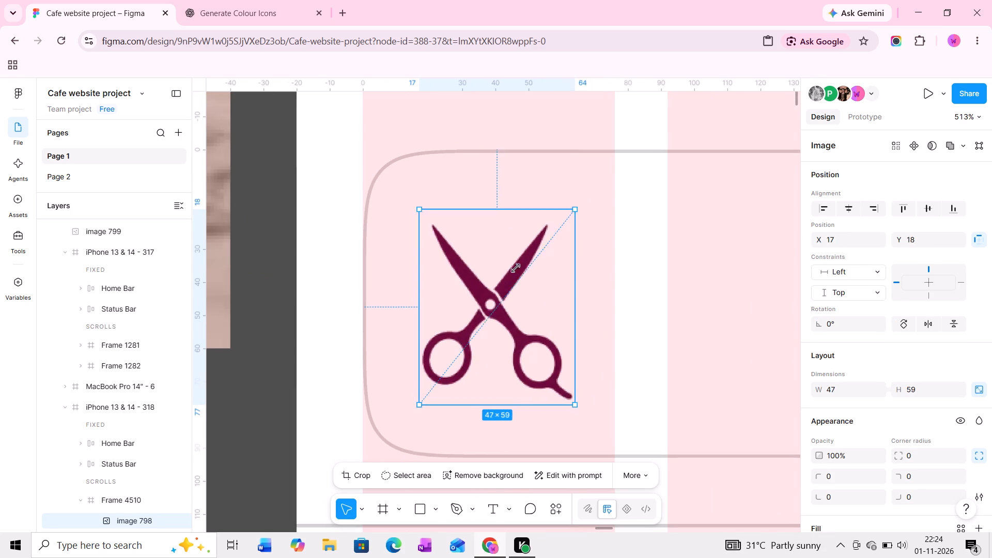
pyautogui.moveTo(516, 268); pyautogui.dragTo(501, 283)
# Move the scissors icon up into the empty first chip under Services, at about X 30, Y 436.
pyautogui.moveTo(470, 317); pyautogui.dragTo(519, 114)
pyautogui.moveTo(518, 116); pyautogui.dragTo(470, 329, button='middle')
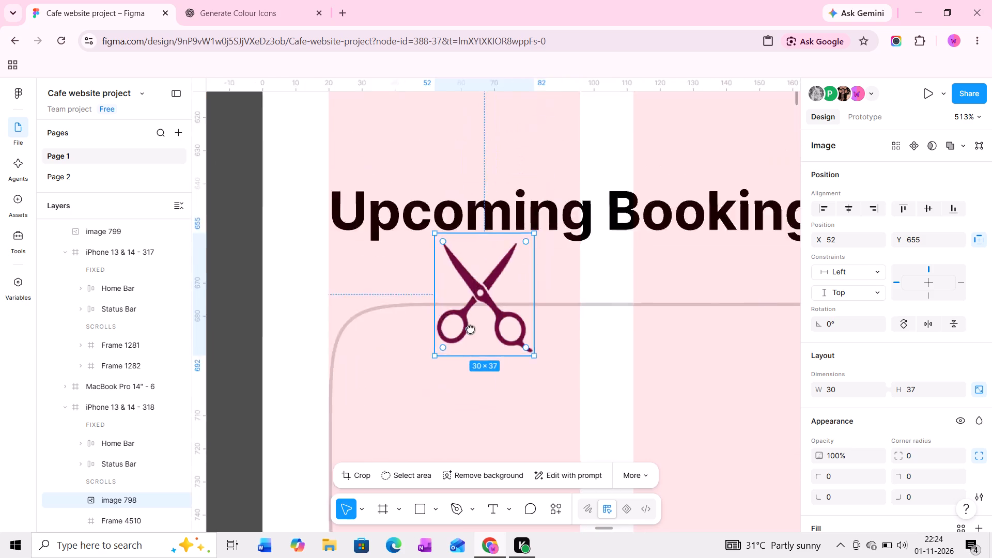
pyautogui.moveTo(470, 329); pyautogui.dragTo(463, 354, button='middle')
pyautogui.moveTo(463, 354); pyautogui.dragTo(434, 128)
pyautogui.moveTo(430, 142); pyautogui.dragTo(416, 243, button='middle')
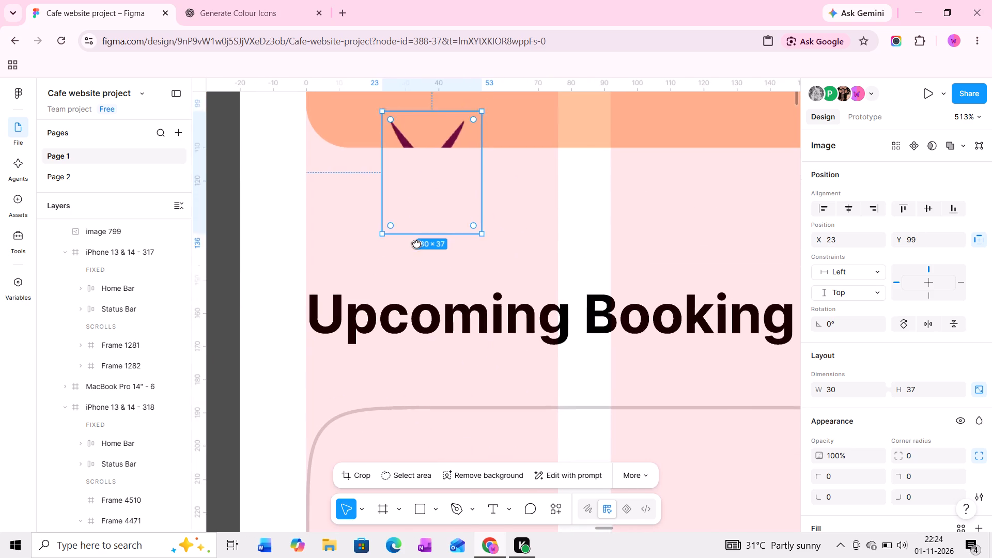
pyautogui.moveTo(416, 243); pyautogui.dragTo(394, 391, button='middle')
pyautogui.keyDown('ctrl'); pyautogui.scroll(-2, 395, 385); pyautogui.keyUp('ctrl')
pyautogui.moveTo(398, 382); pyautogui.dragTo(399, 428, button='middle')
pyautogui.moveTo(404, 417); pyautogui.dragTo(391, 152)
pyautogui.moveTo(389, 154); pyautogui.dragTo(363, 358, button='middle')
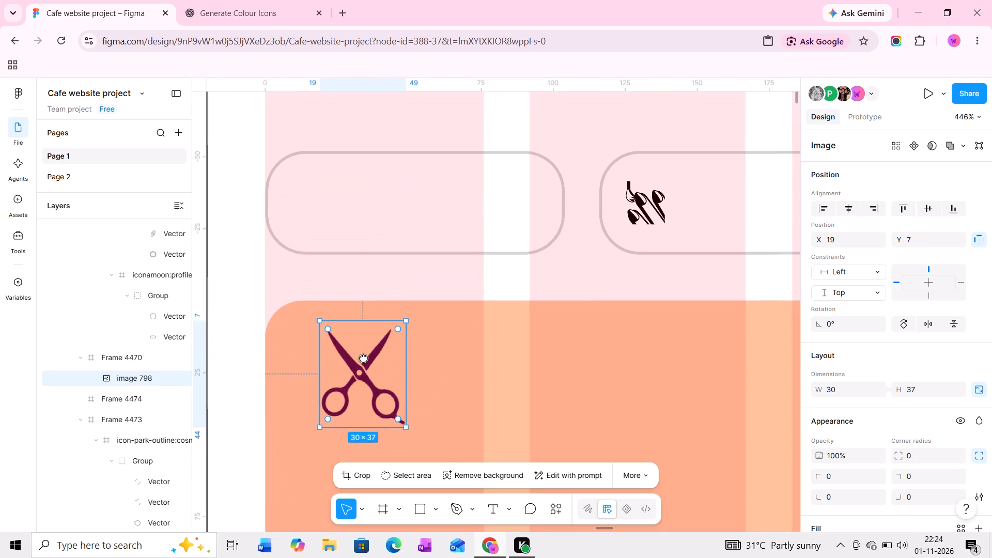
pyautogui.moveTo(363, 358); pyautogui.dragTo(363, 361, button='middle')
pyautogui.moveTo(367, 383); pyautogui.dragTo(346, 273)
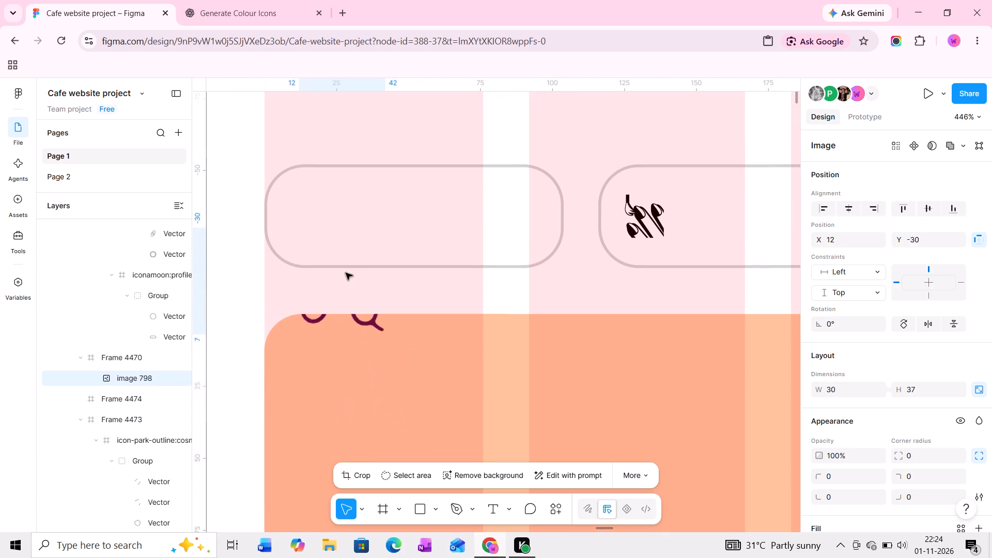
pyautogui.moveTo(346, 273); pyautogui.dragTo(342, 214)
pyautogui.moveTo(342, 214); pyautogui.dragTo(357, 320, button='middle')
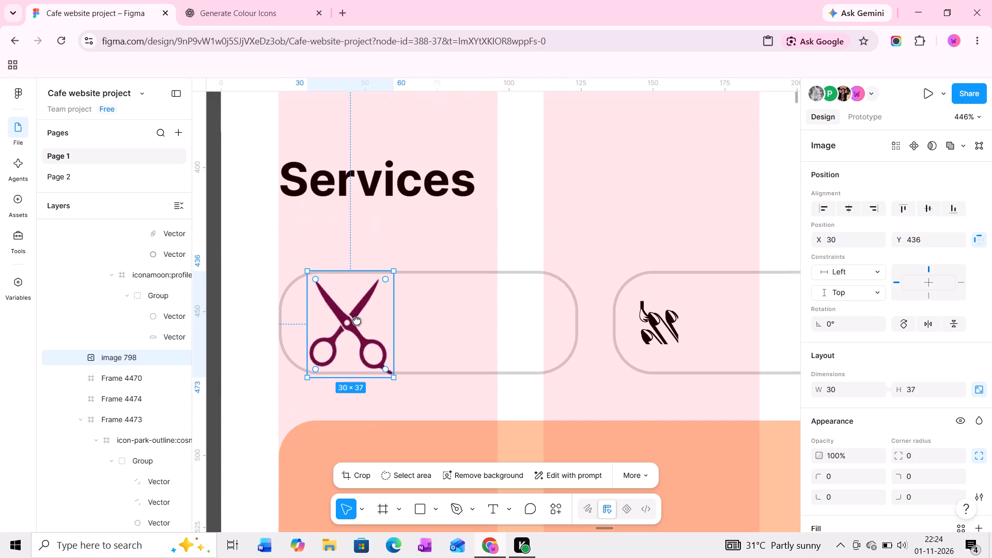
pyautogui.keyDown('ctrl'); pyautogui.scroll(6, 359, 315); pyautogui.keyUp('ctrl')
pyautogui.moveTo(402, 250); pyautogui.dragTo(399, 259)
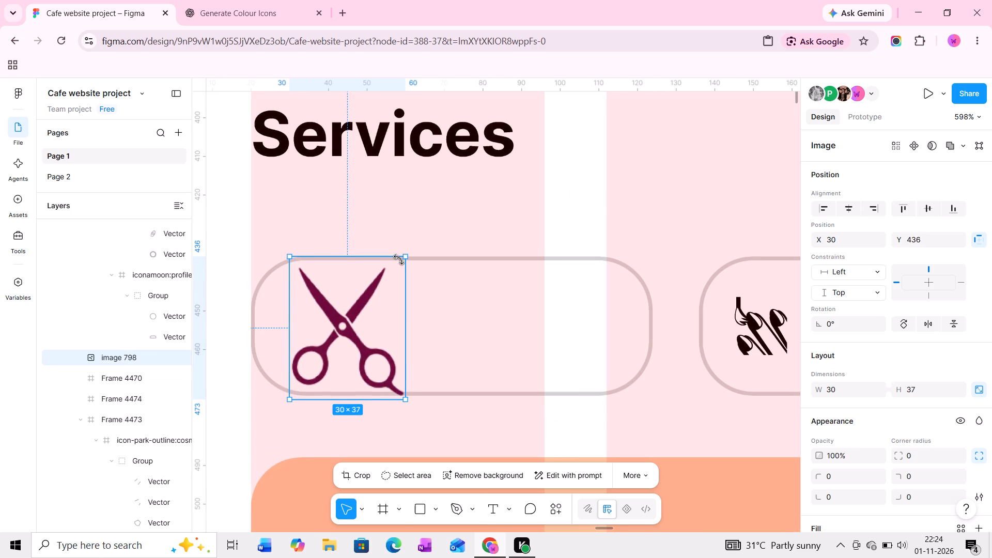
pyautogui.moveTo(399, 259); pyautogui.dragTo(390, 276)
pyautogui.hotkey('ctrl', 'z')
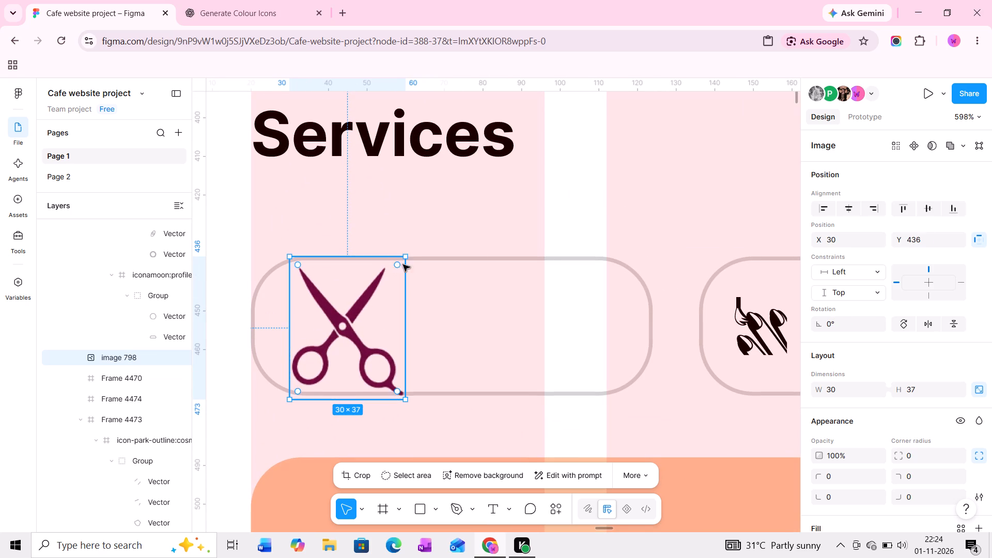
# Scale the scissors icon to about 22 × 27 and place it inside the first Services chip at about X 29, Y 440.
pyautogui.moveTo(402, 256); pyautogui.dragTo(383, 297)
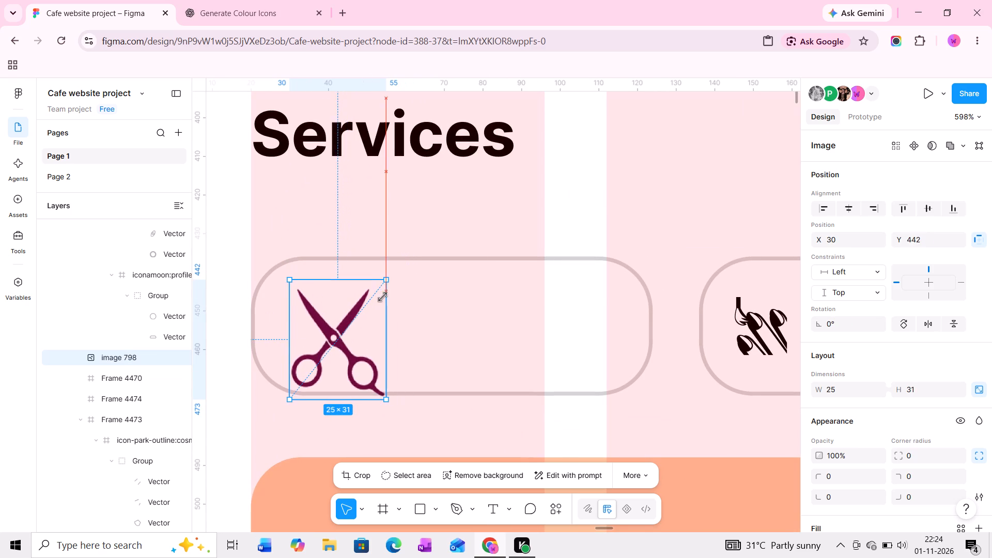
pyautogui.moveTo(383, 297); pyautogui.dragTo(373, 306)
pyautogui.moveTo(351, 324); pyautogui.dragTo(348, 297)
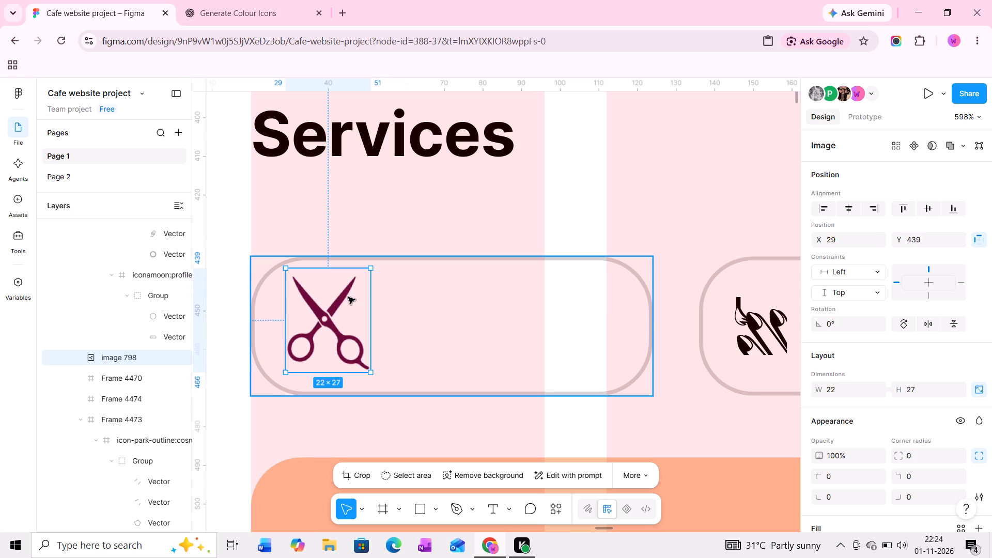
pyautogui.moveTo(348, 297); pyautogui.dragTo(348, 303)
# Fine-tune the scissors icon inside the first Services chip to about 18 × 22.
pyautogui.keyDown('ctrl'); pyautogui.scroll(5, 333, 304); pyautogui.keyUp('ctrl')
pyautogui.moveTo(333, 304); pyautogui.dragTo(377, 302, button='middle')
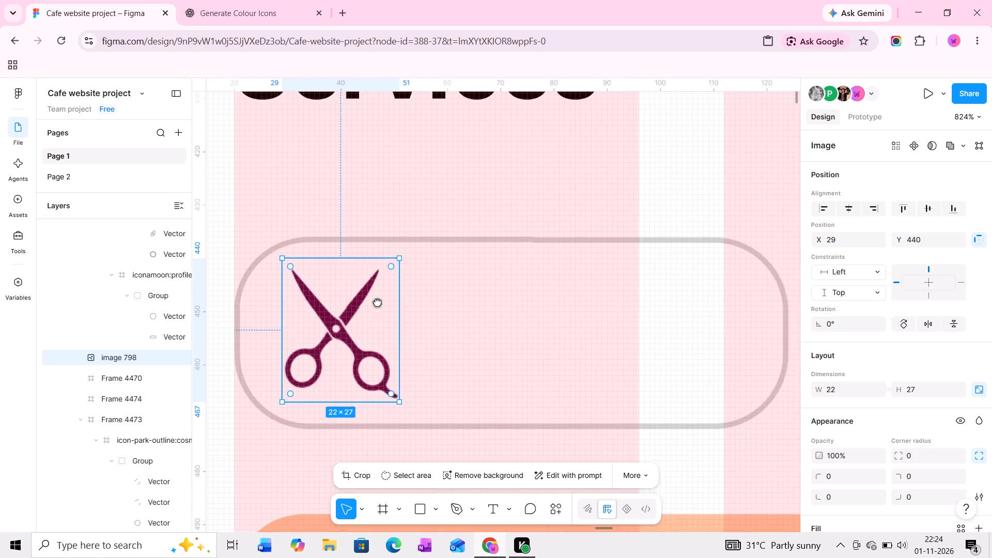
pyautogui.moveTo(377, 302); pyautogui.dragTo(382, 301, button='middle')
pyautogui.moveTo(412, 254); pyautogui.dragTo(412, 246)
pyautogui.moveTo(380, 307); pyautogui.dragTo(384, 316)
pyautogui.keyDown('ctrl'); pyautogui.scroll(-7, 388, 312); pyautogui.keyUp('ctrl')
pyautogui.moveTo(392, 314); pyautogui.dragTo(425, 318, button='middle')
pyautogui.keyDown('ctrl'); pyautogui.scroll(3, 417, 319); pyautogui.keyUp('ctrl')
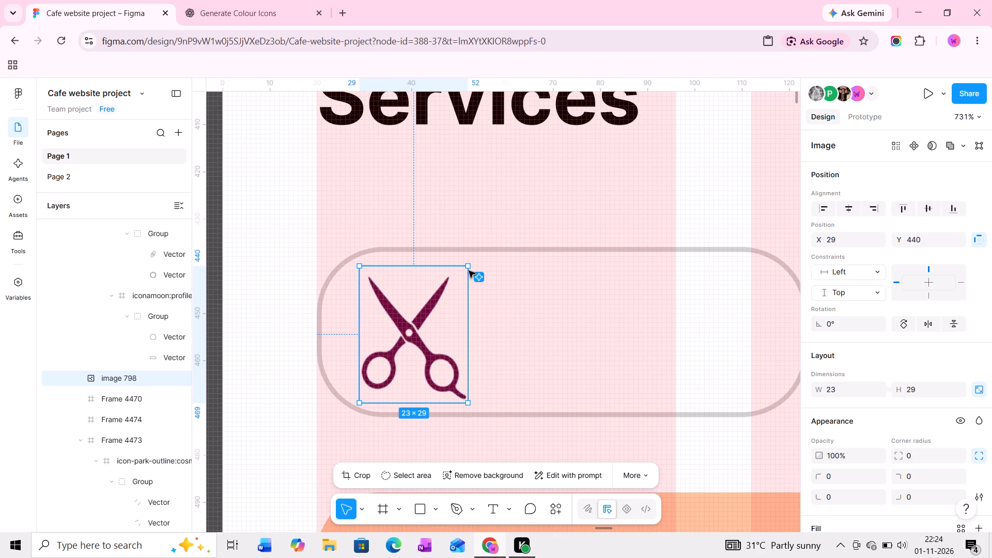
pyautogui.moveTo(468, 267); pyautogui.dragTo(426, 301)
# Move the scissors icon out of the first Services chip to just above it, at about X 44, Y 410.
pyautogui.moveTo(407, 343); pyautogui.dragTo(454, 207)
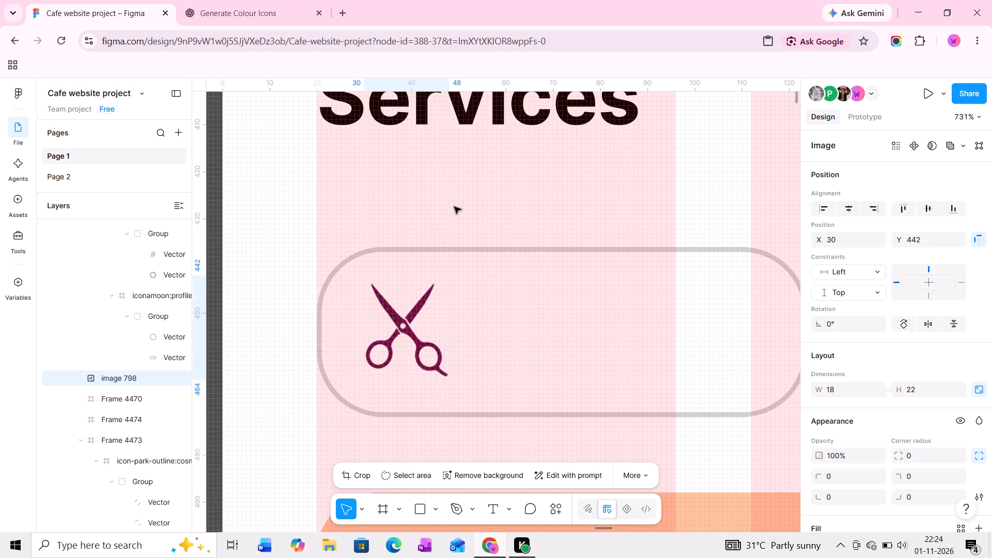
pyautogui.moveTo(454, 207); pyautogui.dragTo(476, 169)
# Draw a 26 × 26 circle inside the first Services chip, at about X 5, Y 5 within the chip.
pyautogui.keyDown('ctrl'); pyautogui.scroll(5, 391, 264); pyautogui.keyUp('ctrl')
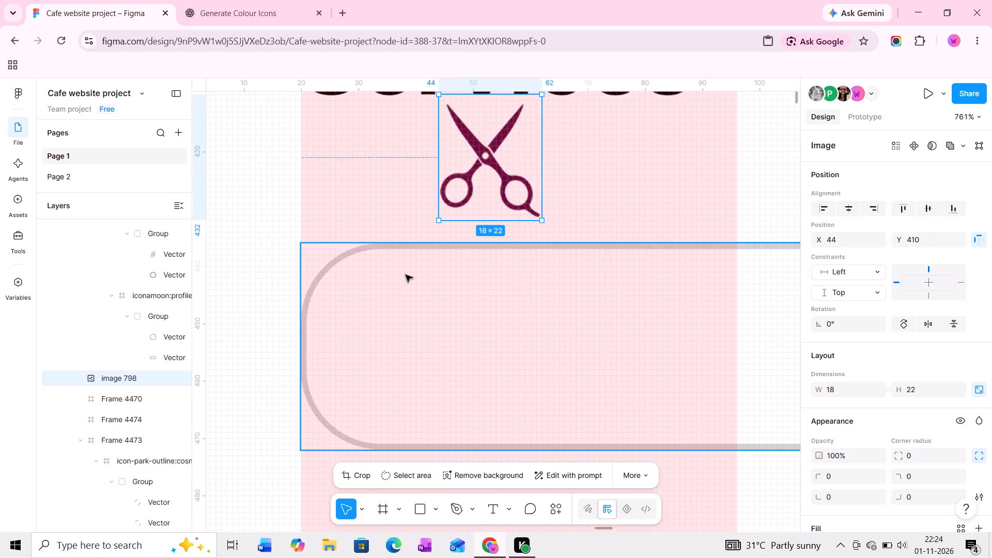
pyautogui.moveTo(409, 271); pyautogui.dragTo(400, 195, button='middle')
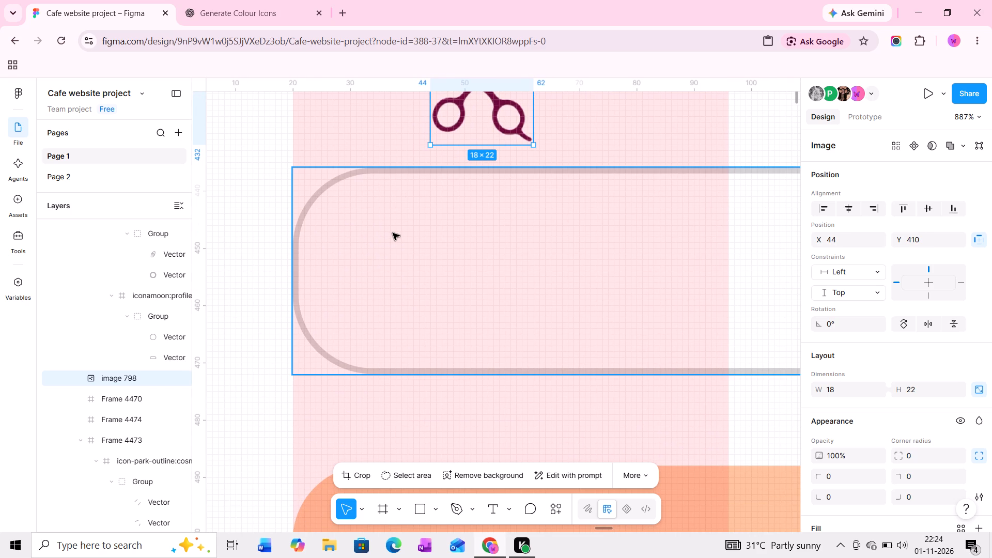
pyautogui.press('f')
pyautogui.press('o')
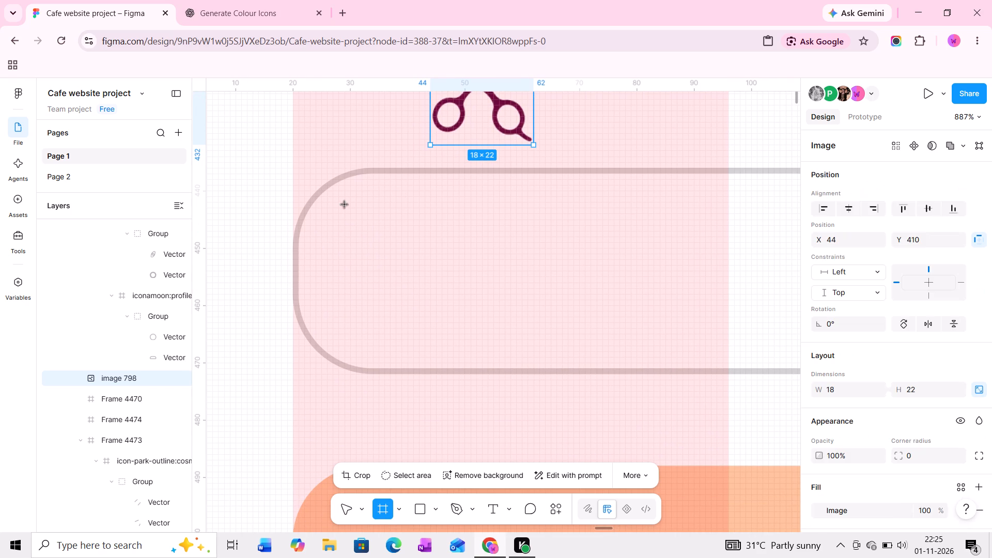
pyautogui.moveTo(340, 207); pyautogui.dragTo(428, 262)
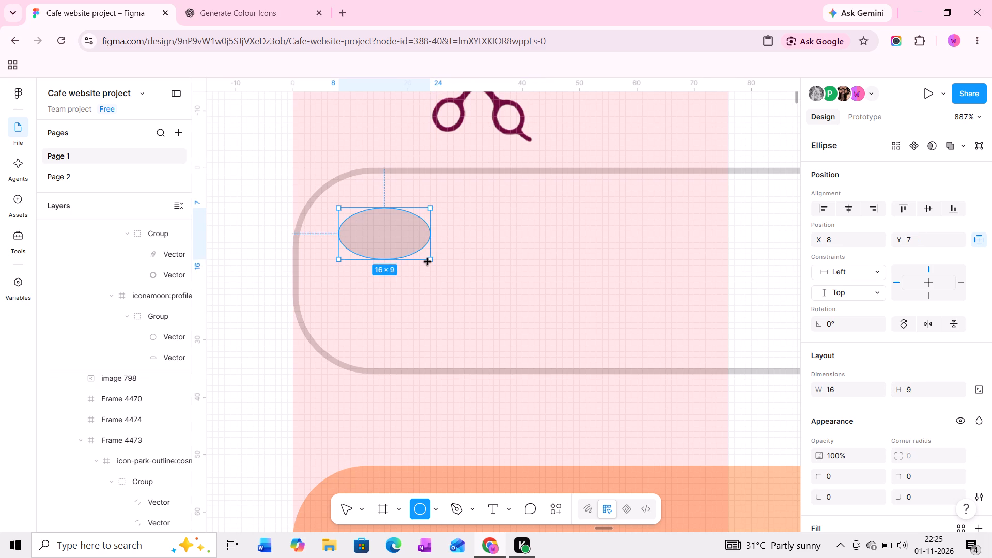
pyautogui.moveTo(428, 262); pyautogui.dragTo(473, 359)
pyautogui.moveTo(446, 299); pyautogui.dragTo(426, 285)
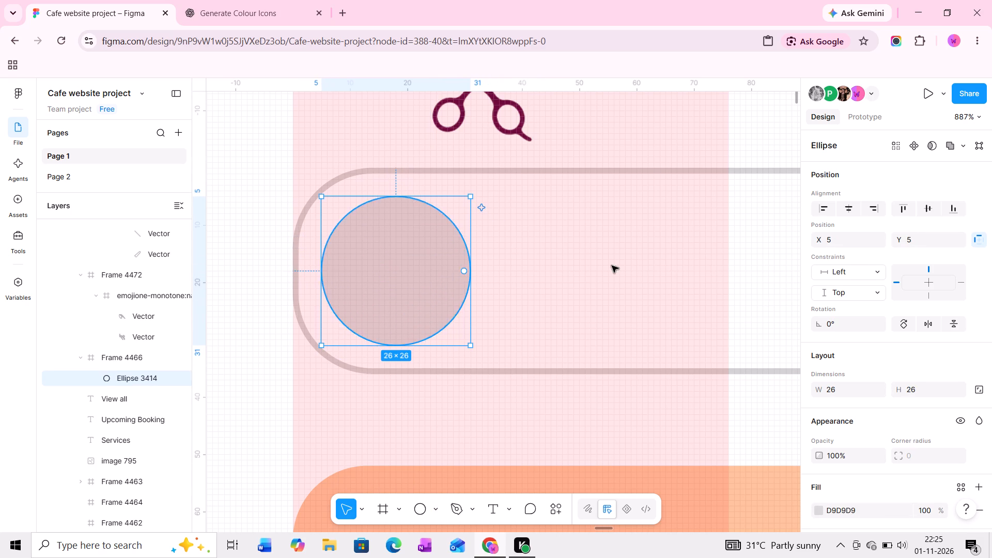
# Set the new circle's fill to white FFFFFF.
pyautogui.scroll(-5, 878, 334)
pyautogui.click(861, 398)
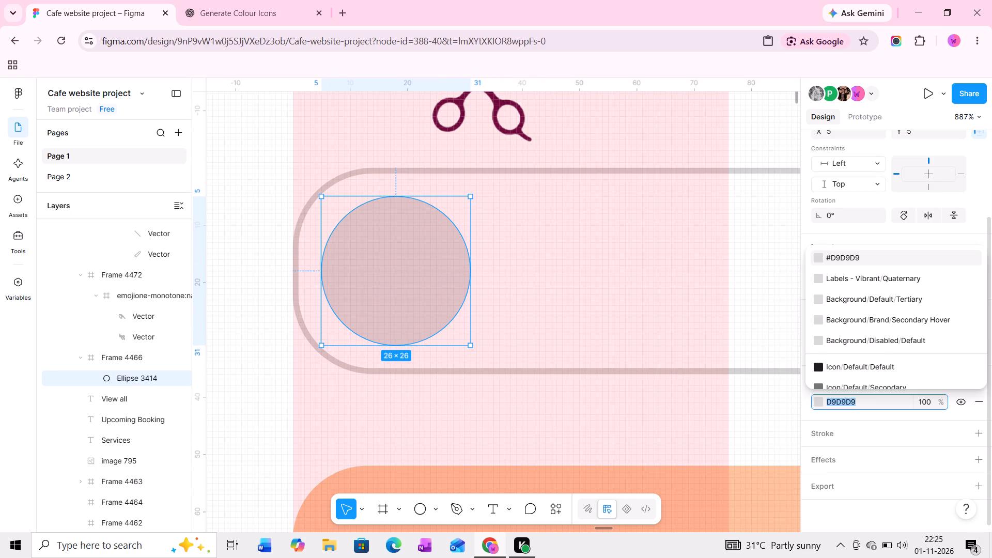
pyautogui.press('f')
pyautogui.press('Return')
# Add a light grey E4E4E4 stroke to the circle in the first Services chip.
pyautogui.moveTo(474, 246); pyautogui.dragTo(479, 286, button='middle')
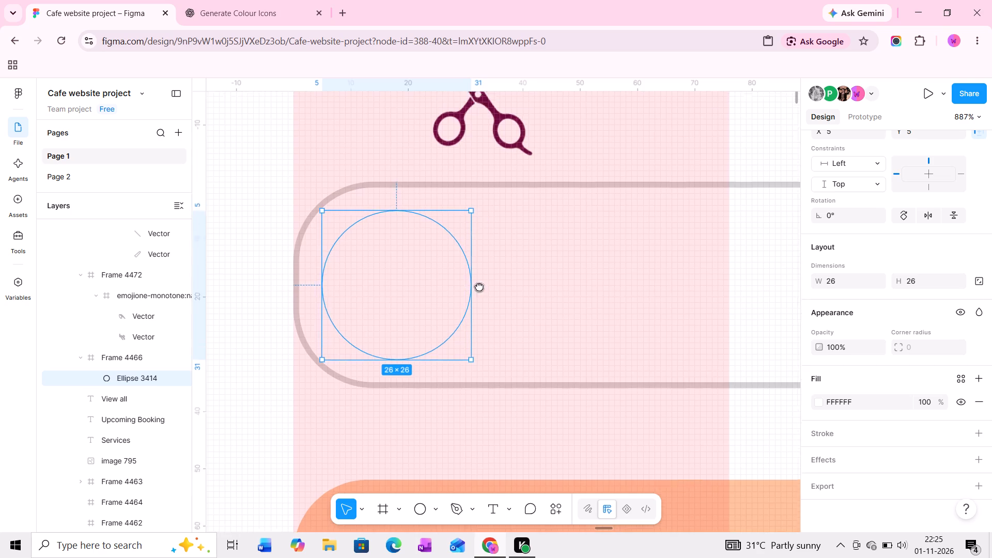
pyautogui.moveTo(479, 286); pyautogui.dragTo(499, 355, button='middle')
pyautogui.moveTo(520, 303); pyautogui.dragTo(525, 315, button='middle')
pyautogui.click(507, 219)
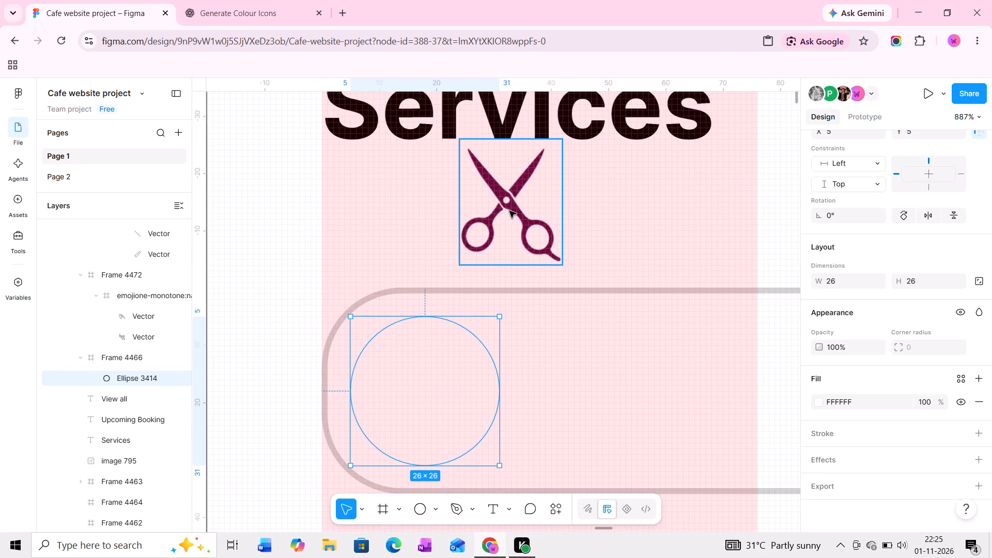
pyautogui.click(458, 354)
pyautogui.keyDown('ctrl'); pyautogui.click(458, 355); pyautogui.keyUp('ctrl')
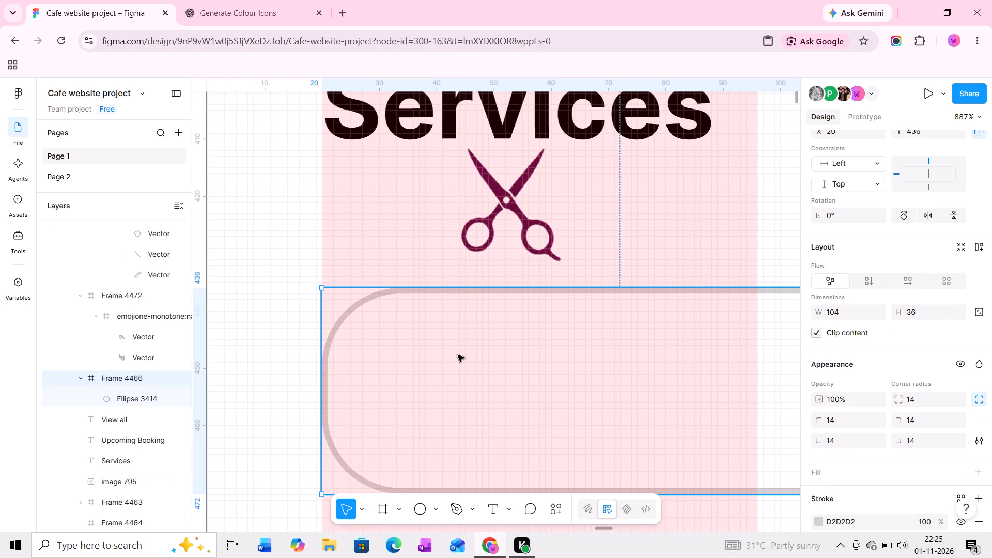
pyautogui.keyDown('ctrl'); pyautogui.click(425, 386); pyautogui.keyUp('ctrl')
pyautogui.scroll(-2, 930, 381)
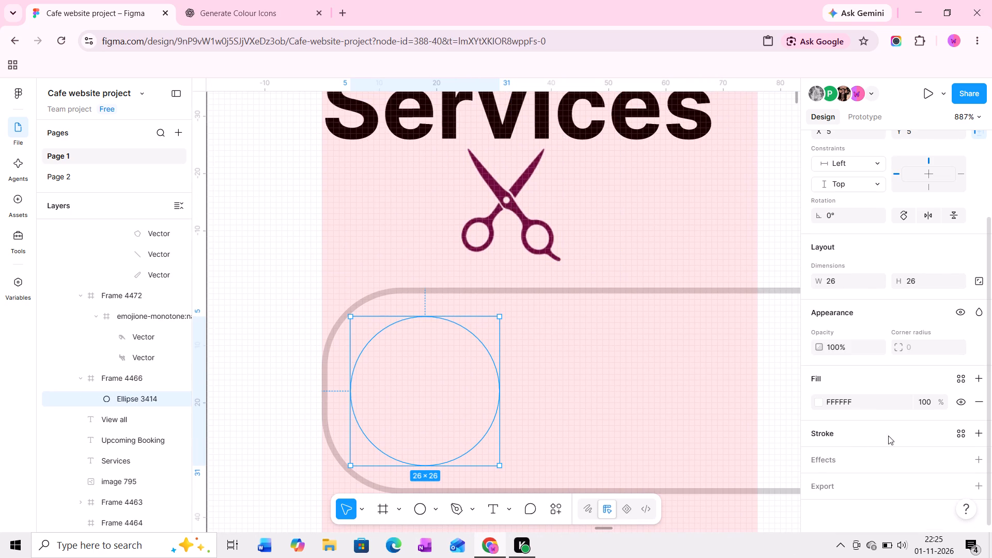
pyautogui.click(977, 433)
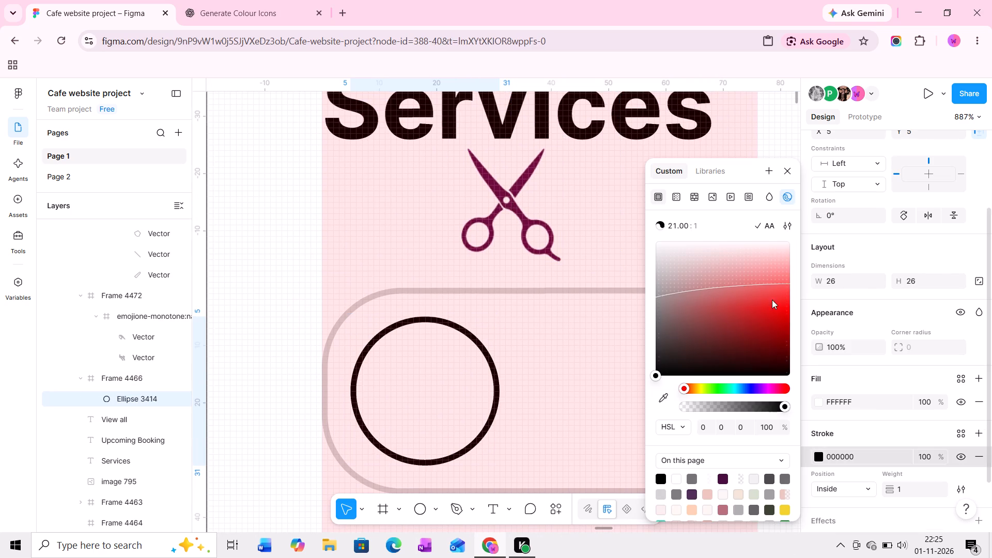
pyautogui.moveTo(695, 247); pyautogui.dragTo(656, 256)
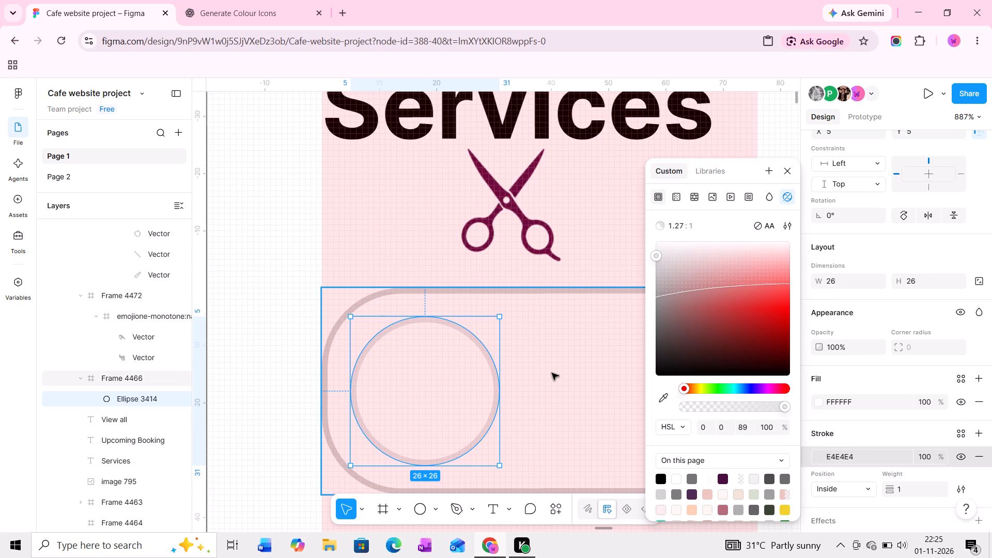
# Move the scissors icon into the circle and scale it down to about 14 × 17, roughly centred.
pyautogui.moveTo(506, 227); pyautogui.dragTo(435, 380)
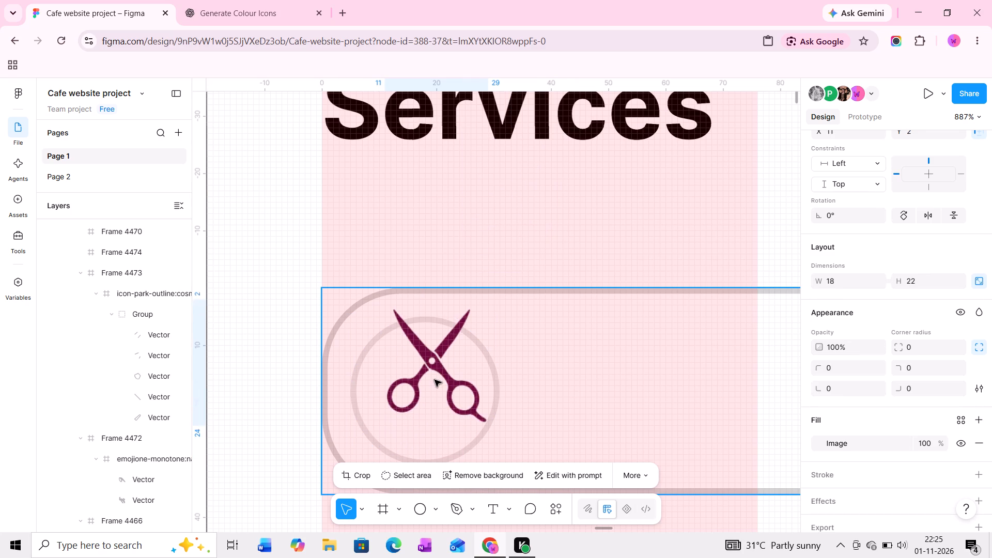
pyautogui.moveTo(435, 380); pyautogui.dragTo(428, 401)
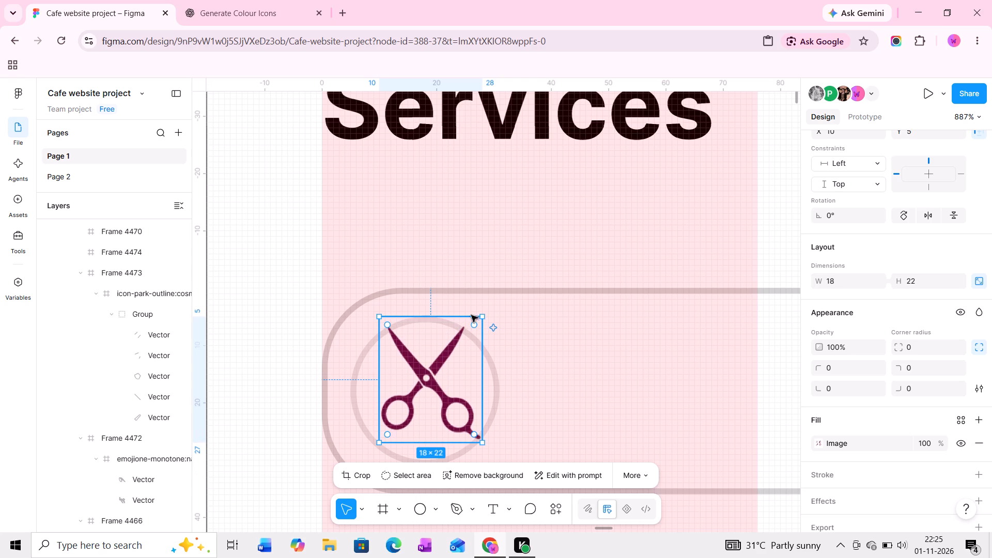
pyautogui.moveTo(482, 316); pyautogui.dragTo(462, 352)
pyautogui.moveTo(430, 390); pyautogui.dragTo(437, 386)
pyautogui.click(577, 376)
# Change the stroke colour of the circle around the scissors to black 000000.
pyautogui.keyDown('ctrl'); pyautogui.scroll(-4, 581, 381); pyautogui.keyUp('ctrl')
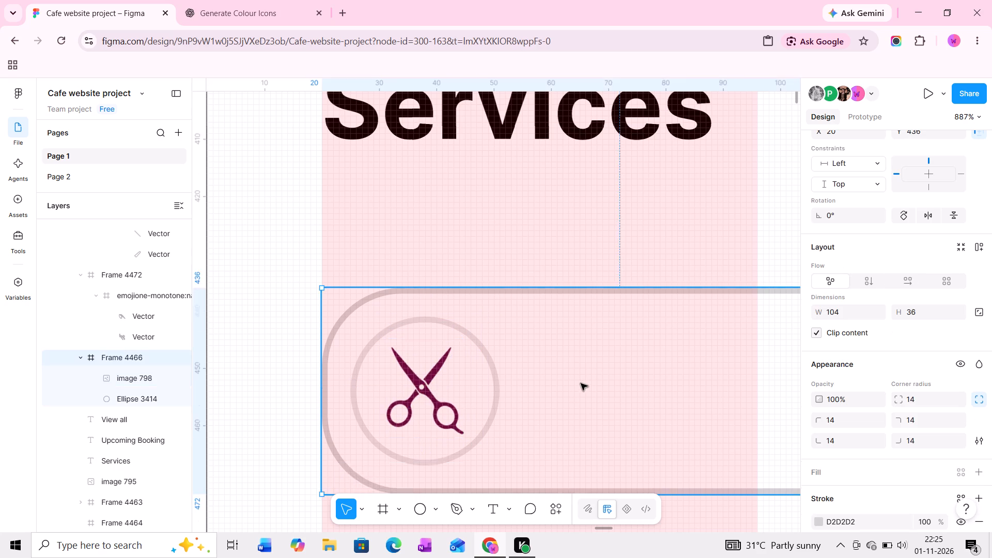
pyautogui.keyDown('ctrl'); pyautogui.scroll(-5, 581, 383); pyautogui.keyUp('ctrl')
pyautogui.moveTo(610, 385); pyautogui.dragTo(514, 387, button='middle')
pyautogui.keyDown('ctrl'); pyautogui.scroll(-5, 514, 387); pyautogui.keyUp('ctrl')
pyautogui.moveTo(592, 391); pyautogui.dragTo(498, 377, button='middle')
pyautogui.keyDown('ctrl'); pyautogui.scroll(-3, 498, 377); pyautogui.keyUp('ctrl')
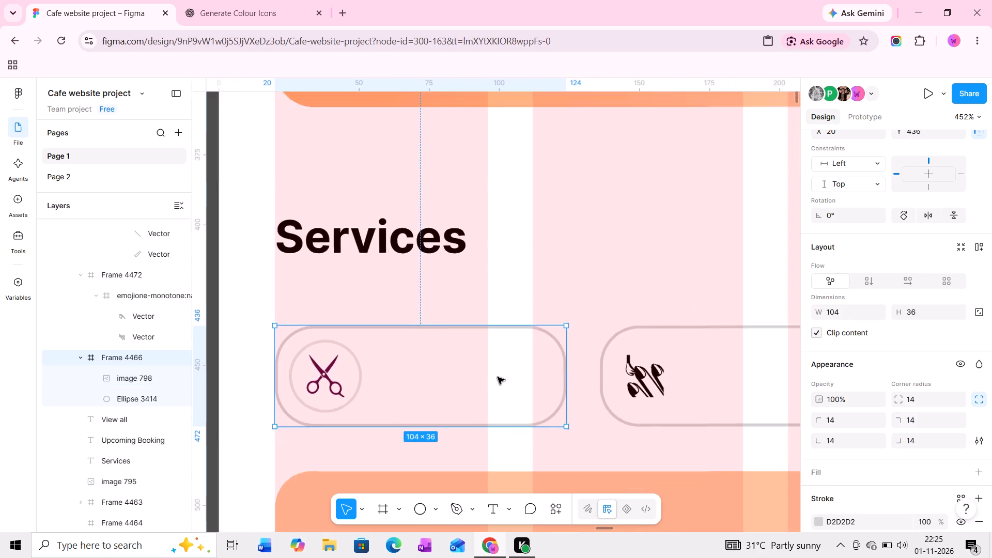
pyautogui.keyDown('ctrl'); pyautogui.scroll(-1, 498, 377); pyautogui.keyUp('ctrl')
pyautogui.moveTo(498, 377); pyautogui.dragTo(521, 366, button='middle')
pyautogui.keyDown('ctrl'); pyautogui.click(409, 360); pyautogui.keyUp('ctrl')
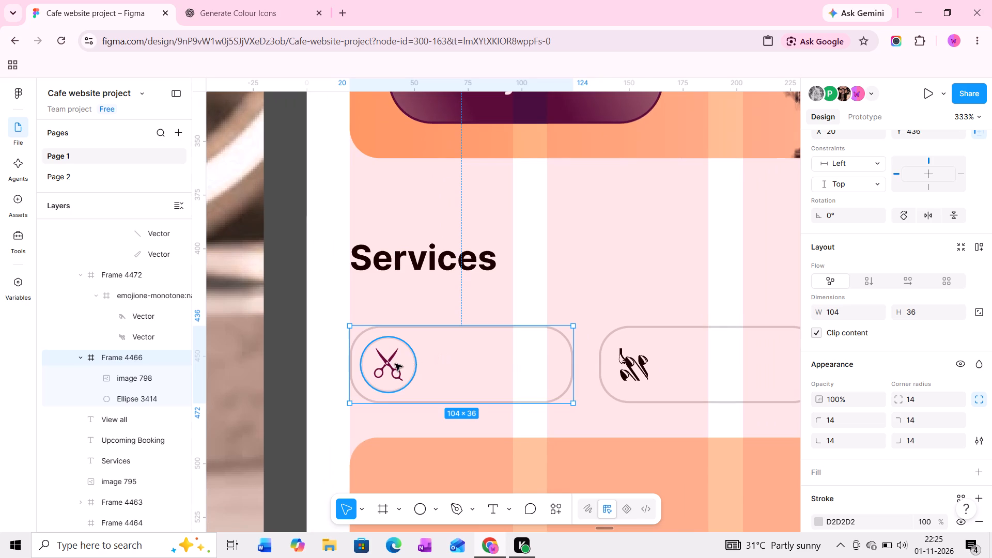
pyautogui.keyDown('ctrl'); pyautogui.scroll(19, 395, 364); pyautogui.keyUp('ctrl')
pyautogui.scroll(-5, 950, 367)
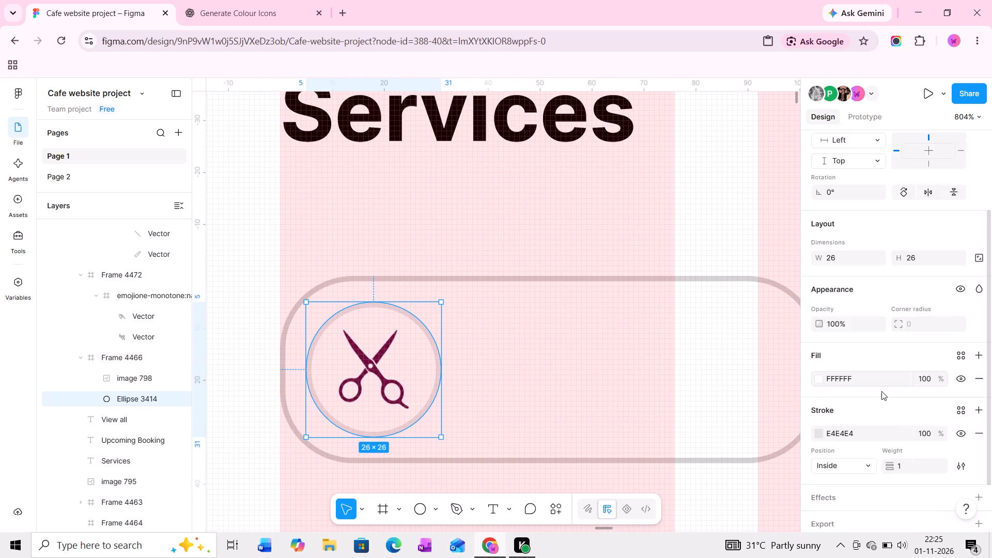
pyautogui.click(865, 396)
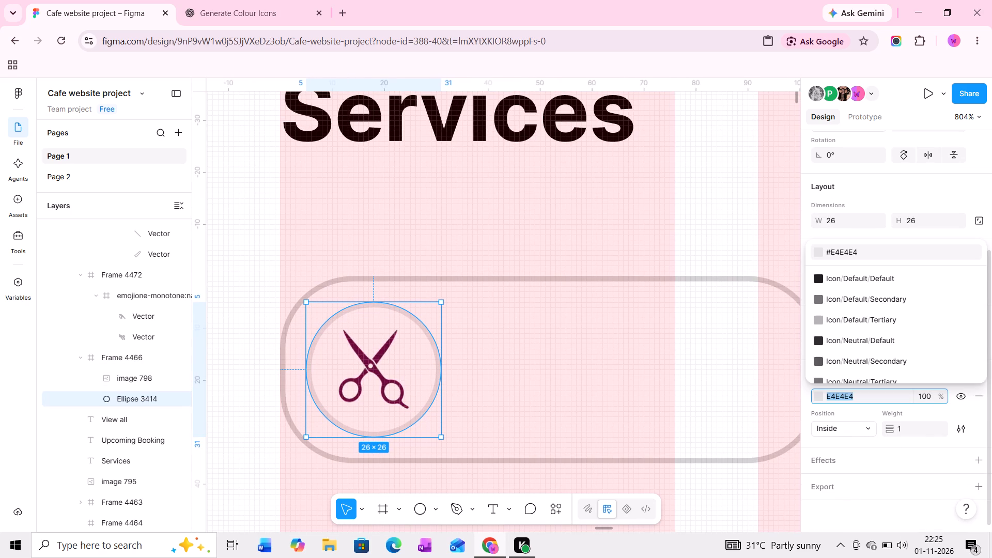
pyautogui.press('0')
pyautogui.press('Return')
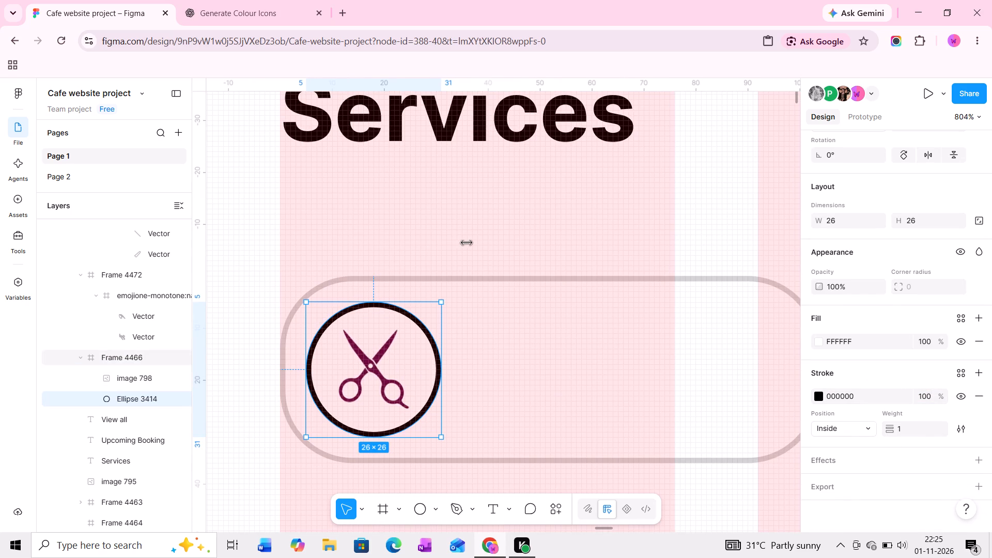
pyautogui.click(472, 242)
# Enlarge the circle around the scissors icon to 27 × 27, at X 5, Y 4 in the chip.
pyautogui.keyDown('ctrl'); pyautogui.click(375, 364); pyautogui.keyUp('ctrl')
pyautogui.keyDown('ctrl'); pyautogui.scroll(6, 375, 364); pyautogui.keyUp('ctrl')
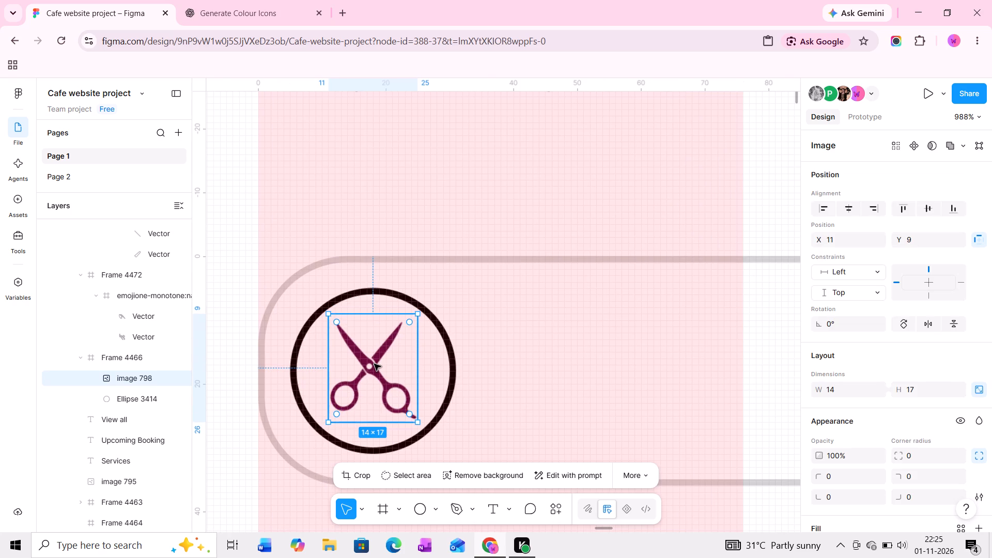
pyautogui.click(374, 364)
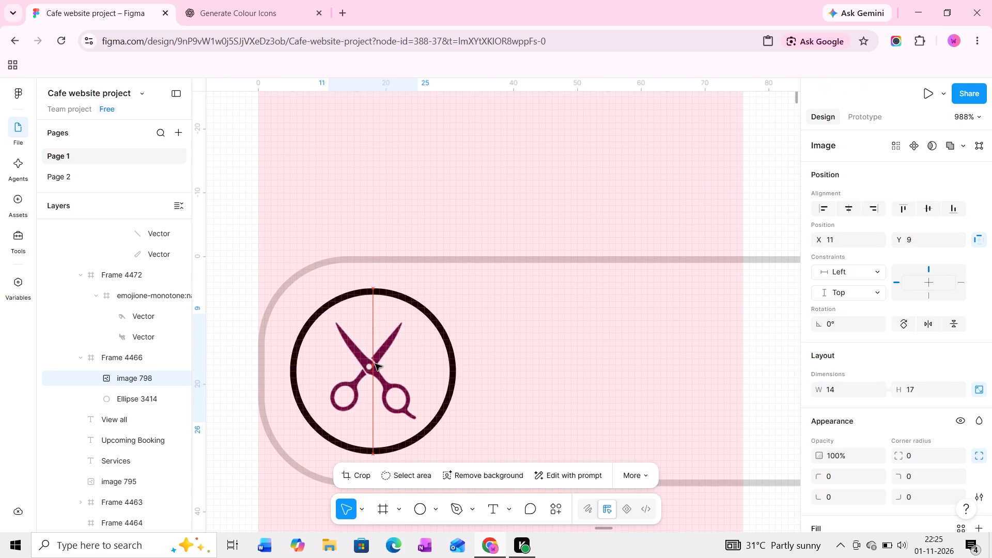
pyautogui.click(453, 352)
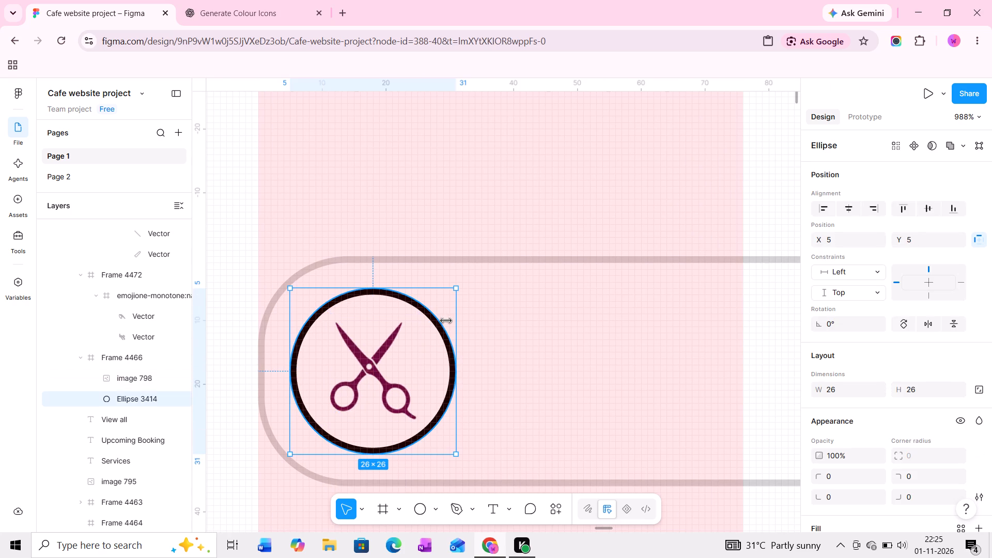
pyautogui.keyDown('shift'); pyautogui.moveTo(452, 289); pyautogui.dragTo(453, 289); pyautogui.keyUp('shift')
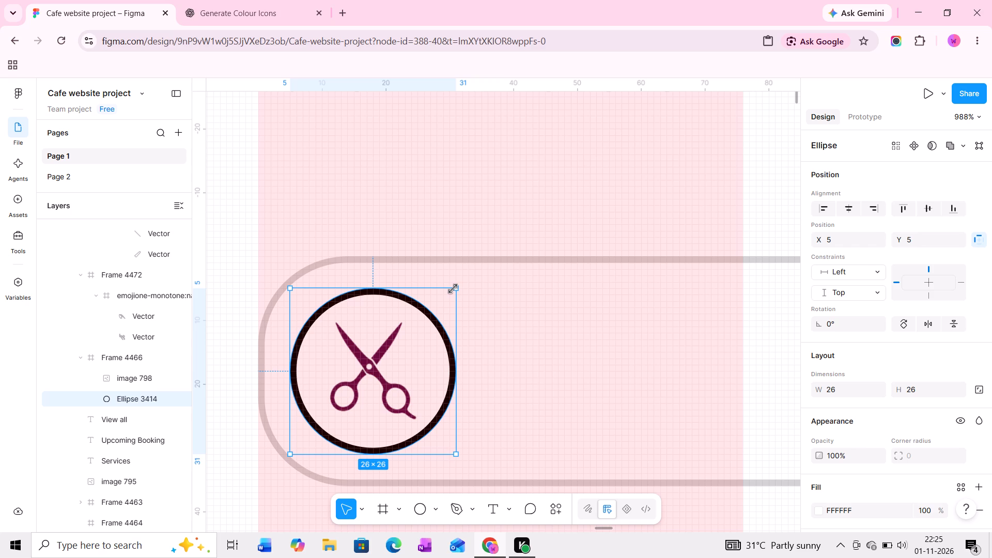
pyautogui.keyDown('shift'); pyautogui.moveTo(453, 289); pyautogui.dragTo(462, 281); pyautogui.keyUp('shift')
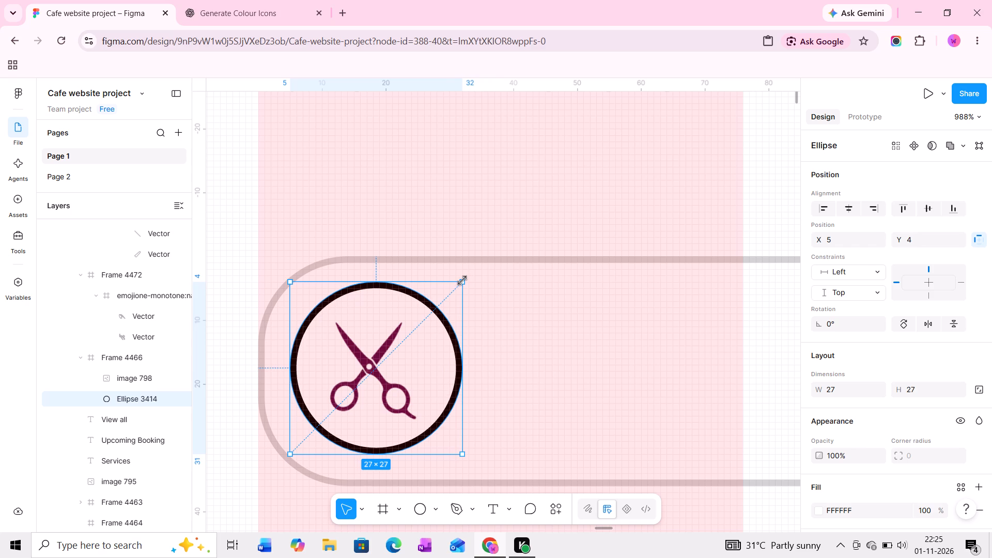
# Nudge the scissors icon sideways to recentre it in the enlarged circle.
pyautogui.click(369, 375)
pyautogui.moveTo(368, 369); pyautogui.dragTo(374, 369)
pyautogui.click(528, 346)
pyautogui.keyDown('ctrl'); pyautogui.scroll(-4, 529, 353); pyautogui.keyUp('ctrl')
pyautogui.moveTo(552, 366); pyautogui.dragTo(491, 337, button='middle')
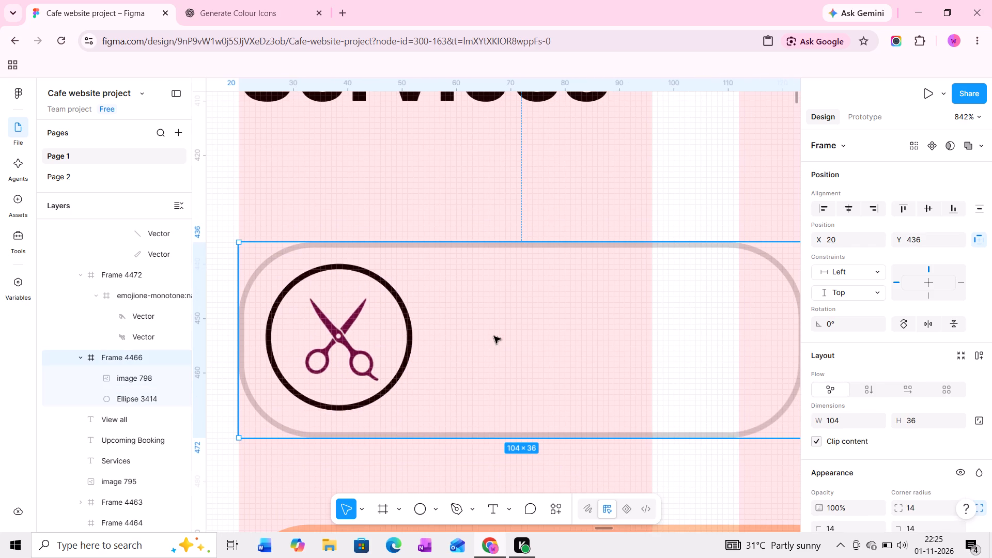
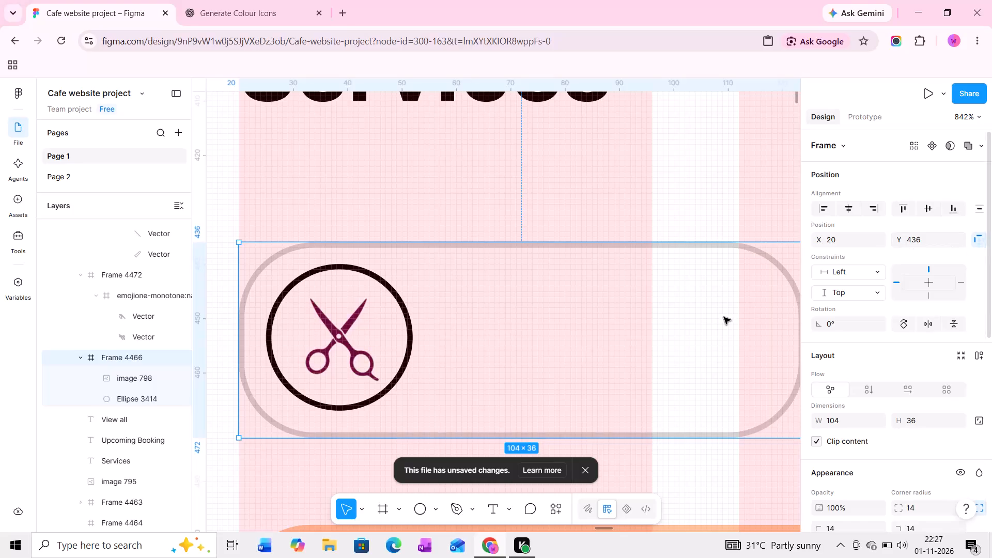
# Reconnect the computer to the Zuzuzuzuzu Wi-Fi network so the design file can save, and return to the canvas.
pyautogui.click(836, 546)
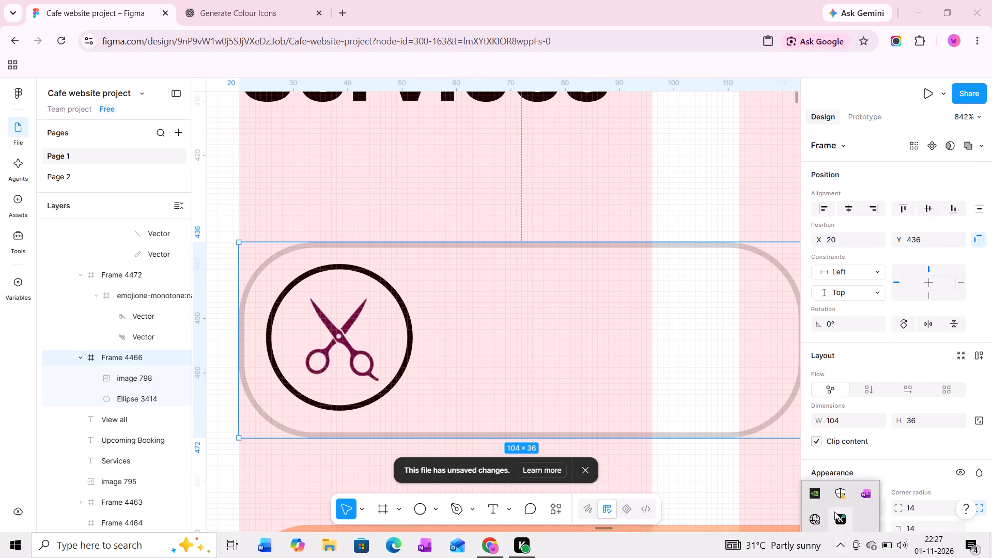
pyautogui.click(809, 520)
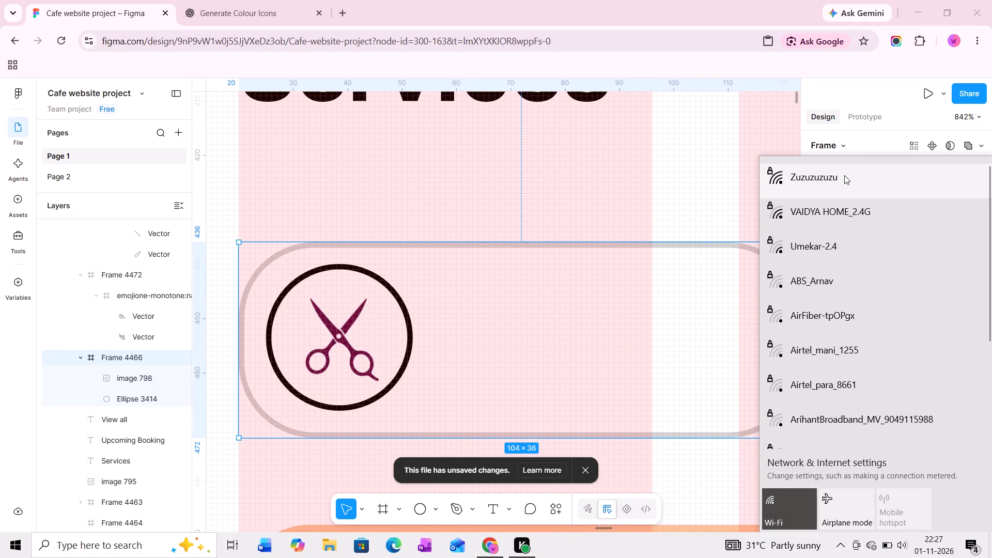
pyautogui.click(844, 175)
pyautogui.click(924, 235)
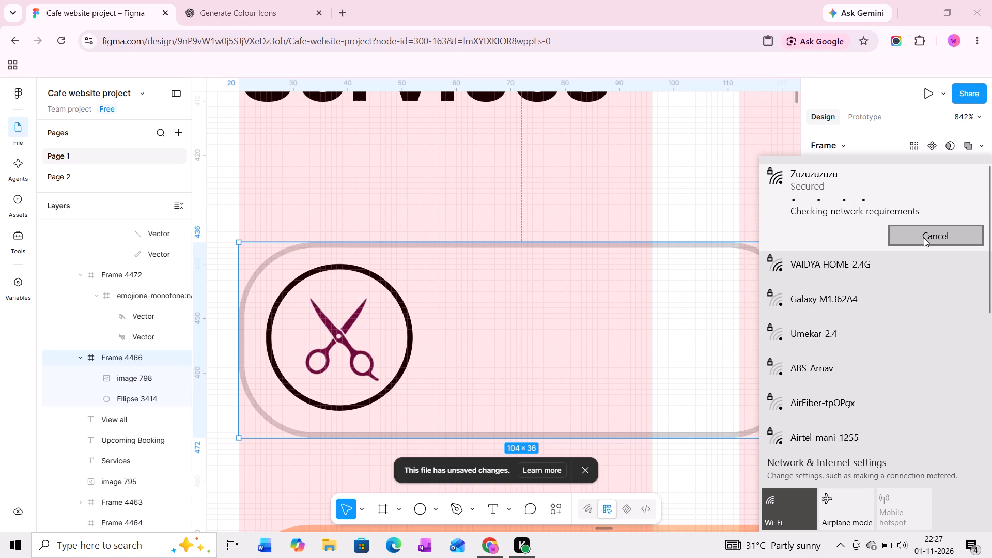
pyautogui.click(628, 208)
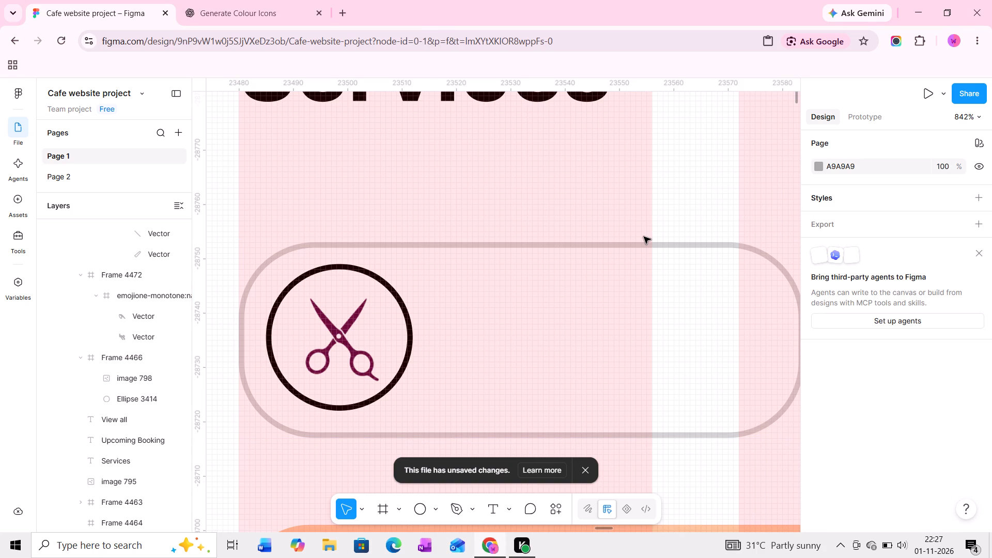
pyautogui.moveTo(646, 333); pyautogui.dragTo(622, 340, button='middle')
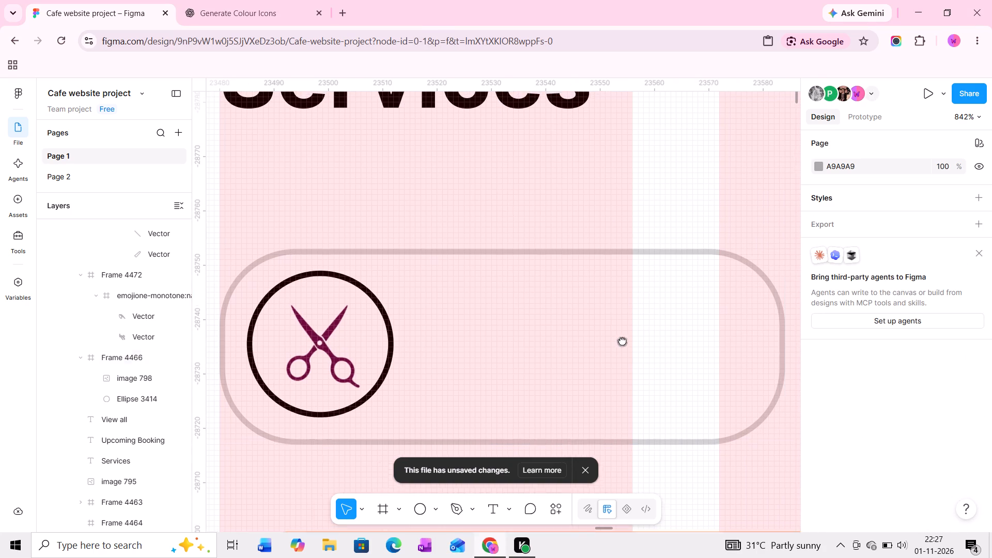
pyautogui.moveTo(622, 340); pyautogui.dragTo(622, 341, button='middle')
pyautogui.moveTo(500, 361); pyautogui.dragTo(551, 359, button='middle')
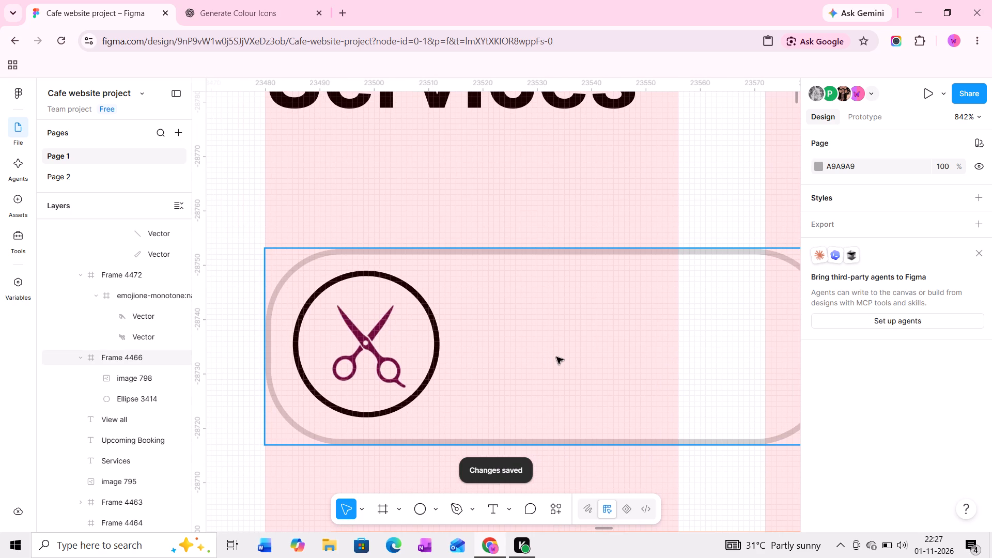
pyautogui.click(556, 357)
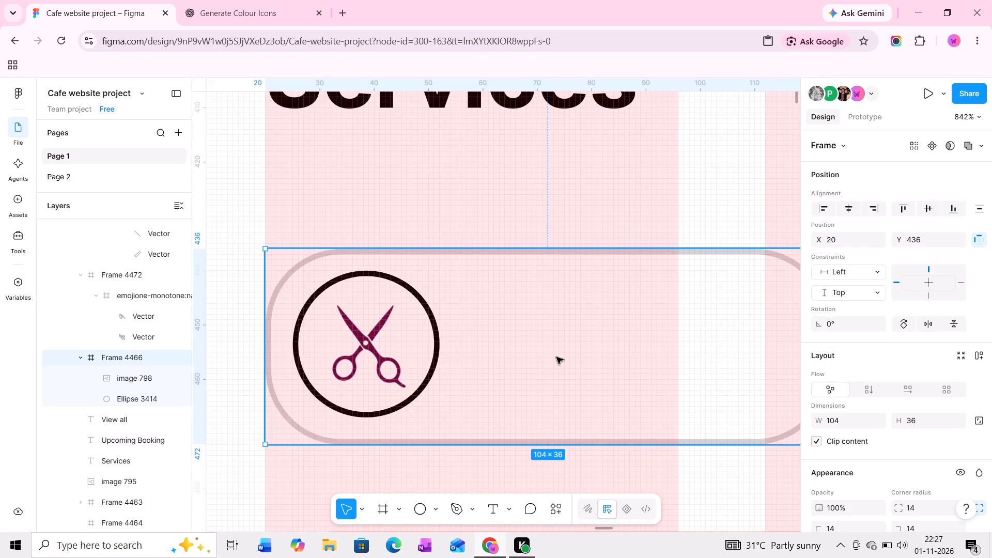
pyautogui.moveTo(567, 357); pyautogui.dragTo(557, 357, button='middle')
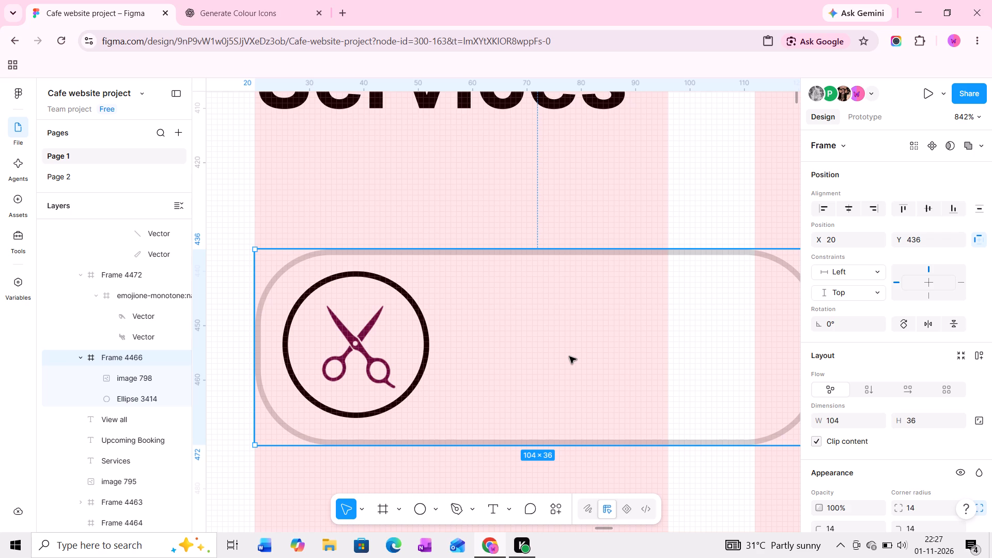
# Compare the scissors chip with the service chips and category cards in the salon app reference designs on the canvas.
pyautogui.moveTo(593, 354); pyautogui.dragTo(579, 351, button='middle')
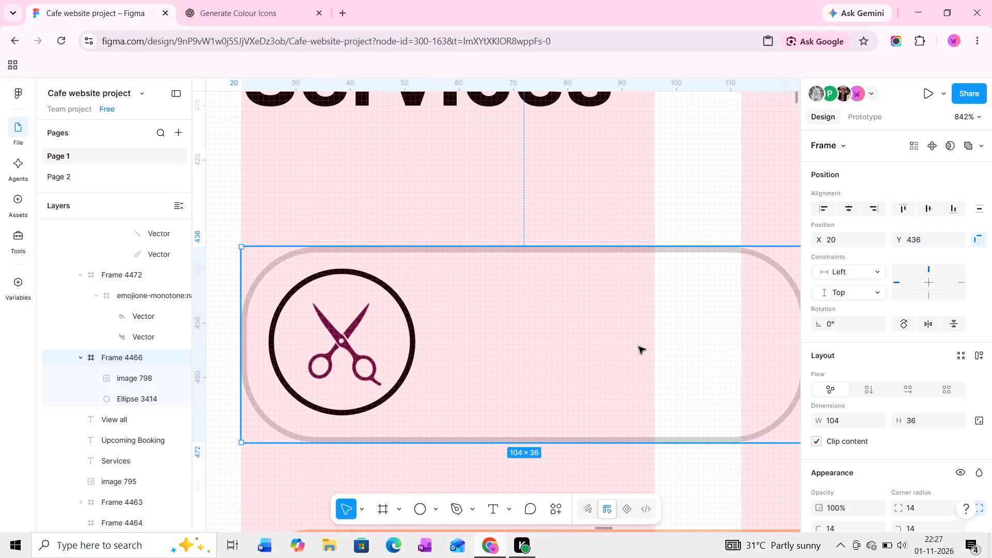
pyautogui.moveTo(640, 347); pyautogui.dragTo(632, 348, button='middle')
pyautogui.scroll(-4, 865, 391)
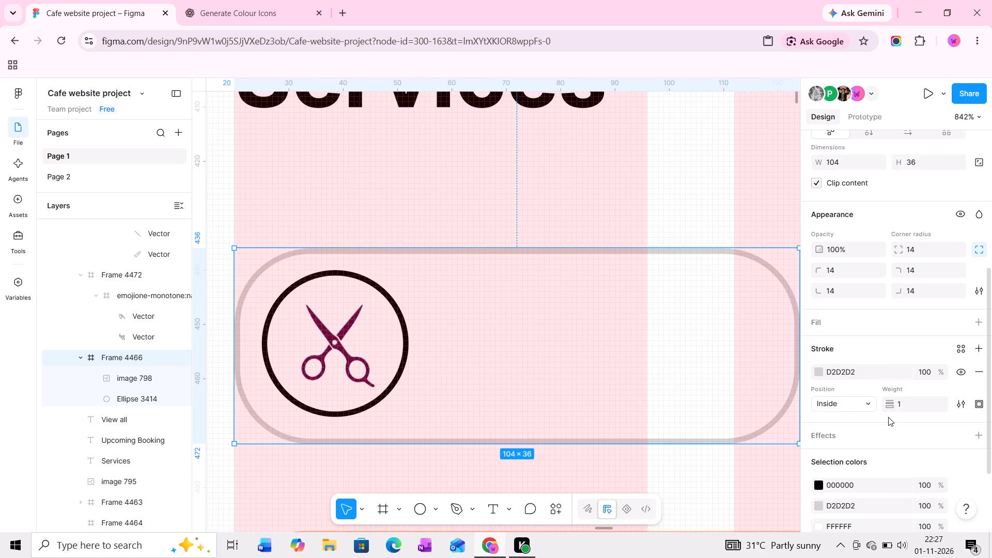
pyautogui.keyDown('ctrl'); pyautogui.scroll(-4, 467, 338); pyautogui.keyUp('ctrl')
pyautogui.moveTo(549, 350); pyautogui.dragTo(529, 350, button='middle')
pyautogui.keyDown('ctrl'); pyautogui.scroll(5, 458, 324); pyautogui.keyUp('ctrl')
pyautogui.moveTo(464, 324); pyautogui.dragTo(528, 320, button='middle')
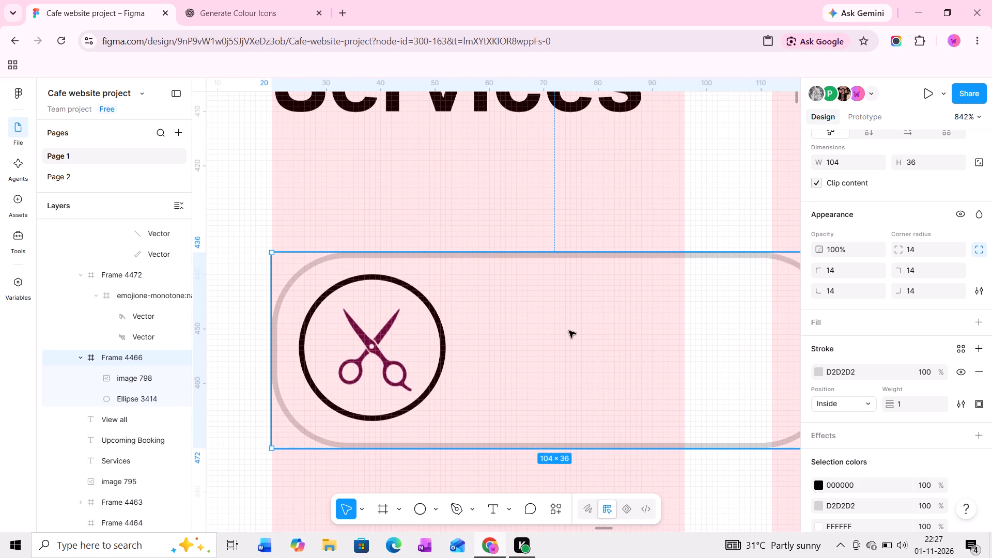
pyautogui.moveTo(569, 331); pyautogui.dragTo(533, 331, button='middle')
pyautogui.keyDown('ctrl'); pyautogui.scroll(-14, 533, 331); pyautogui.keyUp('ctrl')
pyautogui.moveTo(591, 389); pyautogui.dragTo(501, 375, button='middle')
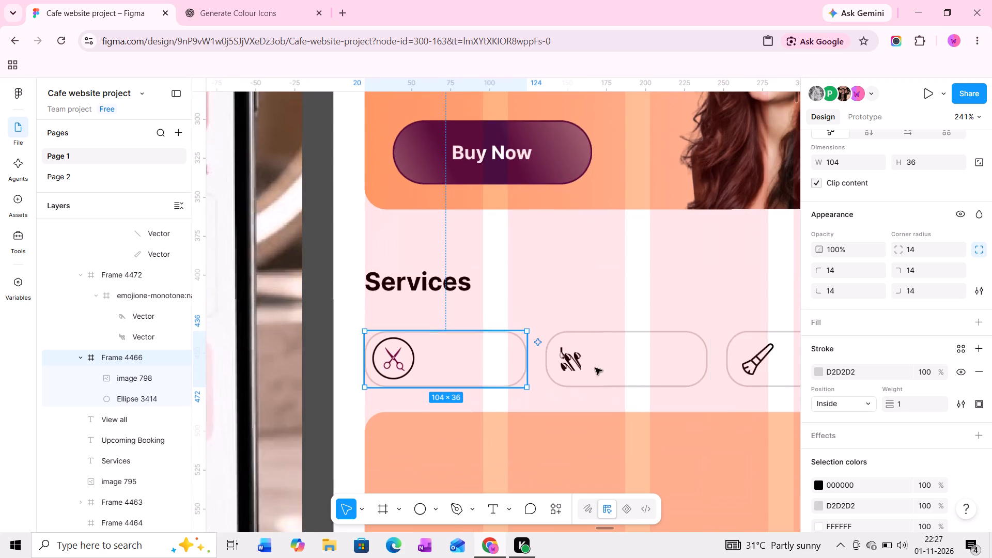
pyautogui.keyDown('ctrl'); pyautogui.scroll(-5, 518, 304); pyautogui.keyUp('ctrl')
pyautogui.moveTo(484, 366); pyautogui.dragTo(584, 290, button='middle')
pyautogui.keyDown('ctrl'); pyautogui.scroll(-3, 567, 315); pyautogui.keyUp('ctrl')
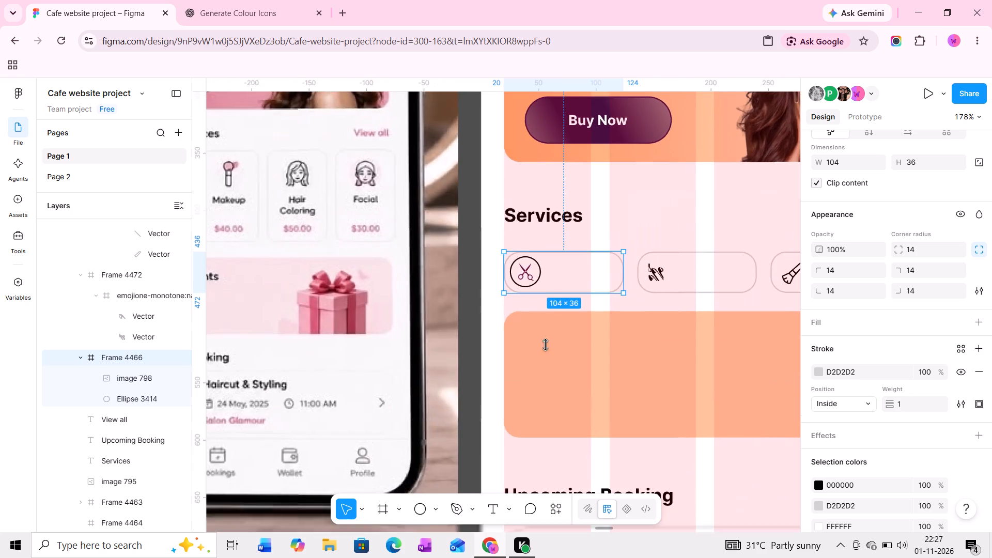
pyautogui.keyDown('ctrl'); pyautogui.scroll(-2, 545, 345); pyautogui.keyUp('ctrl')
pyautogui.moveTo(510, 374); pyautogui.dragTo(614, 255, button='middle')
pyautogui.moveTo(535, 392); pyautogui.dragTo(625, 211, button='middle')
pyautogui.moveTo(455, 293); pyautogui.dragTo(637, 189, button='middle')
pyautogui.scroll(-2, 556, 300)
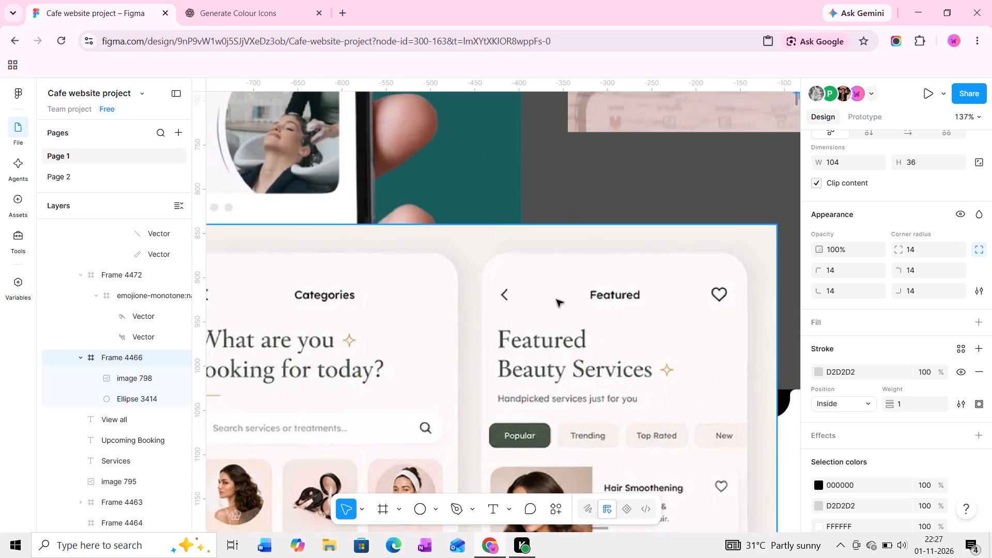
pyautogui.scroll(-15, 556, 300)
pyautogui.keyDown('ctrl'); pyautogui.scroll(-4, 493, 333); pyautogui.keyUp('ctrl')
pyautogui.moveTo(456, 342); pyautogui.dragTo(653, 197, button='middle')
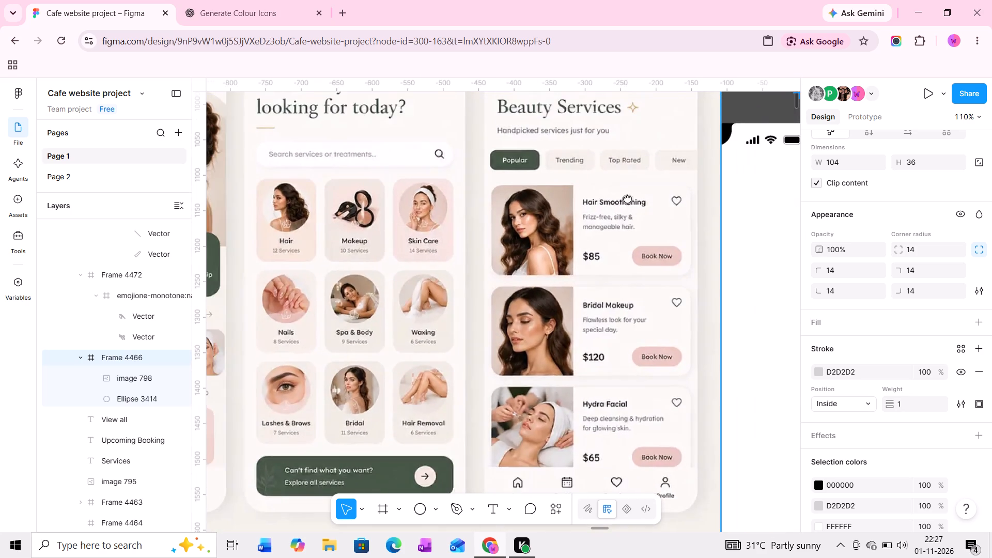
pyautogui.moveTo(510, 191); pyautogui.dragTo(548, 344, button='middle')
pyautogui.moveTo(519, 164); pyautogui.dragTo(532, 239, button='middle')
pyautogui.scroll(-1, 520, 233)
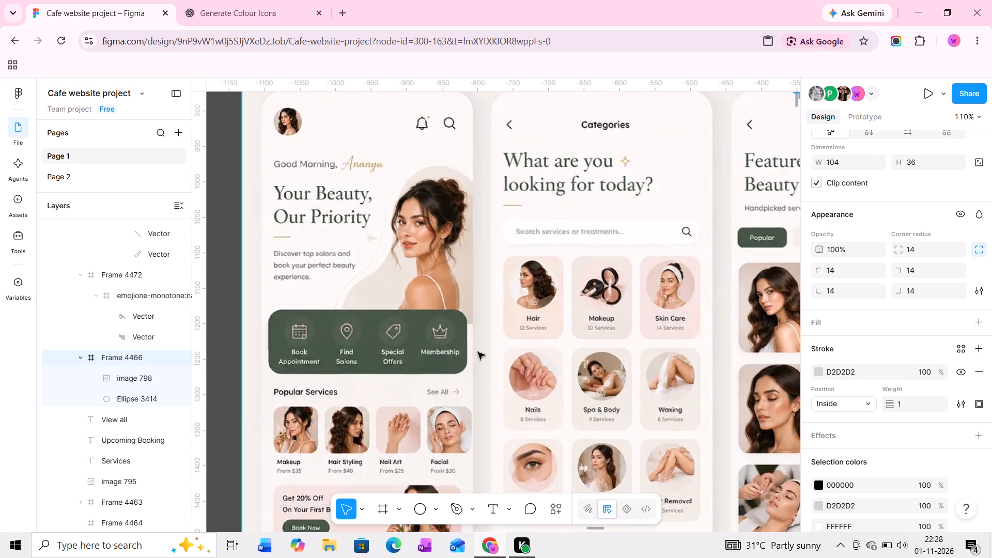
pyautogui.scroll(15, 447, 364)
pyautogui.moveTo(486, 305); pyautogui.dragTo(413, 297, button='middle')
pyautogui.keyDown('ctrl'); pyautogui.scroll(-6, 412, 297); pyautogui.keyUp('ctrl')
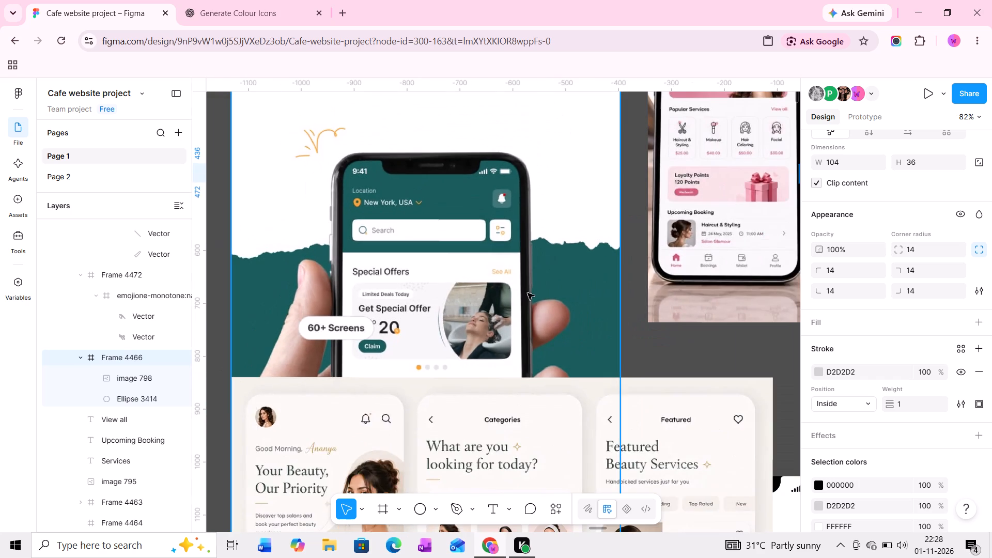
pyautogui.moveTo(522, 291); pyautogui.dragTo(432, 422, button='middle')
pyautogui.keyDown('ctrl'); pyautogui.scroll(-13, 339, 326); pyautogui.keyUp('ctrl')
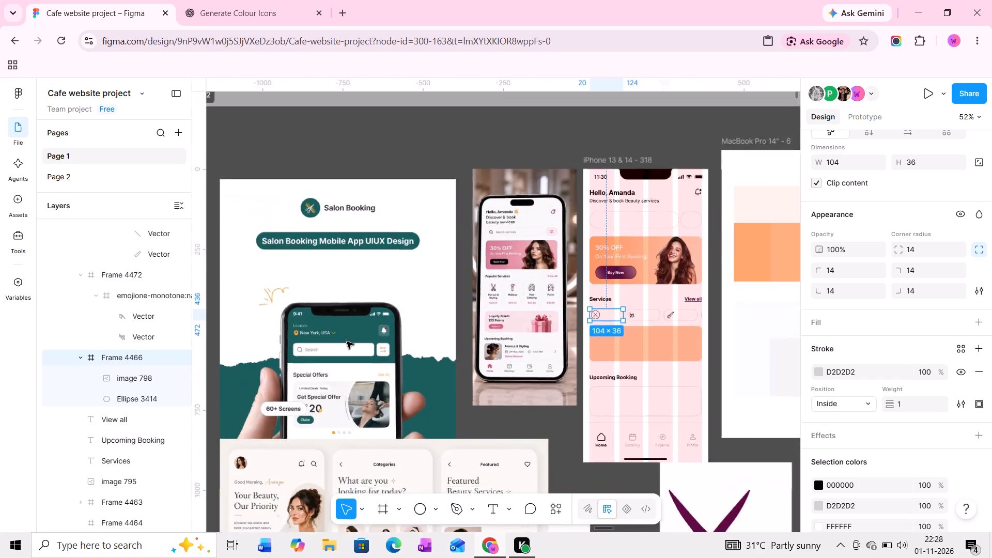
# Move the reference image with the three beige beauty-app screens down to about X 76, Y 1795, clear of the teal Salon Booking mockup.
pyautogui.moveTo(349, 348); pyautogui.dragTo(408, 226, button='middle')
pyautogui.moveTo(424, 289); pyautogui.dragTo(422, 243, button='middle')
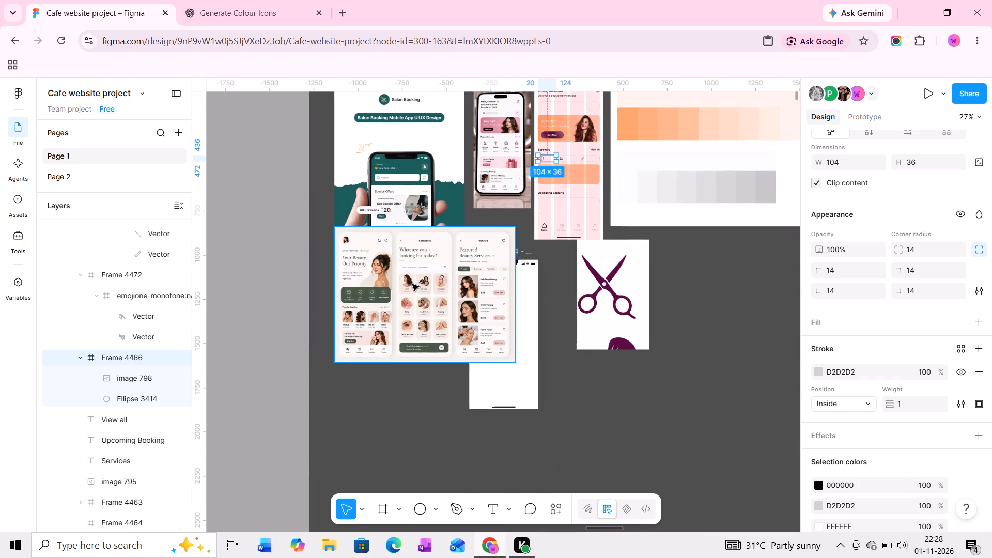
pyautogui.moveTo(412, 285); pyautogui.dragTo(401, 420)
# Examine the styling of the Services chips in the teal Salon Booking phone mockup.
pyautogui.moveTo(395, 292); pyautogui.dragTo(396, 343, button='middle')
pyautogui.keyDown('ctrl'); pyautogui.scroll(10, 380, 282); pyautogui.keyUp('ctrl')
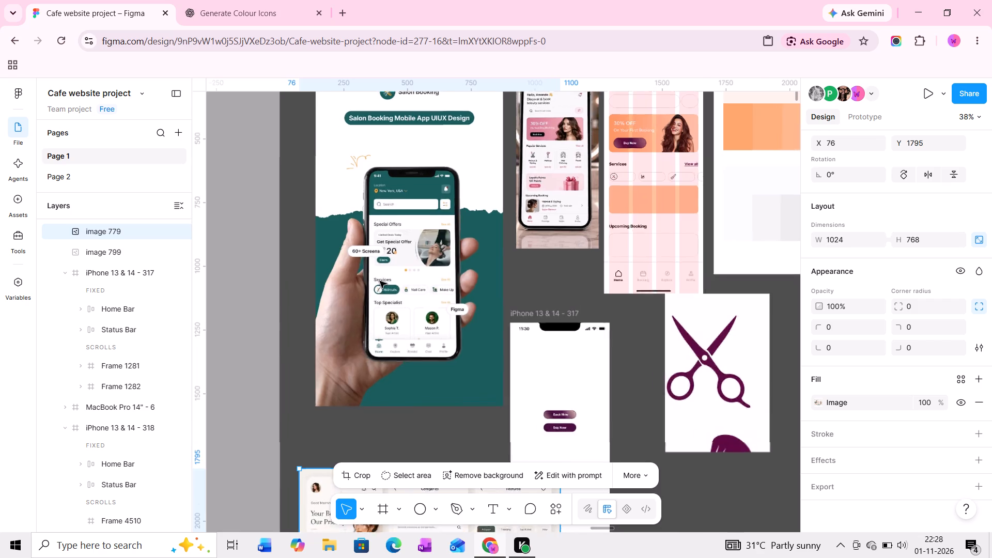
pyautogui.keyDown('ctrl'); pyautogui.scroll(9, 380, 281); pyautogui.keyUp('ctrl')
pyautogui.moveTo(491, 315); pyautogui.dragTo(473, 315, button='middle')
pyautogui.keyDown('ctrl'); pyautogui.scroll(-2, 514, 317); pyautogui.keyUp('ctrl')
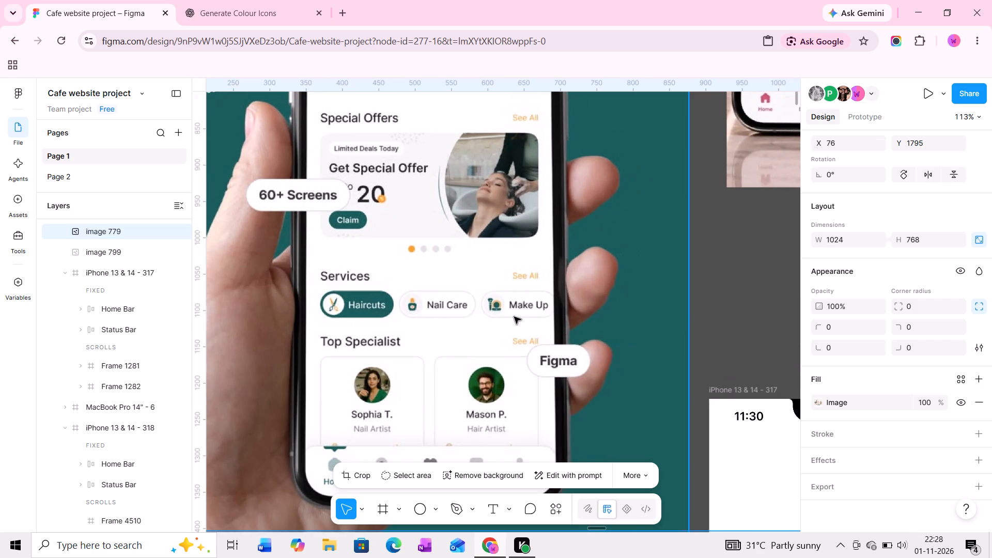
pyautogui.keyDown('ctrl'); pyautogui.scroll(-3, 514, 317); pyautogui.keyUp('ctrl')
# Fill the circle behind the scissors icon with light grey ECECEC and remove its black stroke.
pyautogui.moveTo(670, 289); pyautogui.dragTo(353, 344, button='middle')
pyautogui.moveTo(511, 304); pyautogui.dragTo(424, 332, button='middle')
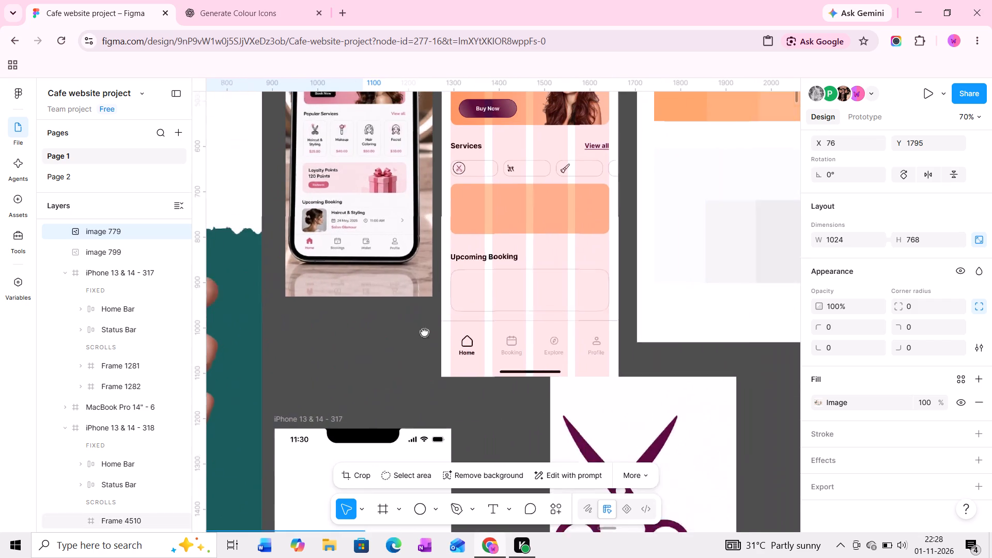
pyautogui.moveTo(424, 332); pyautogui.dragTo(379, 348, button='middle')
pyautogui.keyDown('ctrl'); pyautogui.scroll(20, 371, 203); pyautogui.keyUp('ctrl')
pyautogui.keyDown('ctrl'); pyautogui.scroll(6, 371, 203); pyautogui.keyUp('ctrl')
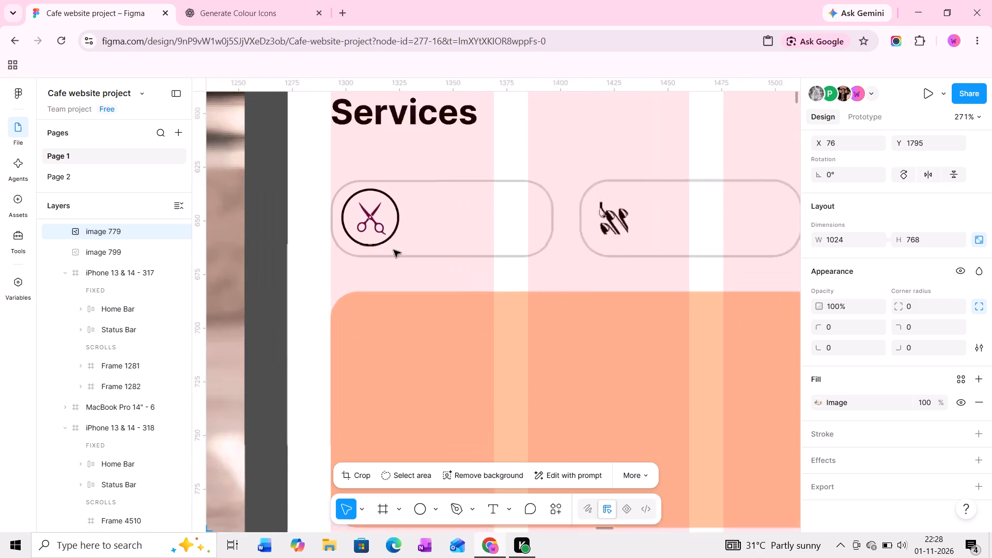
pyautogui.keyDown('ctrl'); pyautogui.click(393, 219); pyautogui.keyUp('ctrl')
pyautogui.keyDown('ctrl'); pyautogui.scroll(8, 381, 210); pyautogui.keyUp('ctrl')
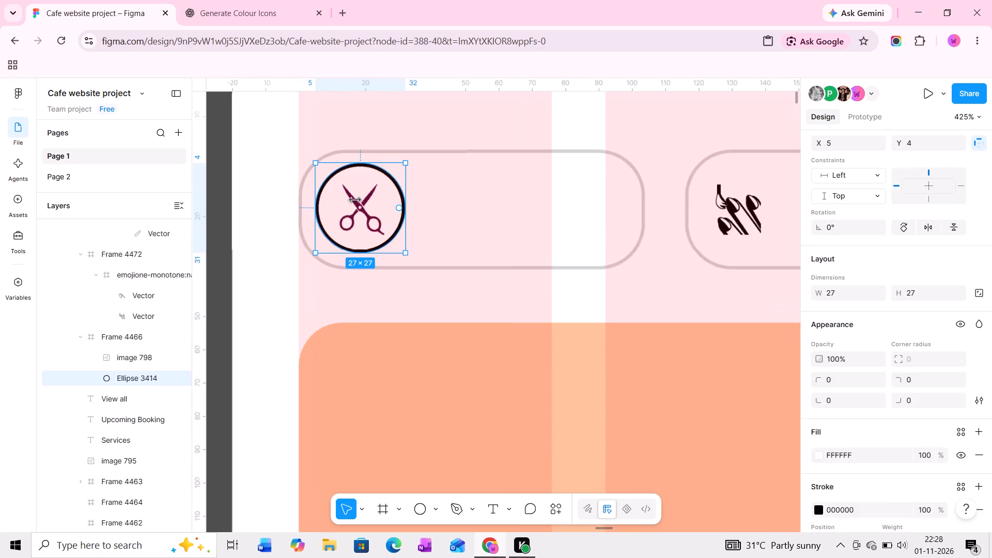
pyautogui.keyDown('ctrl'); pyautogui.scroll(4, 355, 200); pyautogui.keyUp('ctrl')
pyautogui.moveTo(363, 199); pyautogui.dragTo(362, 280, button='middle')
pyautogui.scroll(-5, 760, 269)
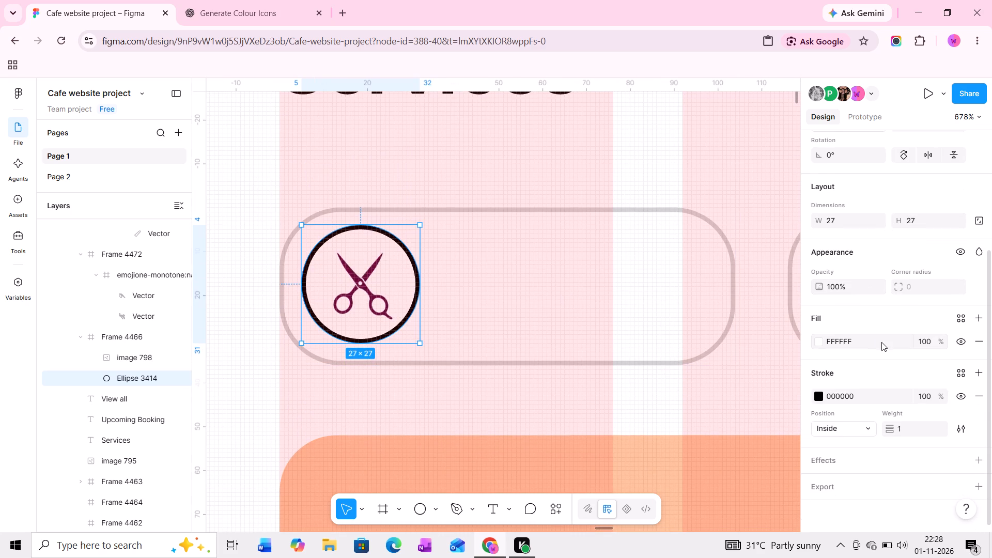
pyautogui.click(818, 341)
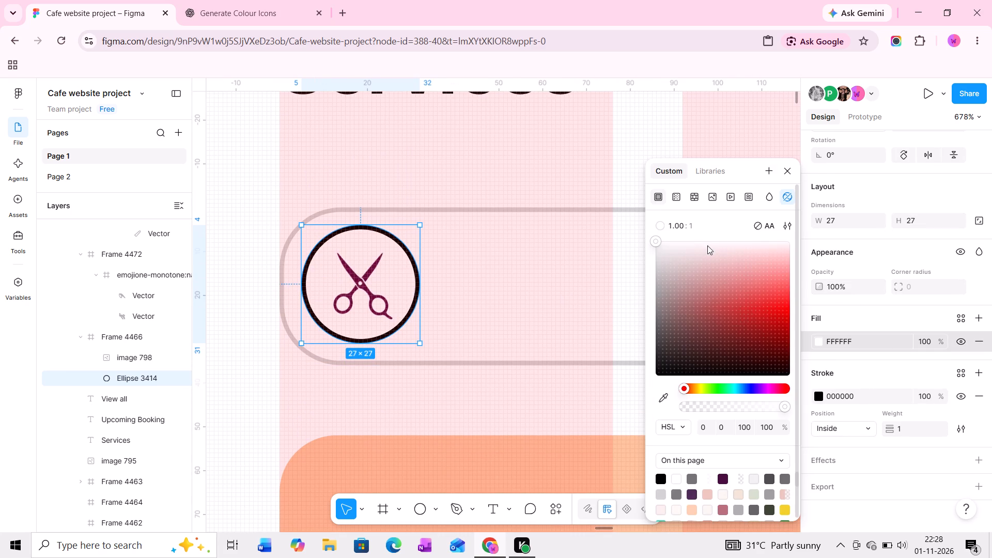
pyautogui.moveTo(651, 241); pyautogui.dragTo(648, 252)
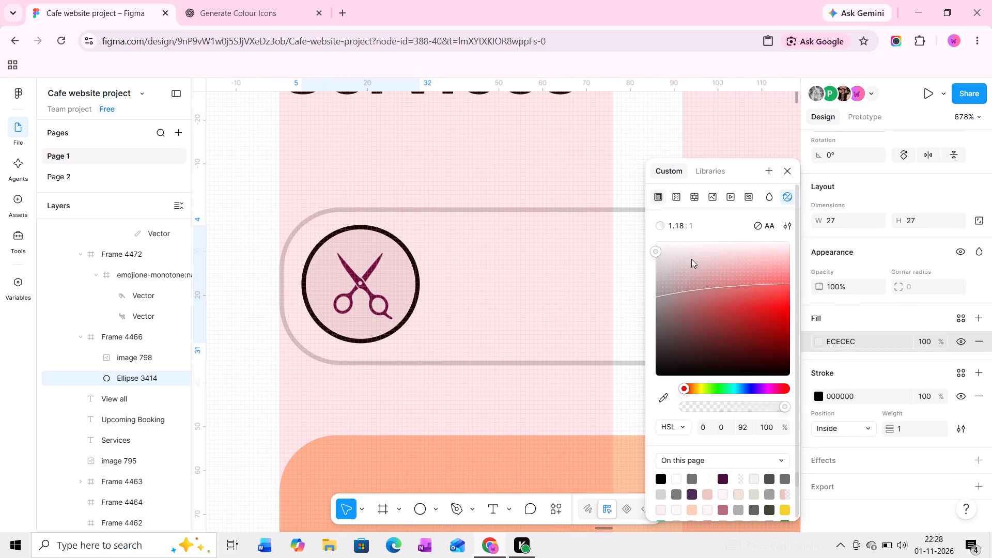
pyautogui.click(976, 394)
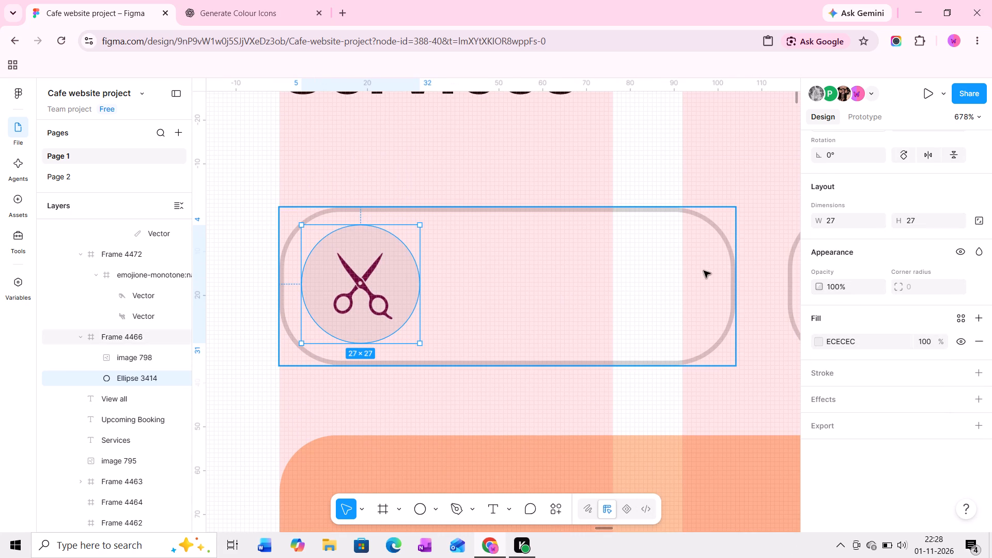
# Darken the fill of the circle behind the scissors icon to DDDDDD.
pyautogui.click(818, 336)
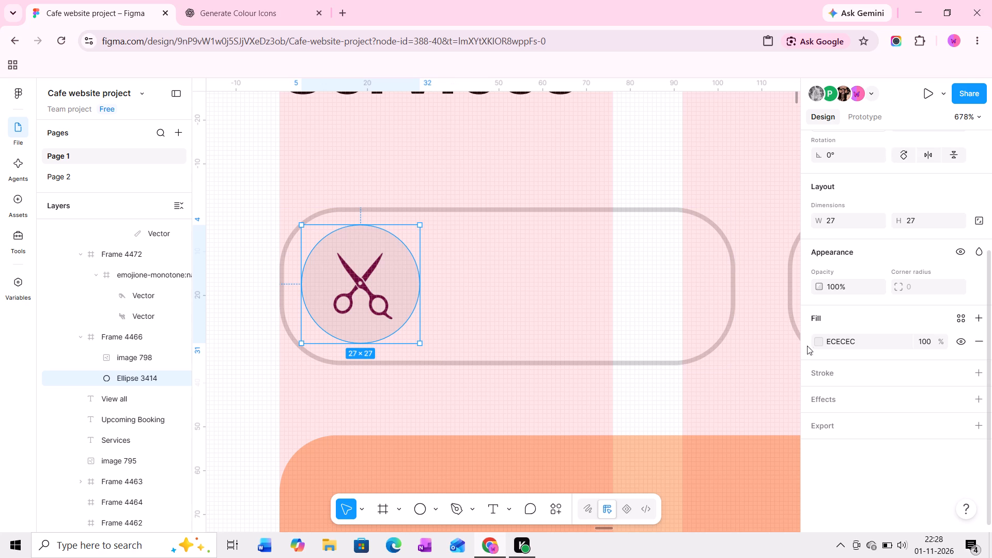
pyautogui.click(817, 344)
pyautogui.moveTo(657, 251); pyautogui.dragTo(652, 261)
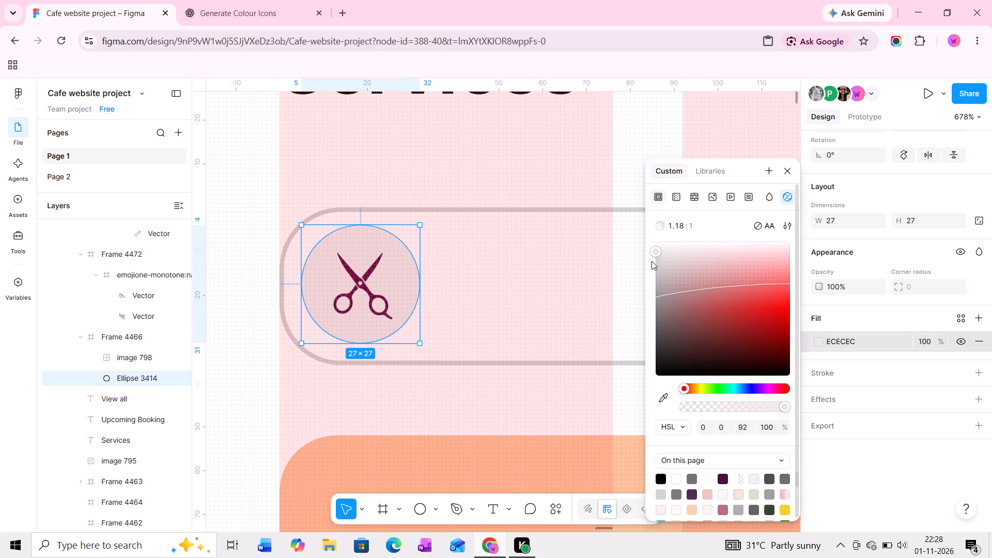
pyautogui.moveTo(652, 261); pyautogui.dragTo(649, 259)
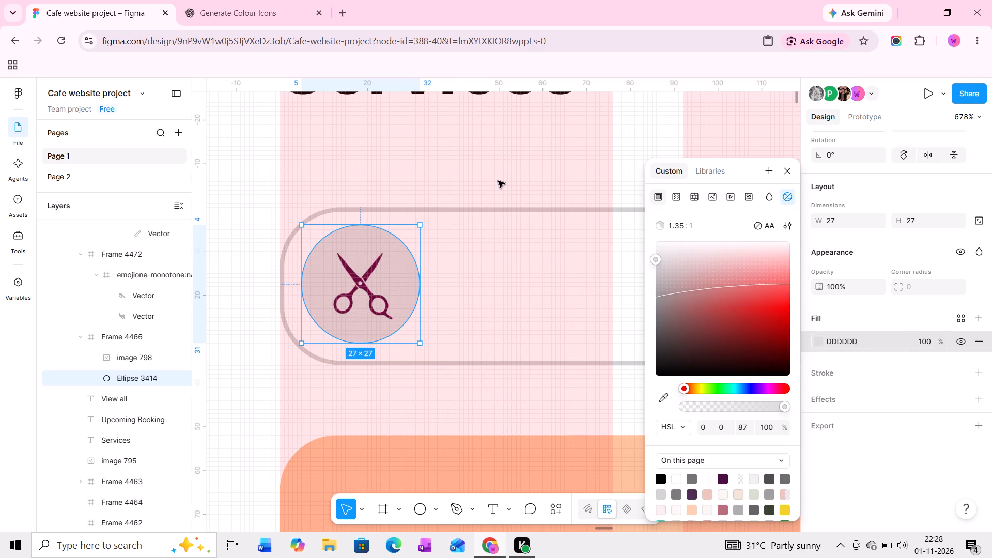
pyautogui.click(498, 181)
# Add the text label "Haircut" beside the scissors circle in the first Services chip.
pyautogui.moveTo(524, 281); pyautogui.dragTo(478, 279, button='middle')
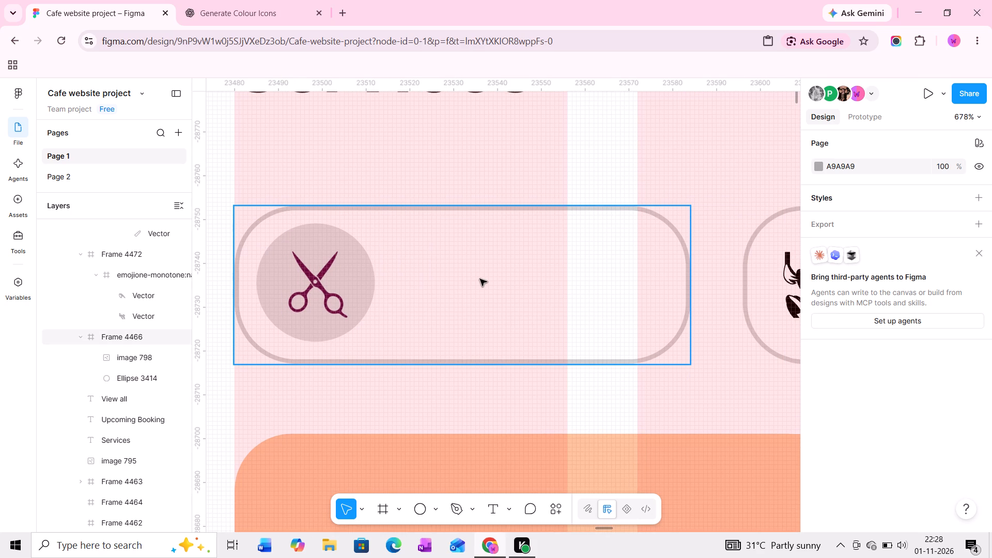
pyautogui.press('t')
pyautogui.click(447, 278)
pyautogui.write('Hair')
pyautogui.press('space')
pyautogui.write('curt')
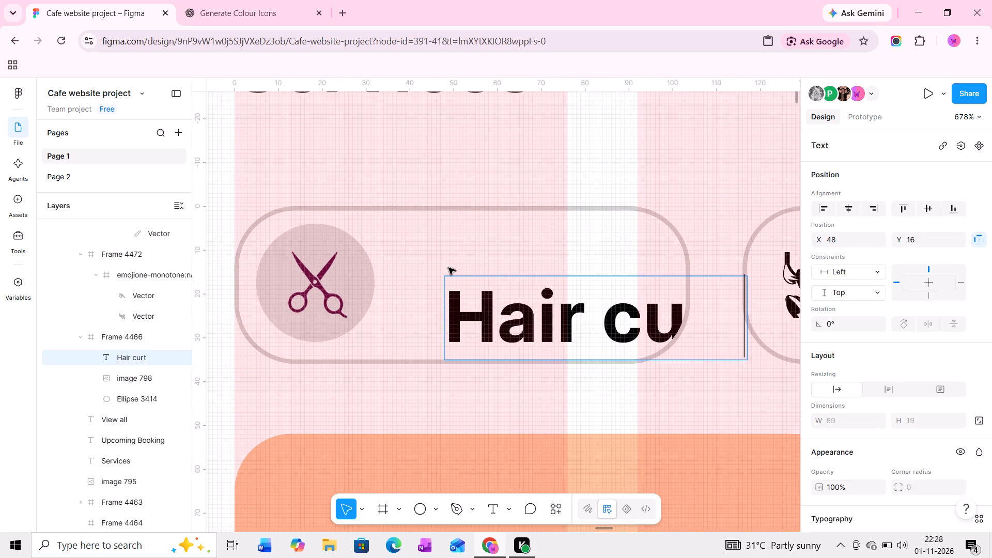
pyautogui.press('BackSpace')
pyautogui.press('BackSpace')
pyautogui.press('BackSpace')
pyautogui.press('BackSpace')
pyautogui.press('BackSpace')
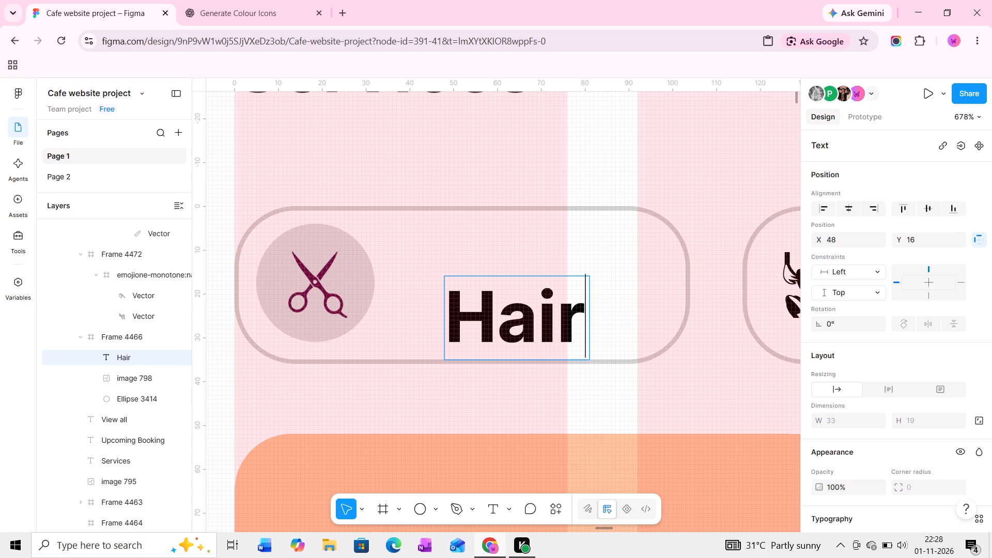
pyautogui.write('cut')
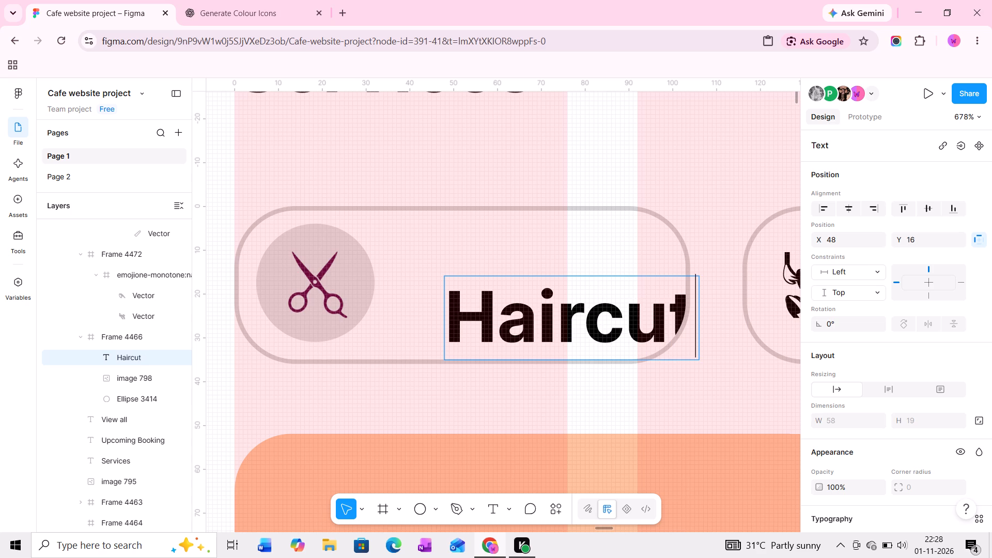
pyautogui.click(542, 237)
# Format the Haircut label as Regular, size 14, and place it beside the scissors circle at about X 40, Y 9 in the chip.
pyautogui.scroll(-4, 871, 316)
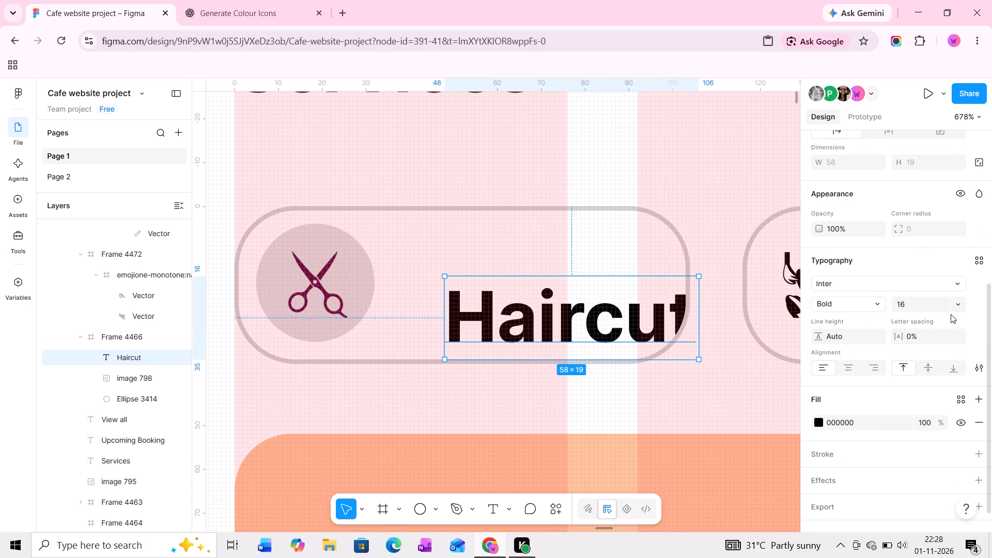
pyautogui.click(956, 301)
pyautogui.click(923, 266)
pyautogui.moveTo(567, 328); pyautogui.dragTo(566, 328)
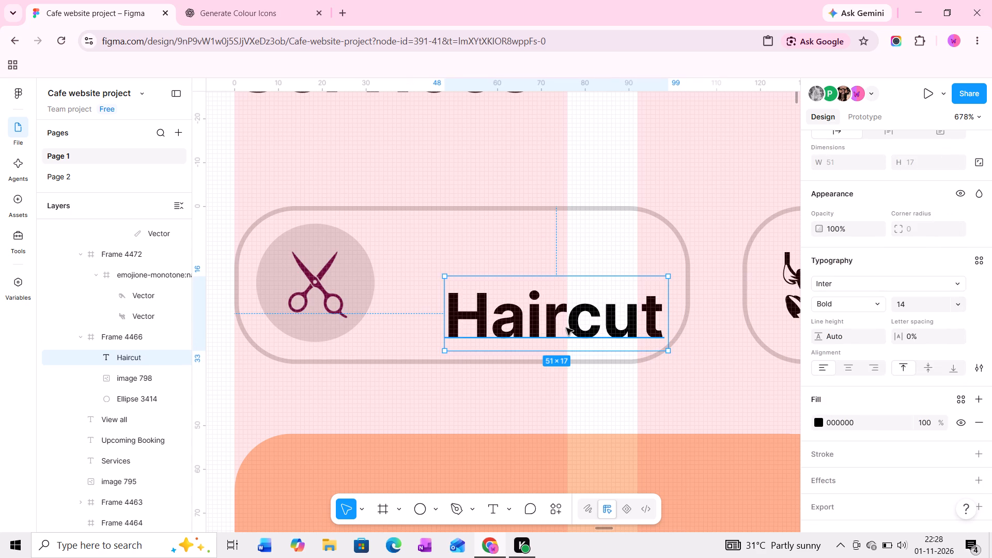
pyautogui.moveTo(566, 328); pyautogui.dragTo(530, 298)
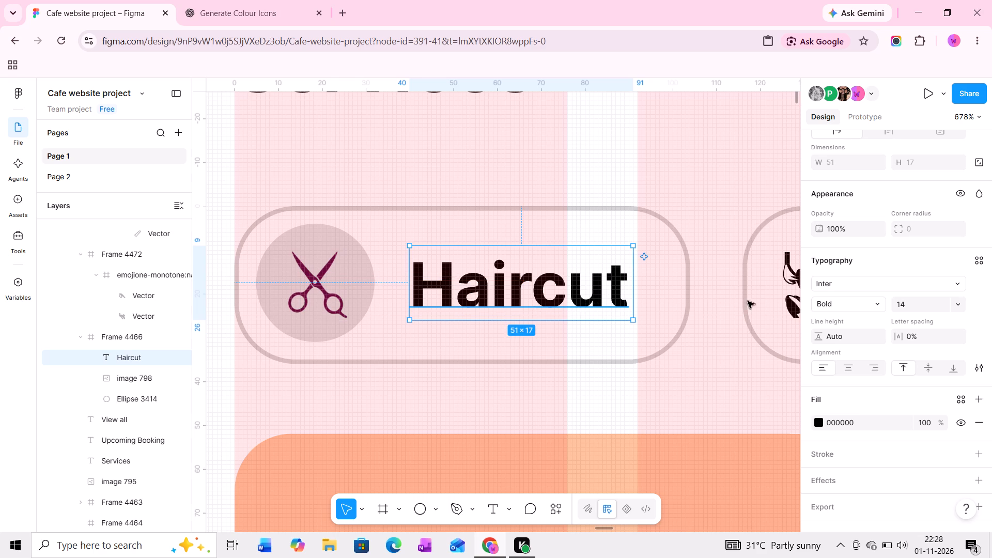
pyautogui.click(872, 301)
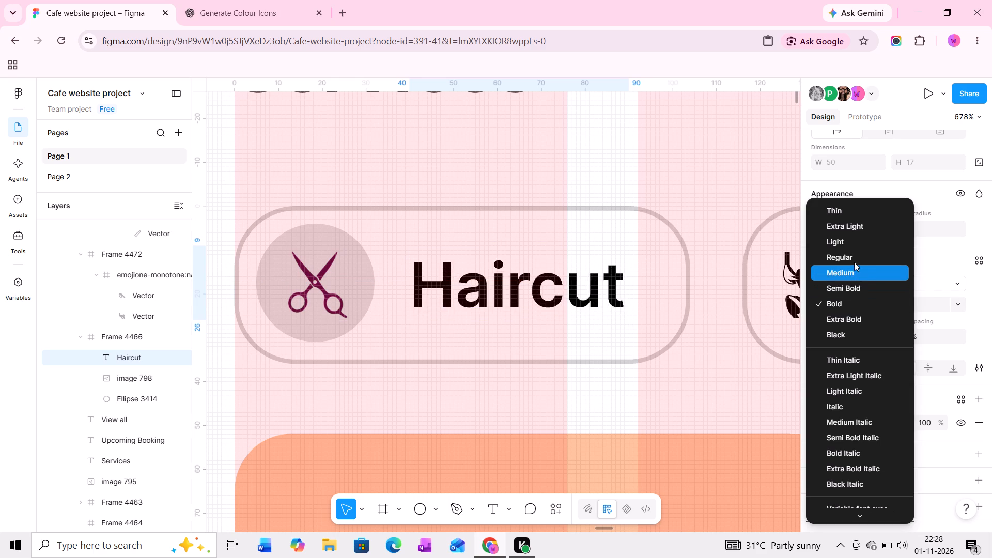
pyautogui.click(853, 257)
# Duplicate the Haircut label into the second Services chip beside the nail icon and change its text to "Nail Art".
pyautogui.keyDown('ctrl'); pyautogui.scroll(-5, 601, 305); pyautogui.keyUp('ctrl')
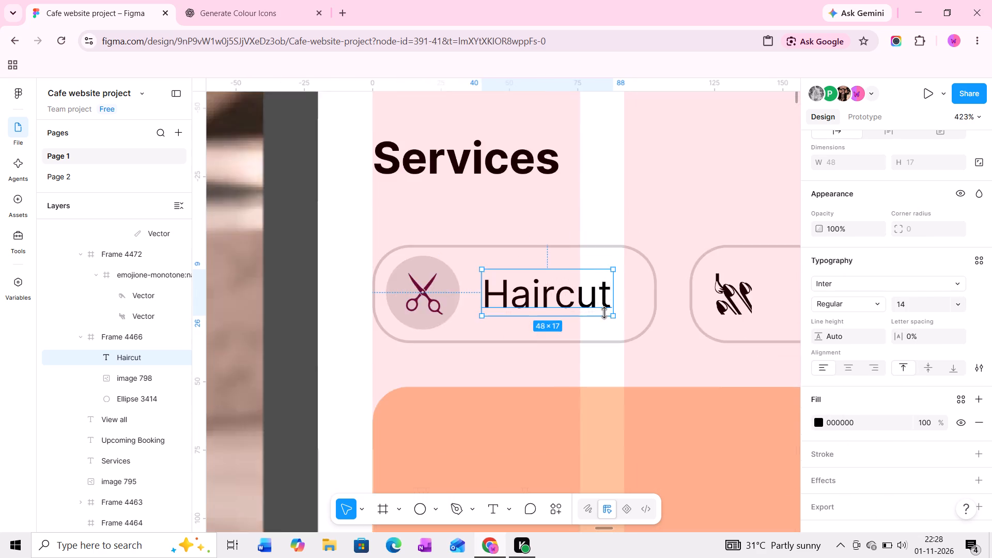
pyautogui.keyDown('ctrl'); pyautogui.scroll(-3, 605, 313); pyautogui.keyUp('ctrl')
pyautogui.moveTo(652, 317); pyautogui.dragTo(579, 325, button='middle')
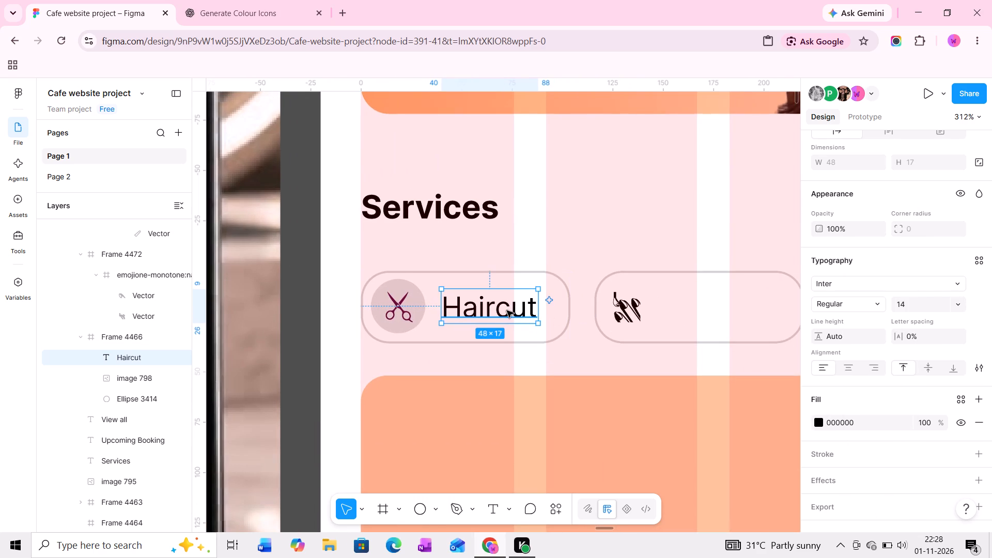
pyautogui.keyDown('alt'); pyautogui.moveTo(507, 311); pyautogui.dragTo(738, 311); pyautogui.keyUp('alt')
pyautogui.doubleClick(738, 311)
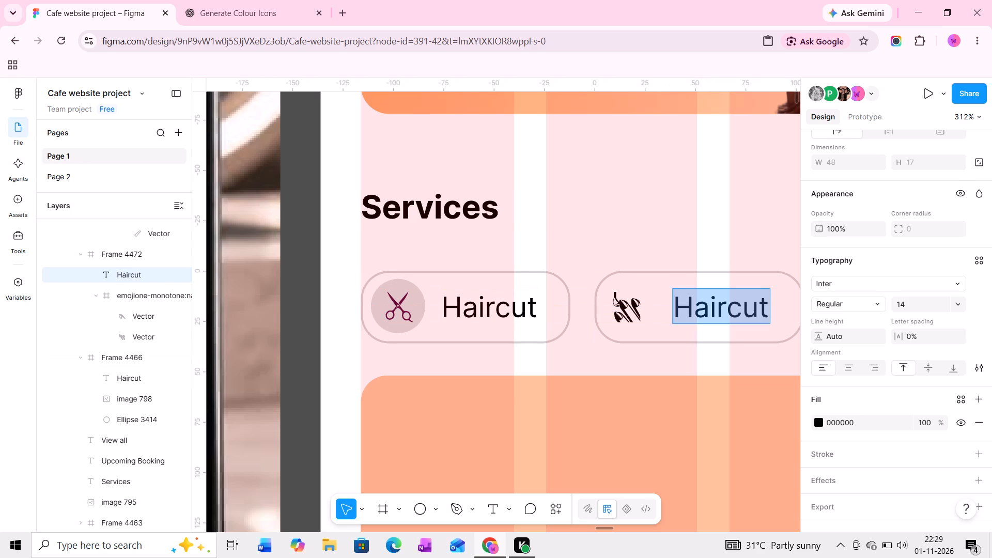
pyautogui.write('Nail')
pyautogui.press('space')
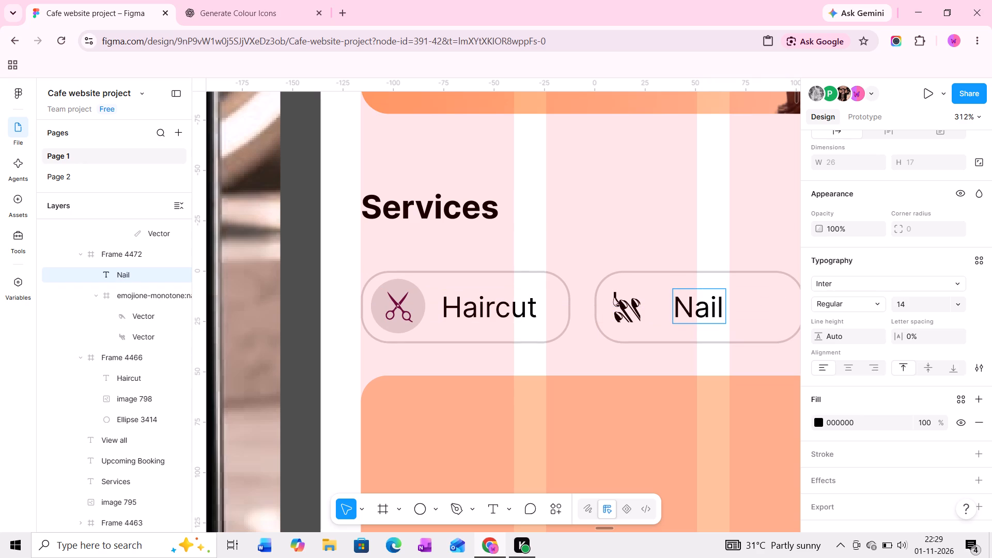
pyautogui.write('Av')
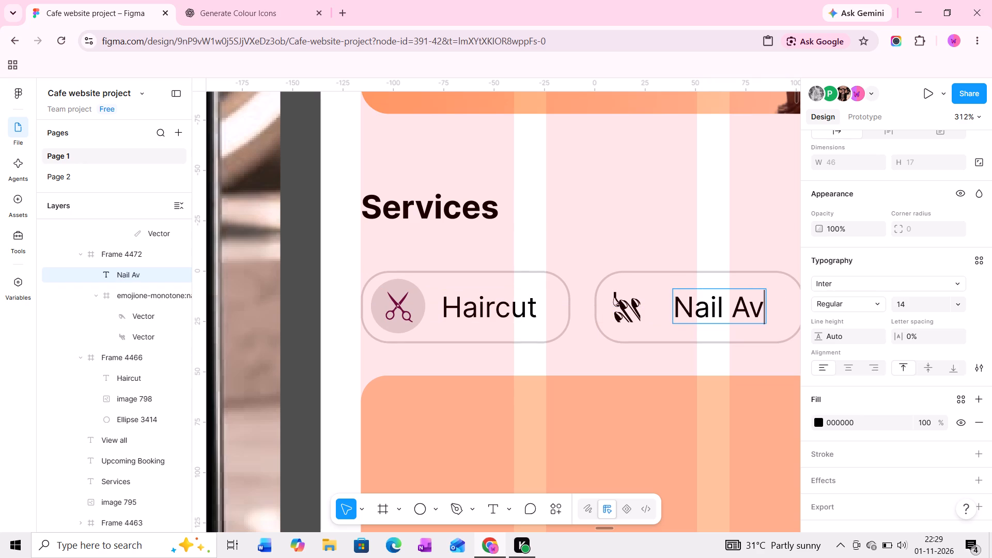
pyautogui.press('BackSpace')
pyautogui.write('rt')
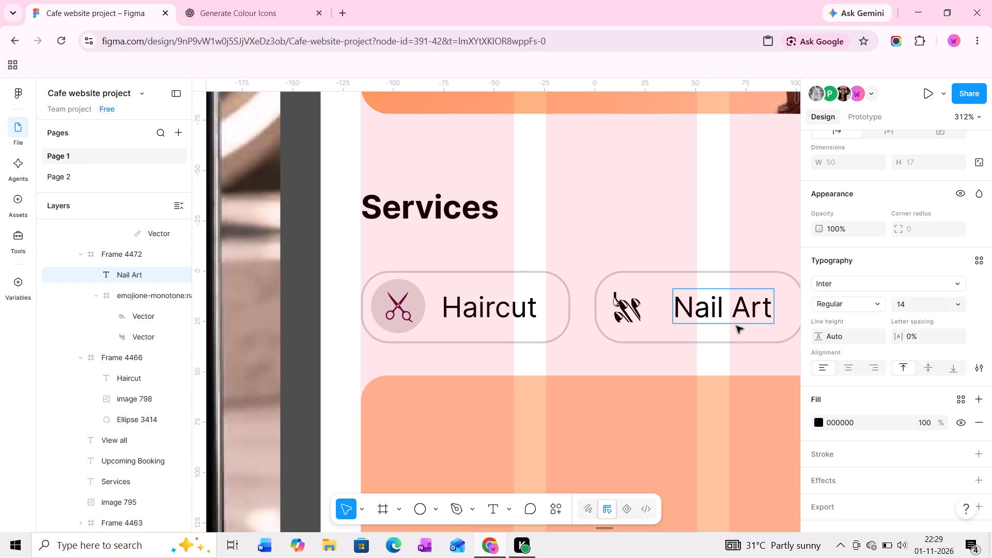
pyautogui.click(724, 234)
# Adjust the Nail Art label's position in its chip to about X 40, Y 10.
pyautogui.moveTo(744, 261); pyautogui.dragTo(639, 258, button='middle')
pyautogui.keyDown('ctrl'); pyautogui.scroll(4, 626, 290); pyautogui.keyUp('ctrl')
pyautogui.moveTo(620, 310); pyautogui.dragTo(623, 318)
pyautogui.moveTo(641, 318); pyautogui.dragTo(541, 320, button='middle')
pyautogui.keyDown('ctrl'); pyautogui.scroll(4, 538, 320); pyautogui.keyUp('ctrl')
pyautogui.moveTo(539, 320); pyautogui.dragTo(539, 314)
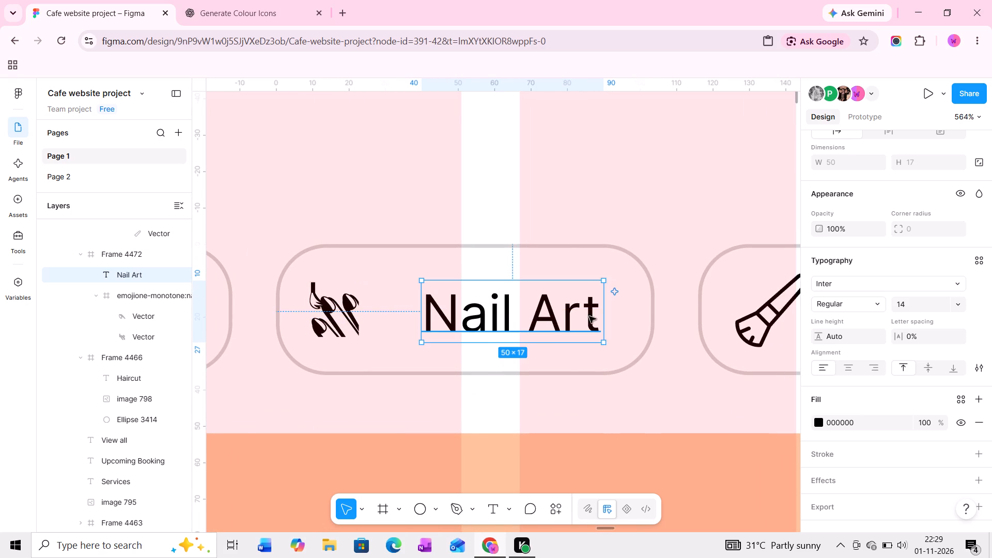
# Duplicate the Nail Art label into the brush chip at about X 37, Y 10 and change its text to "Makeup".
pyautogui.moveTo(590, 316); pyautogui.dragTo(460, 322, button='middle')
pyautogui.keyDown('ctrl'); pyautogui.scroll(-8, 458, 322); pyautogui.keyUp('ctrl')
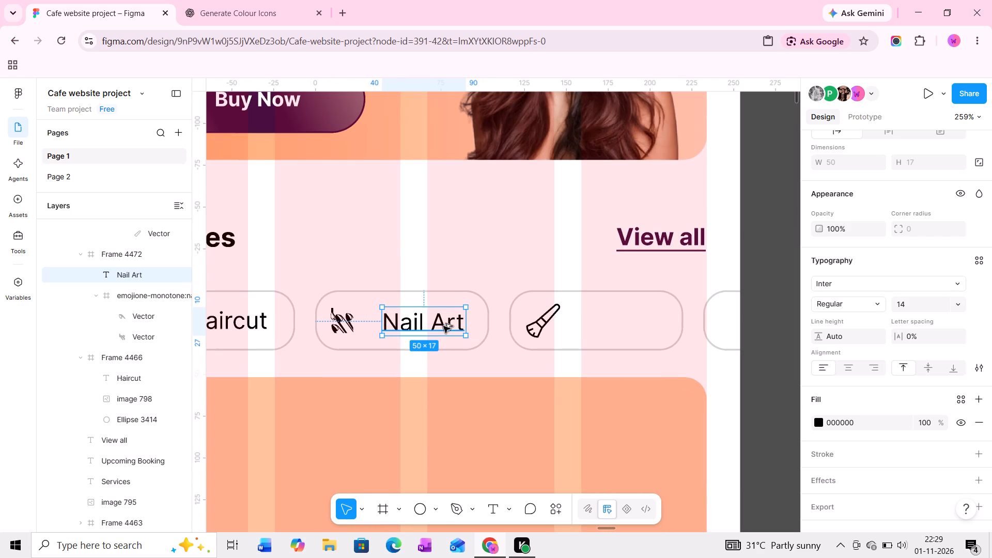
pyautogui.keyDown('alt'); pyautogui.moveTo(443, 326); pyautogui.dragTo(629, 323); pyautogui.keyUp('alt')
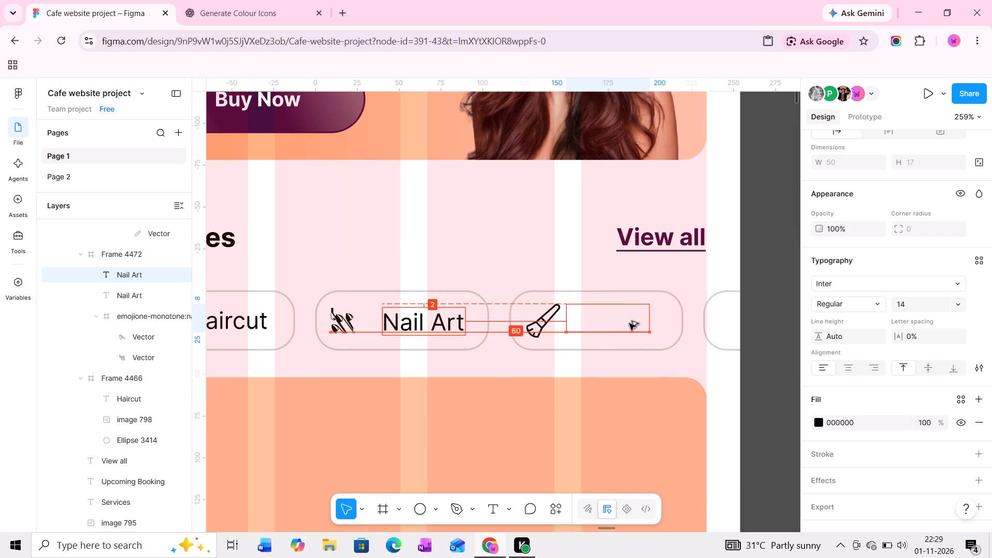
pyautogui.keyDown('alt'); pyautogui.moveTo(629, 323); pyautogui.dragTo(632, 326); pyautogui.keyUp('alt')
pyautogui.keyDown('alt'); pyautogui.doubleClick(632, 326); pyautogui.keyUp('alt')
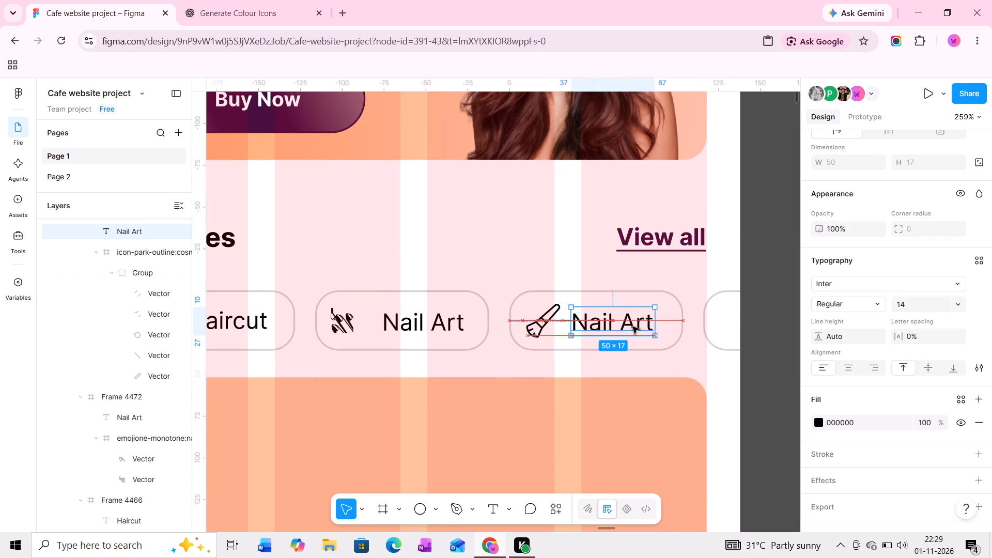
pyautogui.keyDown('ctrl'); pyautogui.scroll(11, 621, 322); pyautogui.keyUp('ctrl')
pyautogui.moveTo(625, 327); pyautogui.dragTo(588, 325, button='middle')
pyautogui.keyDown('ctrl'); pyautogui.moveTo(569, 322); pyautogui.dragTo(540, 322, button='middle'); pyautogui.keyUp('ctrl')
pyautogui.keyDown('ctrl'); pyautogui.scroll(1, 546, 322); pyautogui.keyUp('ctrl')
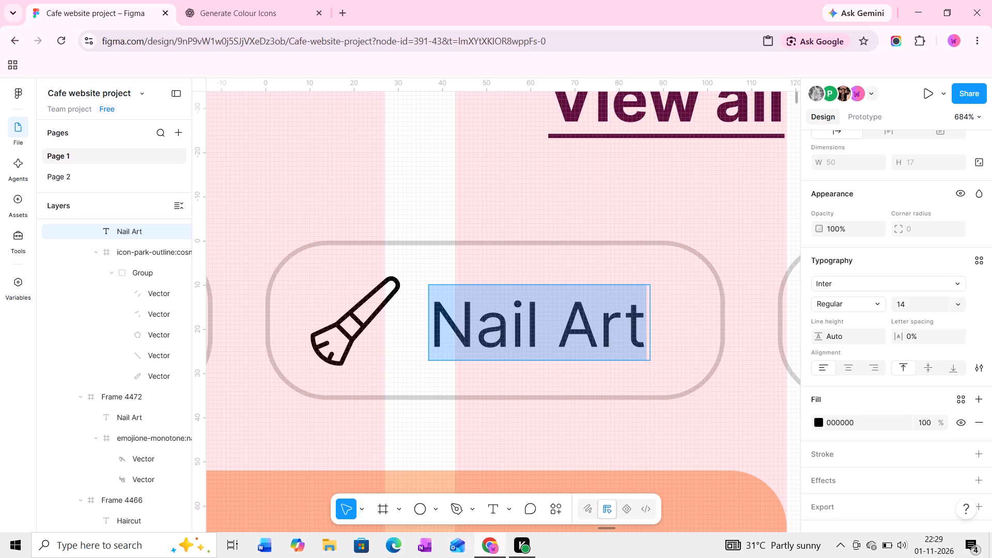
pyautogui.write('Mak')
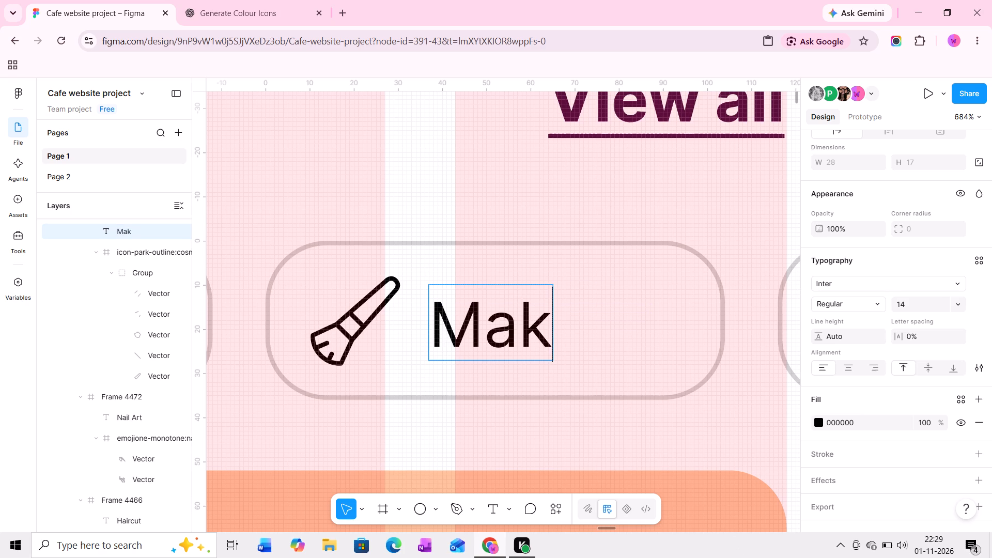
pyautogui.write('eu')
pyautogui.press('p')
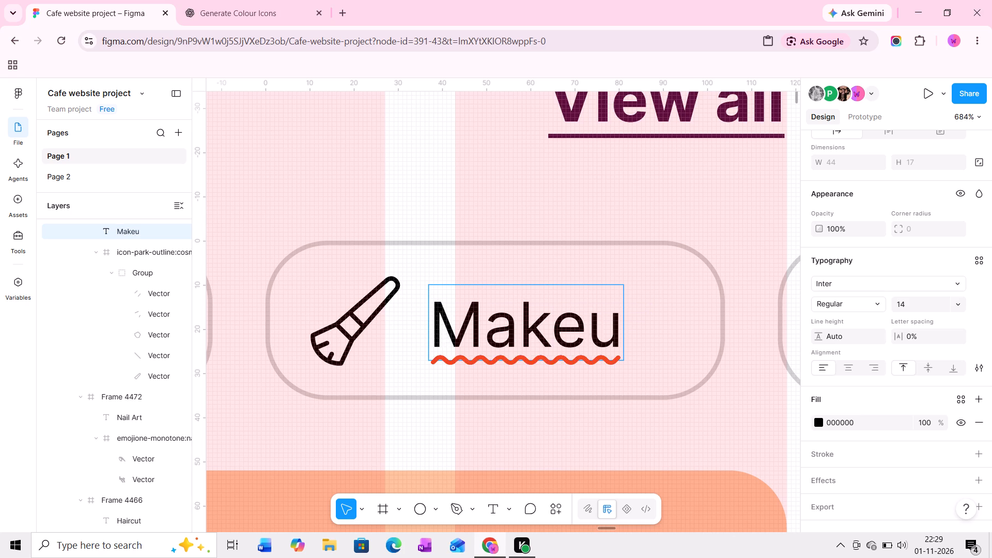
pyautogui.click(542, 208)
# Review the labelled Services chips together with the header, search bar and banner of the home screen.
pyautogui.moveTo(601, 300); pyautogui.dragTo(399, 315, button='middle')
pyautogui.keyDown('ctrl'); pyautogui.scroll(-6, 398, 315); pyautogui.keyUp('ctrl')
pyautogui.moveTo(371, 350); pyautogui.dragTo(453, 342, button='middle')
pyautogui.keyDown('ctrl'); pyautogui.scroll(-6, 455, 341); pyautogui.keyUp('ctrl')
pyautogui.moveTo(448, 345); pyautogui.dragTo(551, 340, button='middle')
pyautogui.keyDown('ctrl'); pyautogui.scroll(-3, 551, 340); pyautogui.keyUp('ctrl')
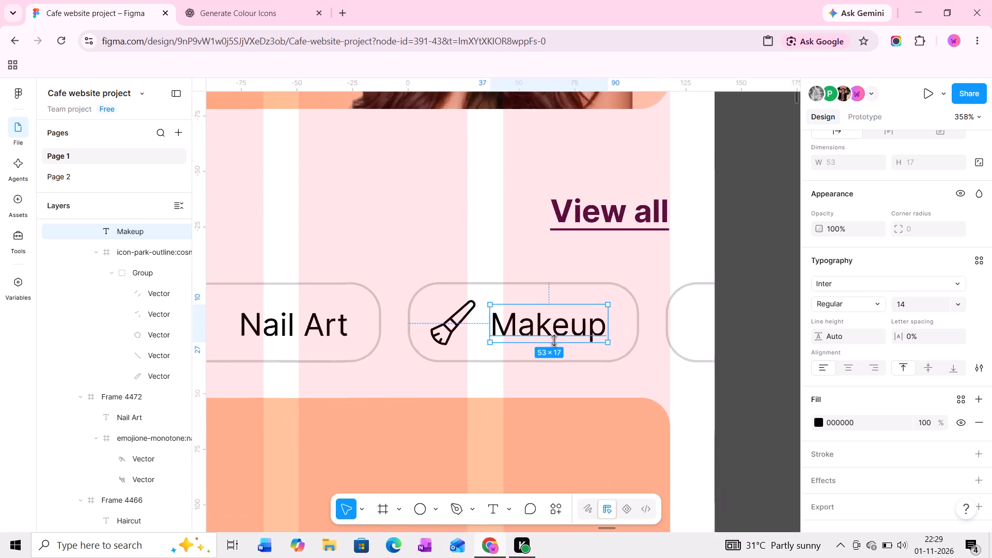
pyautogui.keyDown('ctrl'); pyautogui.scroll(-2, 554, 340); pyautogui.keyUp('ctrl')
pyautogui.moveTo(522, 378); pyautogui.dragTo(655, 345, button='middle')
pyautogui.keyDown('ctrl'); pyautogui.scroll(-3, 655, 345); pyautogui.keyUp('ctrl')
pyautogui.moveTo(668, 323); pyautogui.dragTo(609, 327, button='middle')
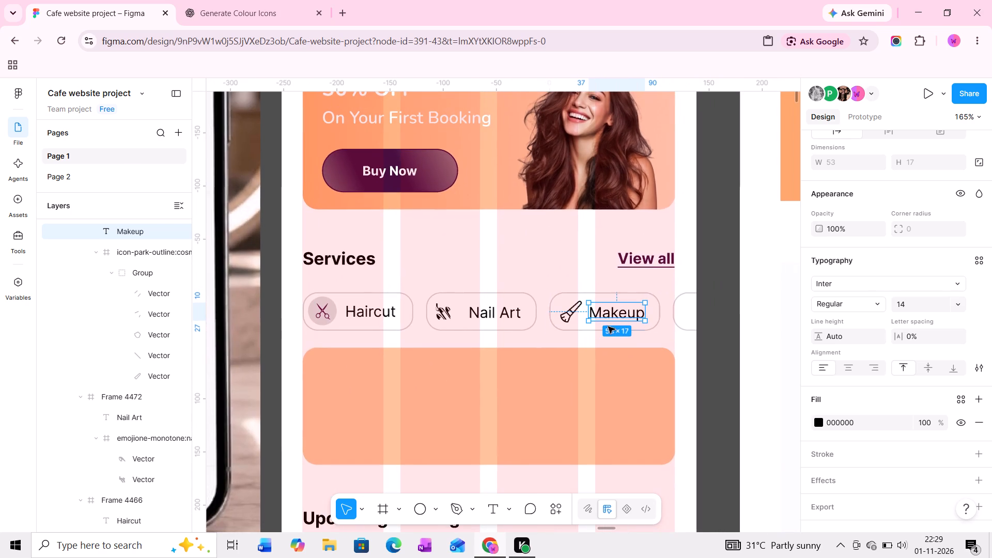
pyautogui.click(749, 350)
pyautogui.keyDown('ctrl'); pyautogui.scroll(-3, 720, 362); pyautogui.keyUp('ctrl')
pyautogui.moveTo(706, 366); pyautogui.dragTo(594, 388, button='middle')
pyautogui.keyDown('ctrl'); pyautogui.scroll(-2, 592, 389); pyautogui.keyUp('ctrl')
pyautogui.moveTo(598, 358); pyautogui.dragTo(597, 378, button='middle')
pyautogui.moveTo(558, 290); pyautogui.dragTo(571, 335, button='middle')
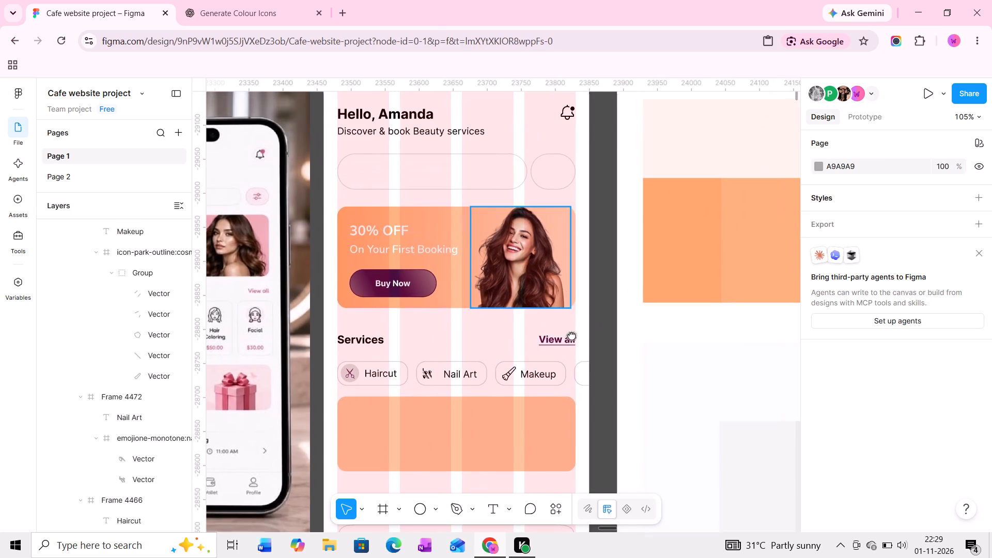
pyautogui.moveTo(571, 335); pyautogui.dragTo(573, 347, button='middle')
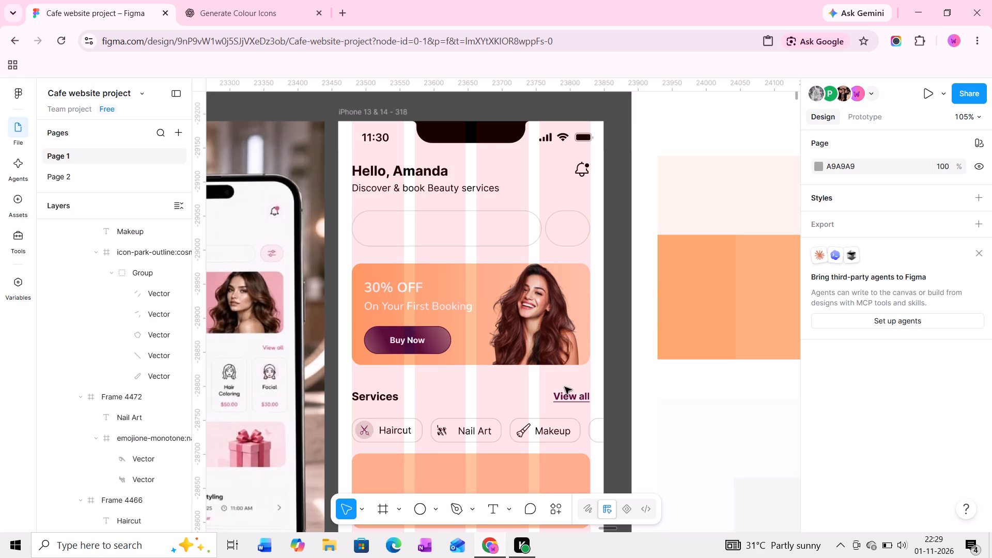
# Return to the style guide and look through its Iconography set for a filter icon.
pyautogui.moveTo(725, 167); pyautogui.dragTo(688, 457, button='middle')
pyautogui.moveTo(600, 302); pyautogui.dragTo(570, 499, button='middle')
pyautogui.moveTo(435, 416); pyautogui.dragTo(515, 391, button='middle')
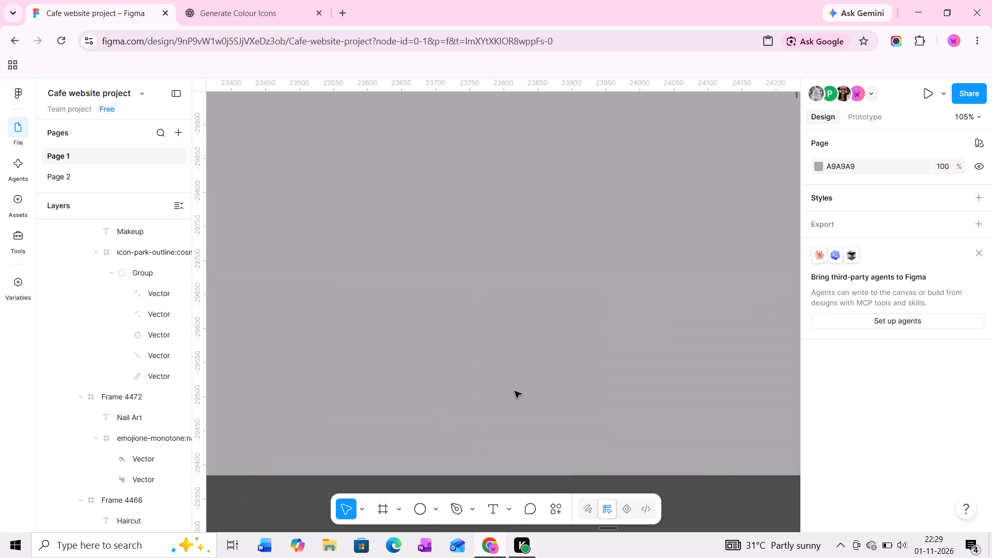
pyautogui.moveTo(515, 391); pyautogui.dragTo(771, 302, button='middle')
pyautogui.moveTo(666, 359); pyautogui.dragTo(723, 211, button='middle')
pyautogui.moveTo(618, 328); pyautogui.dragTo(359, 9, button='middle')
pyautogui.moveTo(555, 190); pyautogui.dragTo(526, 188, button='middle')
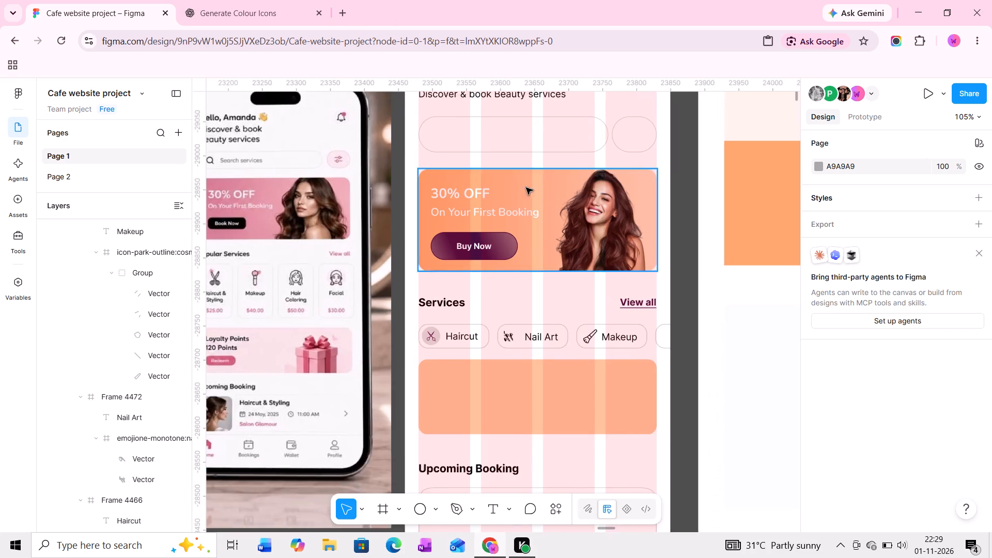
pyautogui.moveTo(526, 188); pyautogui.dragTo(452, 176, button='middle')
pyautogui.keyDown('ctrl'); pyautogui.scroll(-13, 452, 176); pyautogui.keyUp('ctrl')
pyautogui.moveTo(515, 284); pyautogui.dragTo(516, 196, button='middle')
pyautogui.moveTo(550, 257); pyautogui.dragTo(474, 227, button='middle')
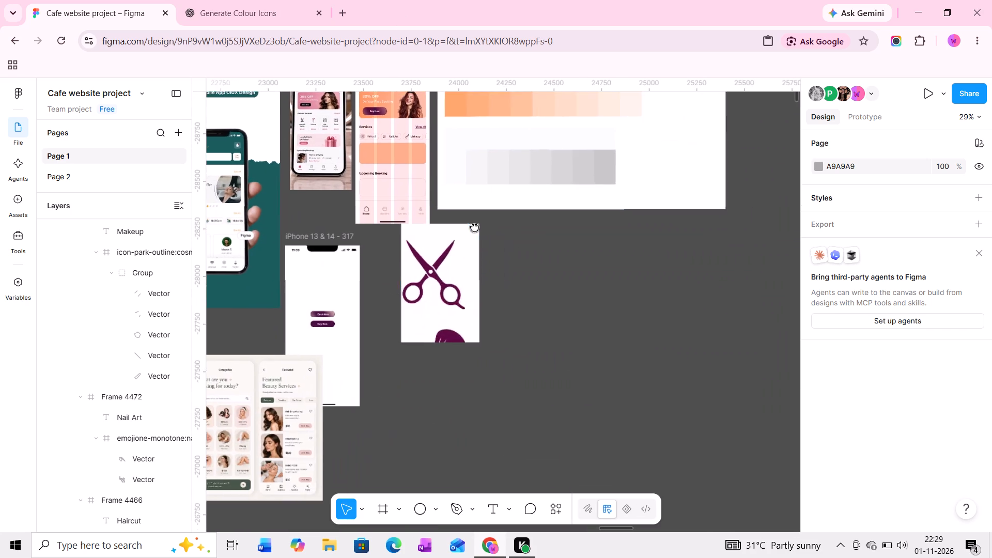
pyautogui.keyDown('ctrl'); pyautogui.scroll(-6, 473, 227); pyautogui.keyUp('ctrl')
pyautogui.moveTo(379, 283); pyautogui.dragTo(529, 276, button='middle')
pyautogui.keyDown('ctrl'); pyautogui.scroll(-6, 445, 282); pyautogui.keyUp('ctrl')
pyautogui.moveTo(409, 242); pyautogui.dragTo(559, 301, button='middle')
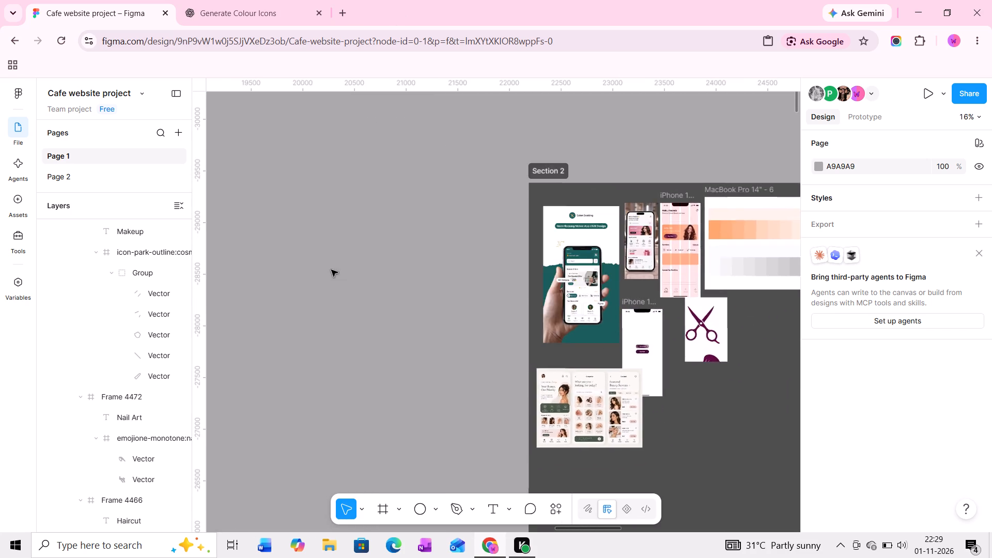
pyautogui.moveTo(338, 276); pyautogui.dragTo(590, 332, button='middle')
pyautogui.moveTo(325, 319); pyautogui.dragTo(701, 277, button='middle')
pyautogui.moveTo(380, 344); pyautogui.dragTo(692, 251, button='middle')
pyautogui.moveTo(450, 357); pyautogui.dragTo(809, 253, button='middle')
pyautogui.keyDown('ctrl'); pyautogui.scroll(-4, 623, 289); pyautogui.keyUp('ctrl')
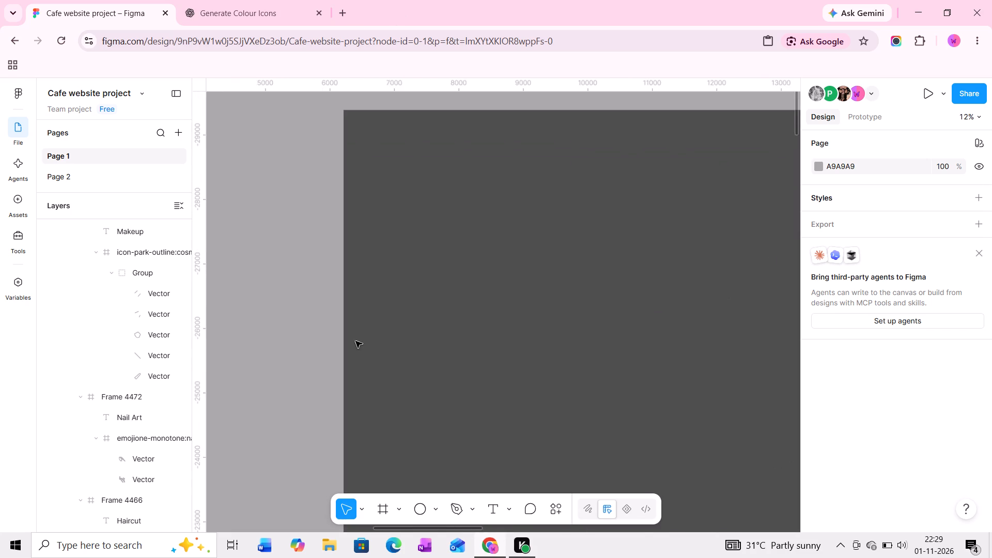
pyautogui.moveTo(354, 341); pyautogui.dragTo(663, 275, button='middle')
pyautogui.moveTo(533, 256); pyautogui.dragTo(738, 241, button='middle')
pyautogui.keyDown('ctrl'); pyautogui.scroll(7, 417, 378); pyautogui.keyUp('ctrl')
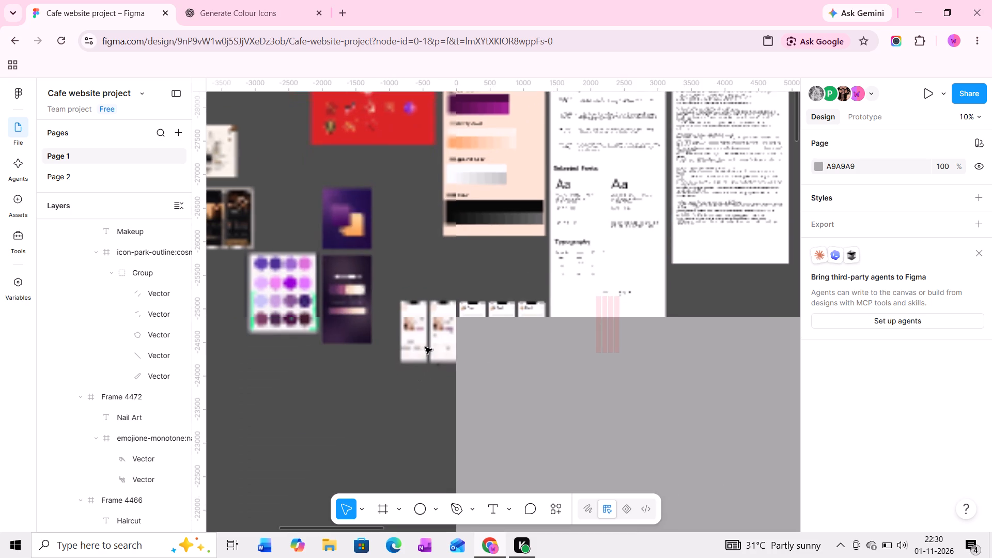
pyautogui.moveTo(611, 218); pyautogui.dragTo(491, 347, button='middle')
pyautogui.moveTo(546, 210); pyautogui.dragTo(514, 284, button='middle')
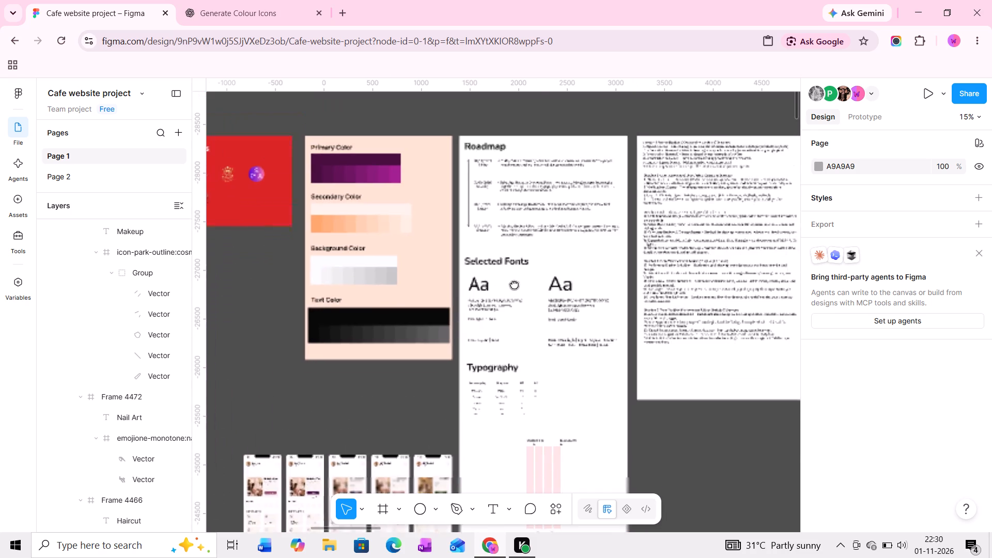
pyautogui.moveTo(514, 284); pyautogui.dragTo(460, 215, button='middle')
pyautogui.moveTo(535, 370); pyautogui.dragTo(562, 258, button='middle')
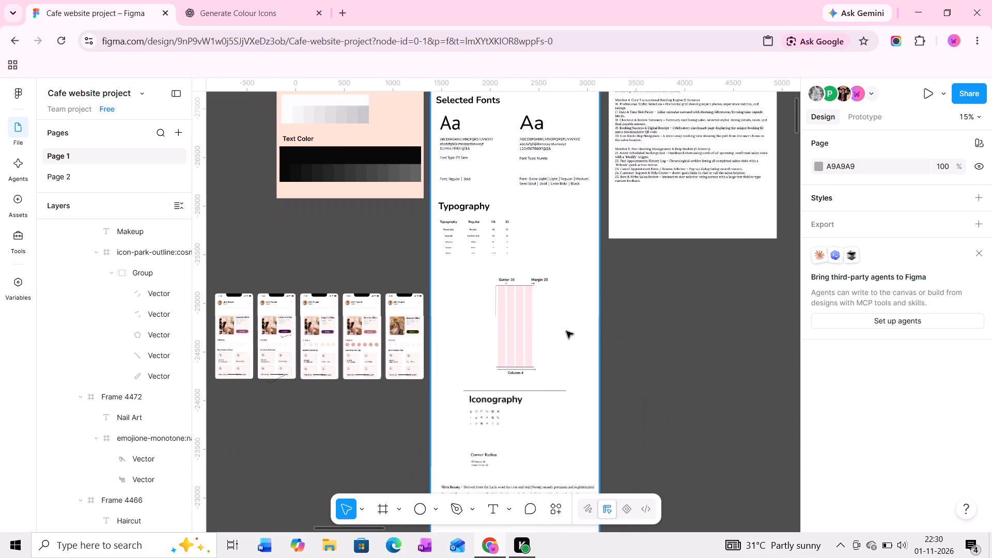
pyautogui.moveTo(564, 323); pyautogui.dragTo(556, 245, button='middle')
pyautogui.keyDown('ctrl'); pyautogui.scroll(20, 485, 349); pyautogui.keyUp('ctrl')
pyautogui.keyDown('ctrl'); pyautogui.scroll(7, 485, 349); pyautogui.keyUp('ctrl')
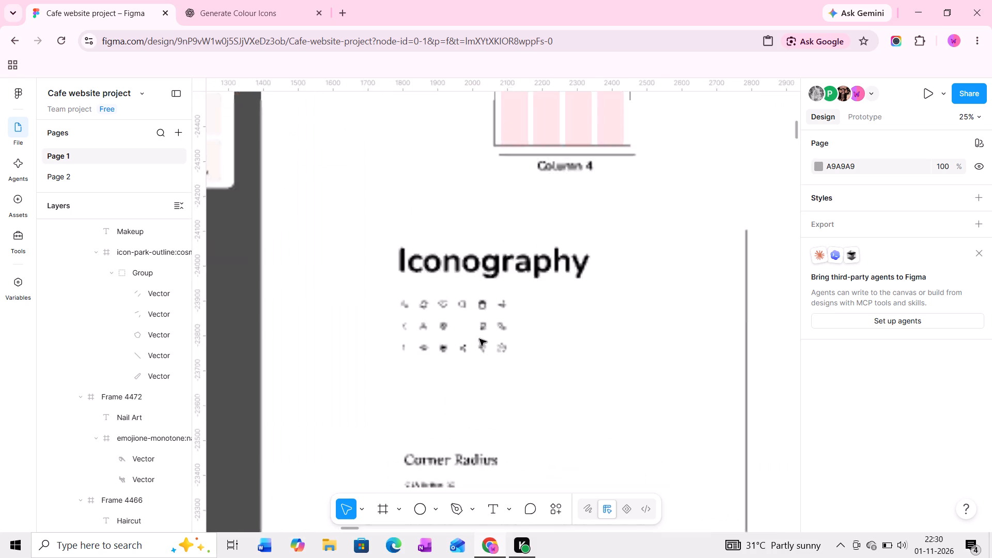
pyautogui.keyDown('ctrl'); pyautogui.scroll(8, 479, 339); pyautogui.keyUp('ctrl')
pyautogui.moveTo(442, 383); pyautogui.dragTo(467, 384, button='middle')
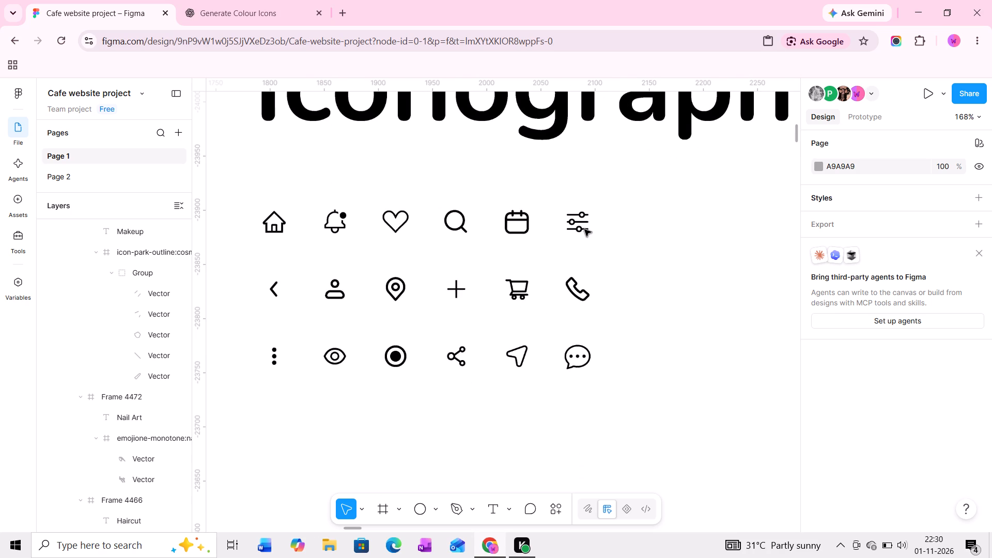
# Duplicate the 24 × 24 filter icon from the Iconography set into the small rounded box beside the home screen's search bar.
pyautogui.click(582, 222)
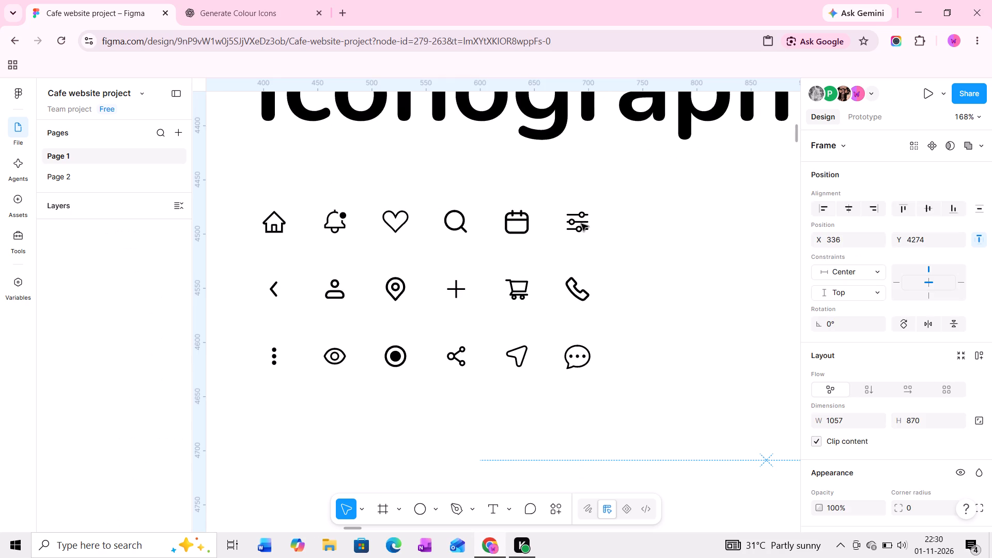
pyautogui.keyDown('ctrl'); pyautogui.click(581, 224); pyautogui.keyUp('ctrl')
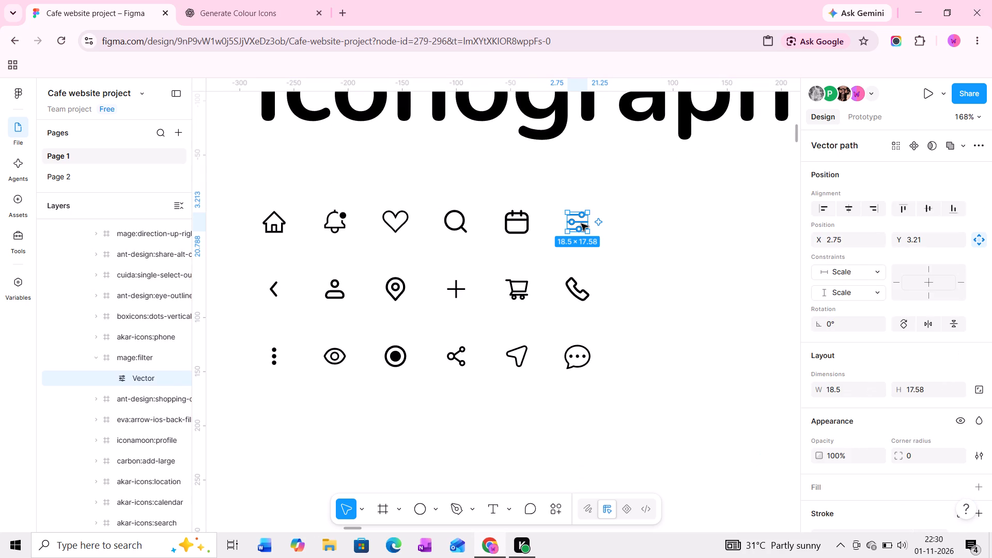
pyautogui.click(109, 351)
pyautogui.keyDown('ctrl'); pyautogui.scroll(-3, 625, 217); pyautogui.keyUp('ctrl')
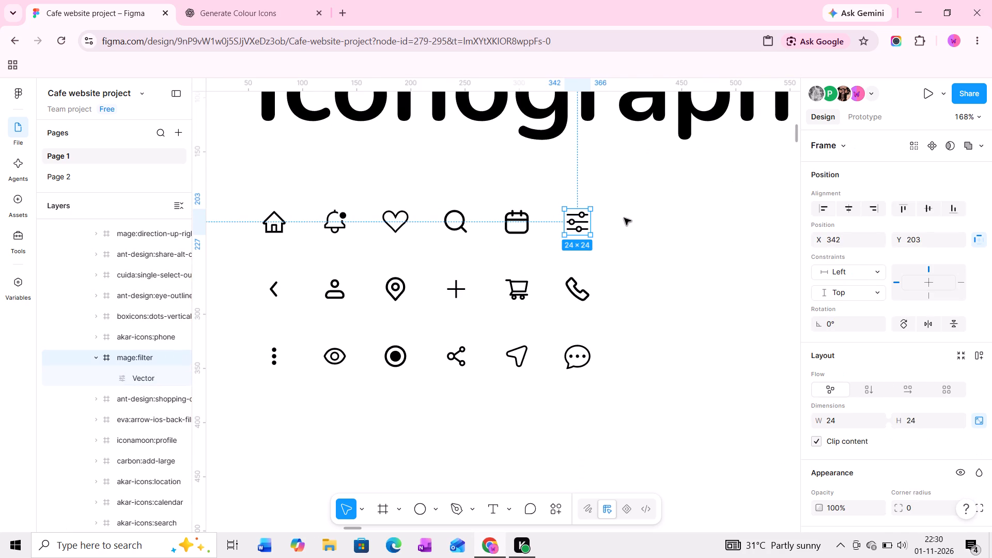
pyautogui.keyDown('ctrl'); pyautogui.scroll(-14, 624, 218); pyautogui.keyUp('ctrl')
pyautogui.moveTo(661, 231); pyautogui.dragTo(490, 282, button='middle')
pyautogui.keyDown('ctrl'); pyautogui.scroll(-3, 497, 281); pyautogui.keyUp('ctrl')
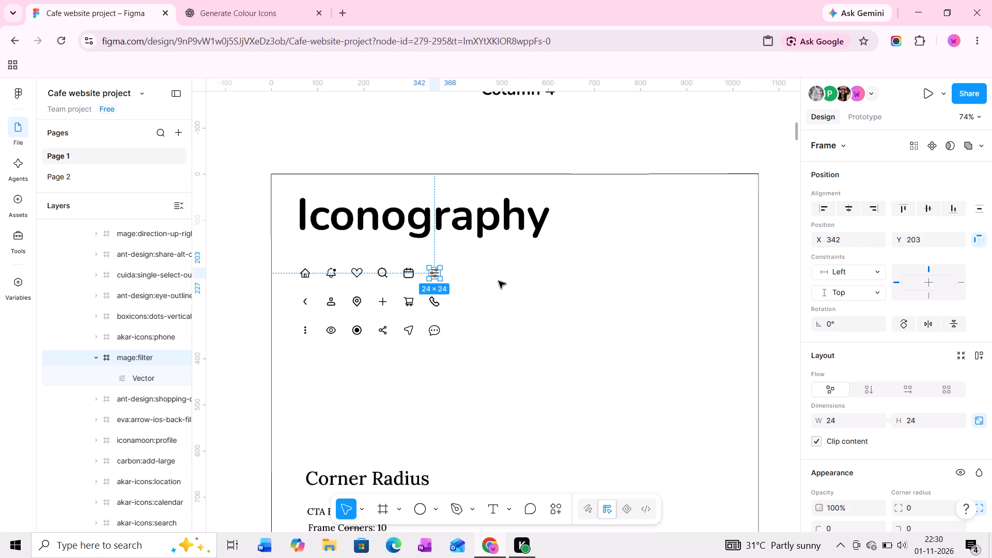
pyautogui.keyDown('ctrl'); pyautogui.scroll(-15, 499, 281); pyautogui.keyUp('ctrl')
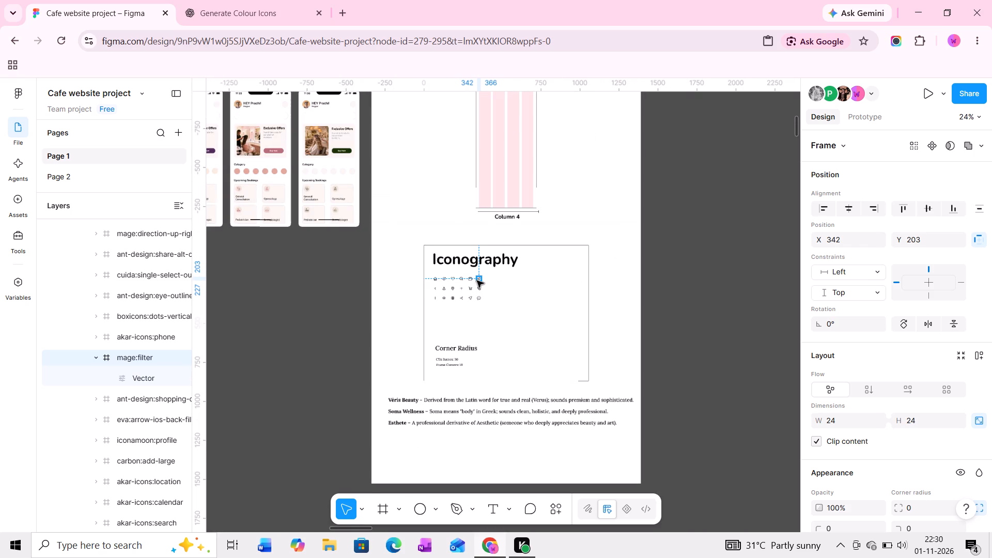
pyautogui.keyDown('alt'); pyautogui.moveTo(477, 281); pyautogui.dragTo(911, 197); pyautogui.keyUp('alt')
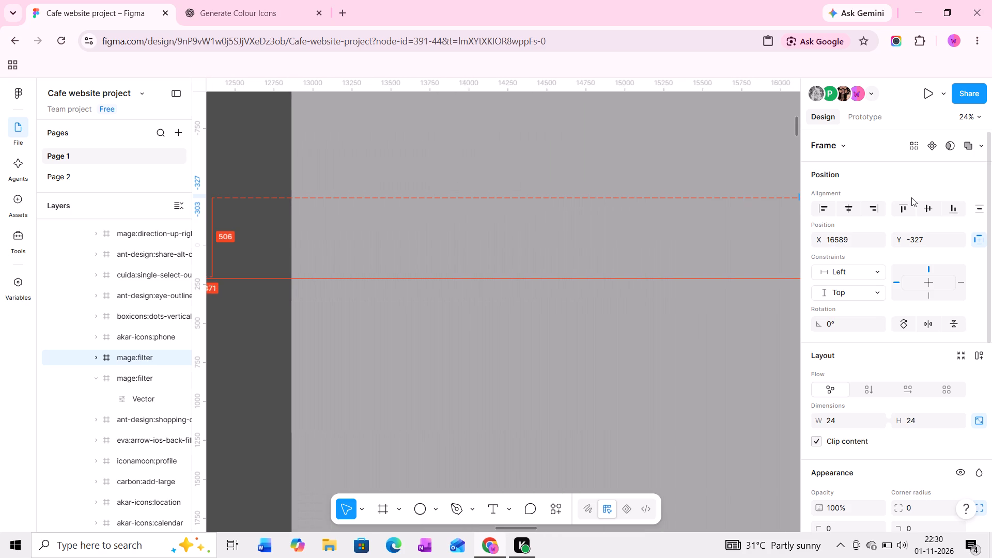
pyautogui.keyDown('alt'); pyautogui.moveTo(911, 197); pyautogui.dragTo(835, 171); pyautogui.keyUp('alt')
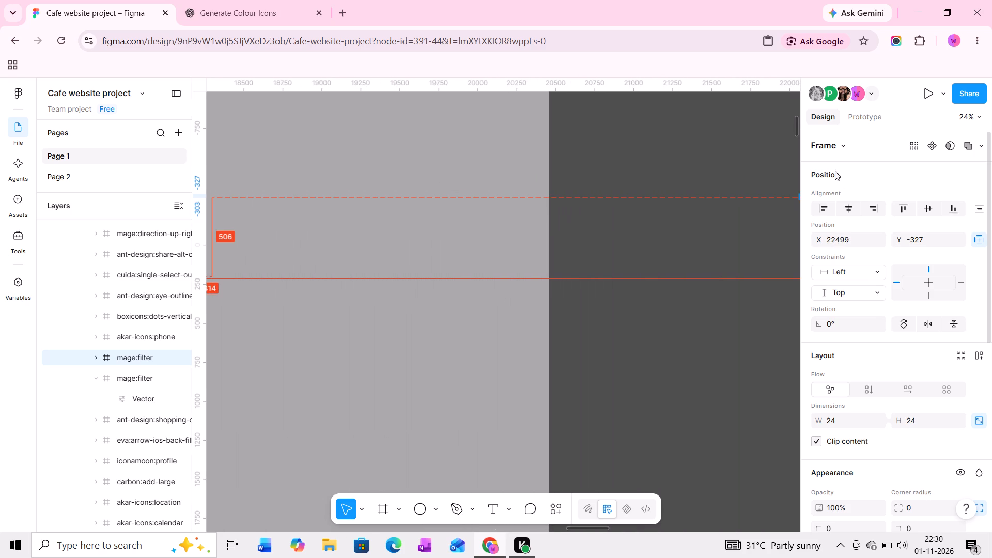
pyautogui.keyDown('alt'); pyautogui.moveTo(835, 171); pyautogui.dragTo(734, 123); pyautogui.keyUp('alt')
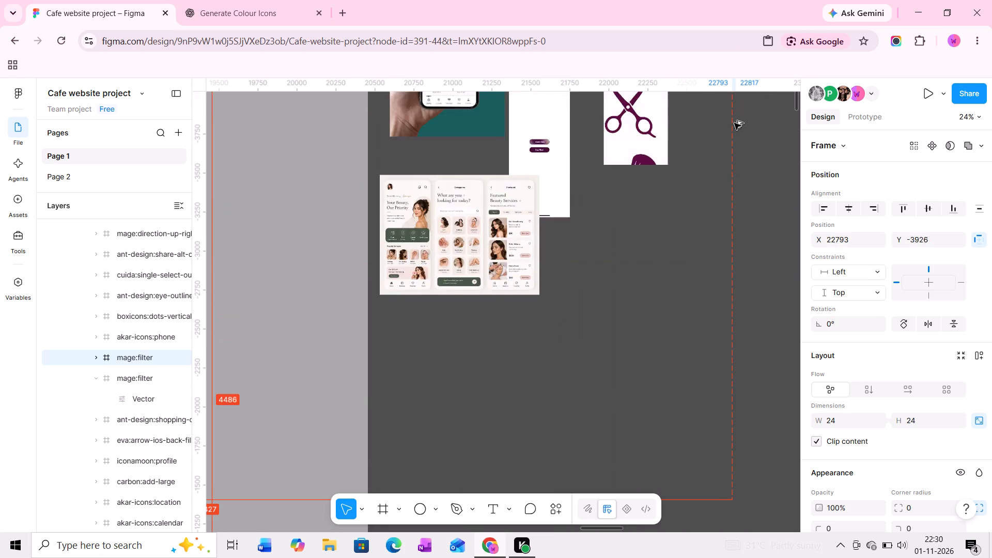
pyautogui.keyDown('alt'); pyautogui.moveTo(734, 123); pyautogui.dragTo(687, 207); pyautogui.keyUp('alt')
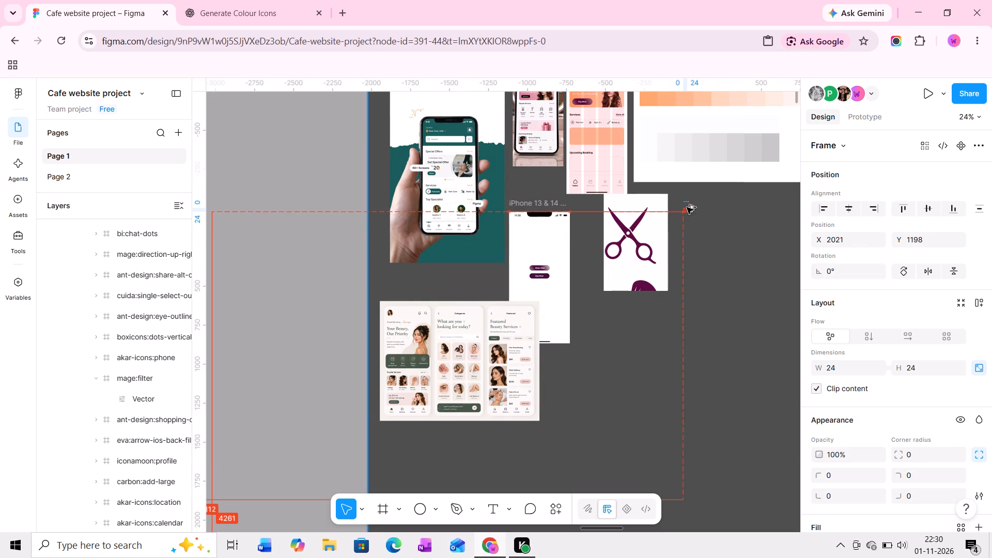
pyautogui.keyDown('alt'); pyautogui.moveTo(687, 207); pyautogui.dragTo(606, 97); pyautogui.keyUp('alt')
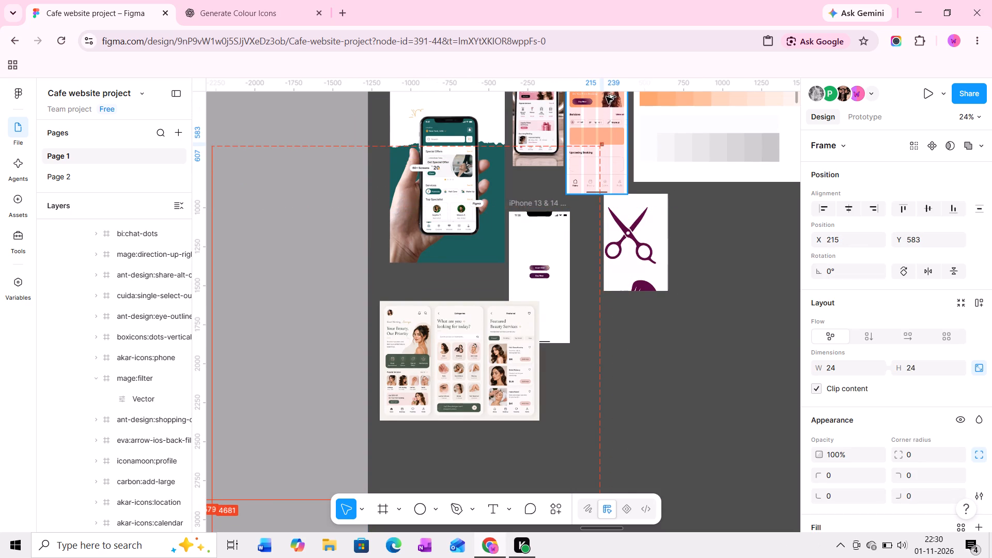
pyautogui.keyDown('alt'); pyautogui.moveTo(606, 97); pyautogui.dragTo(608, 72); pyautogui.keyUp('alt')
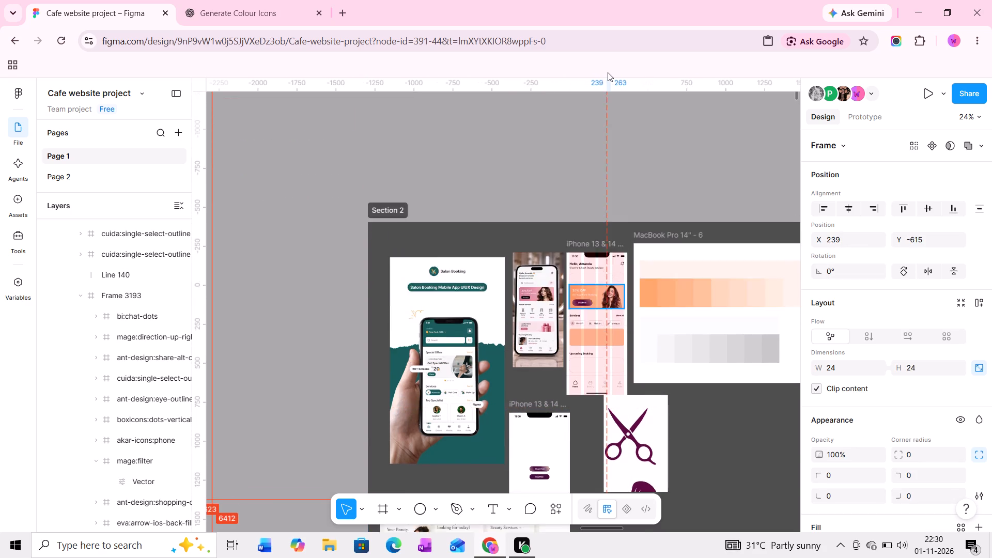
pyautogui.keyDown('alt'); pyautogui.moveTo(608, 72); pyautogui.dragTo(622, 344); pyautogui.keyUp('alt')
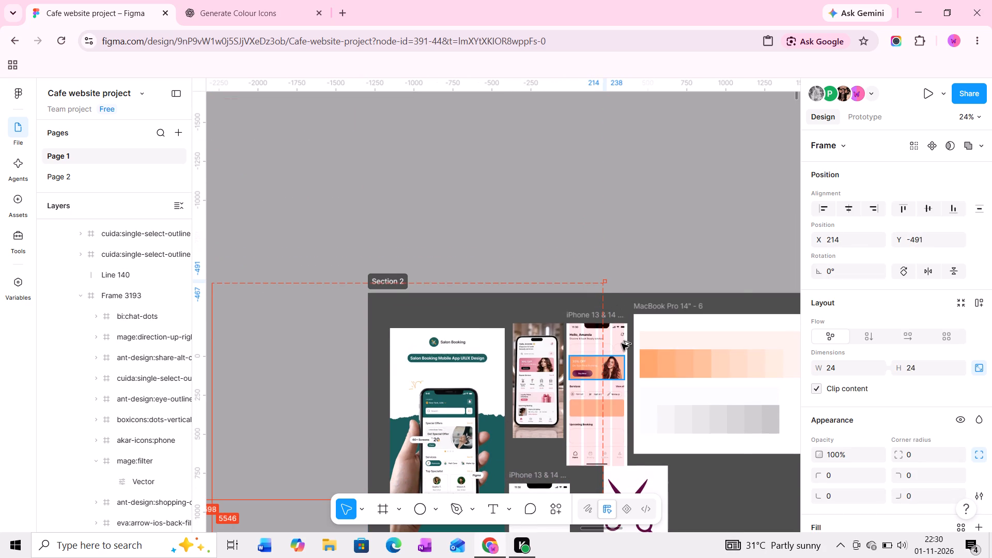
pyautogui.keyDown('alt'); pyautogui.moveTo(622, 344); pyautogui.dragTo(621, 349); pyautogui.keyUp('alt')
pyautogui.keyDown('ctrl'); pyautogui.scroll(6, 621, 349); pyautogui.keyUp('ctrl')
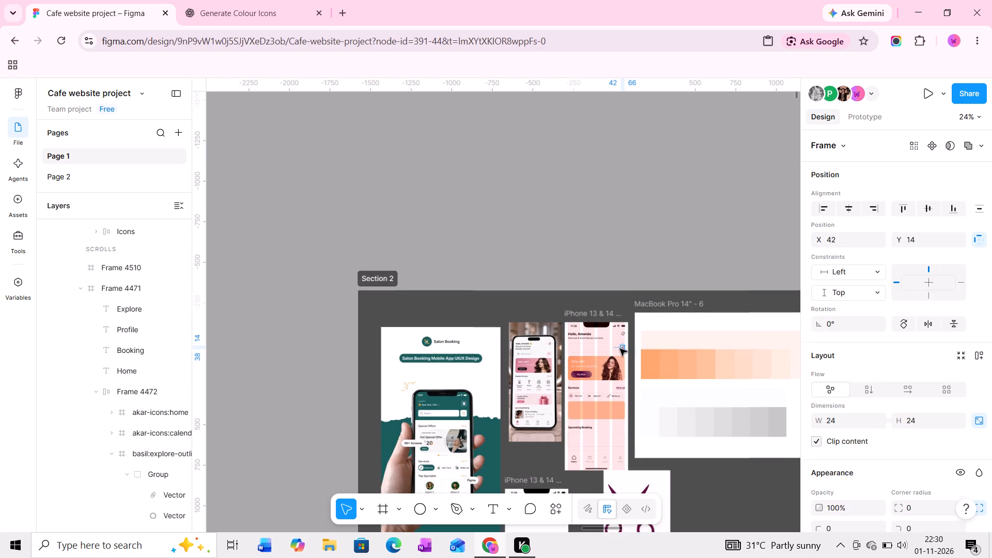
pyautogui.keyDown('ctrl'); pyautogui.scroll(20, 618, 349); pyautogui.keyUp('ctrl')
pyautogui.keyDown('ctrl'); pyautogui.scroll(5, 618, 349); pyautogui.keyUp('ctrl')
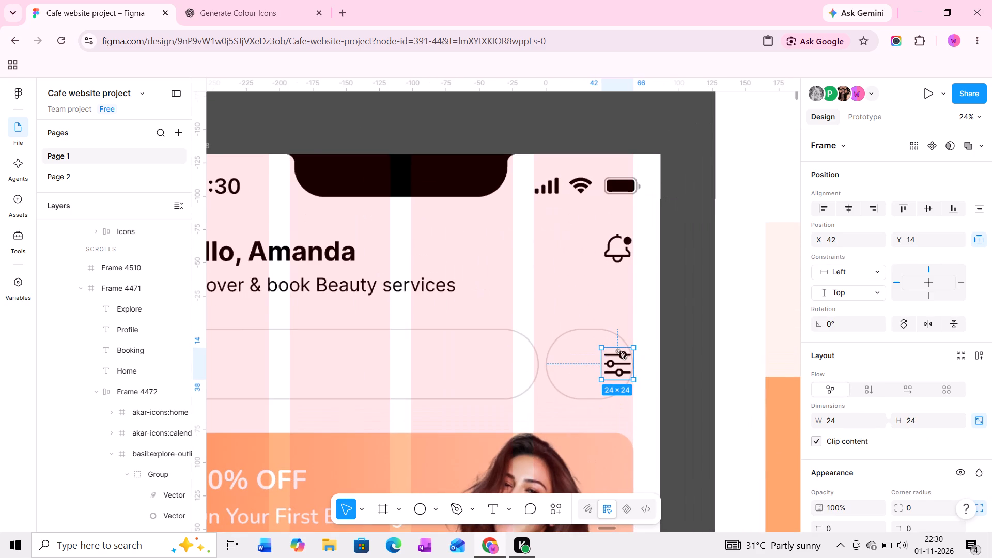
# Position the filter icon in the middle of its rounded box at about X 21, Y 14.
pyautogui.moveTo(618, 363); pyautogui.dragTo(593, 360)
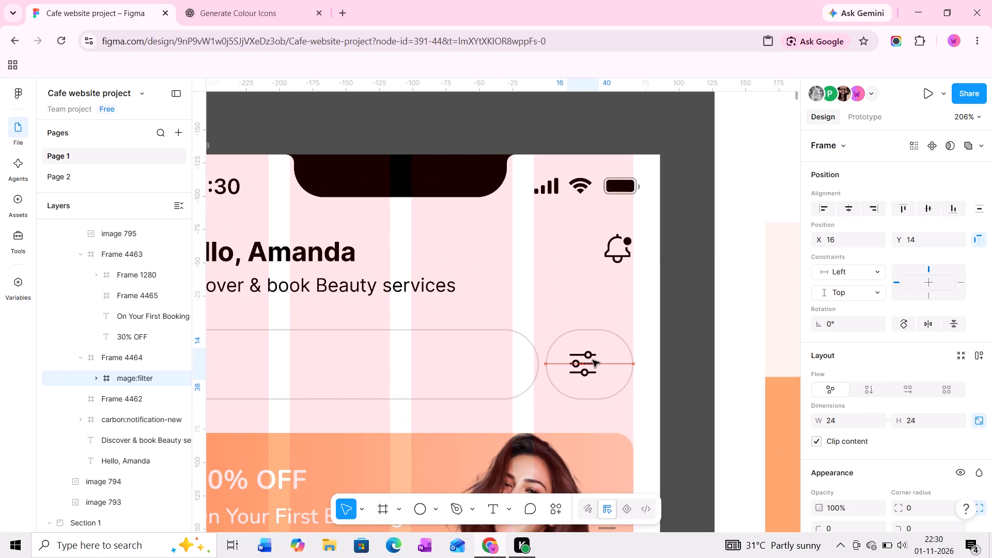
pyautogui.moveTo(593, 360); pyautogui.dragTo(591, 361)
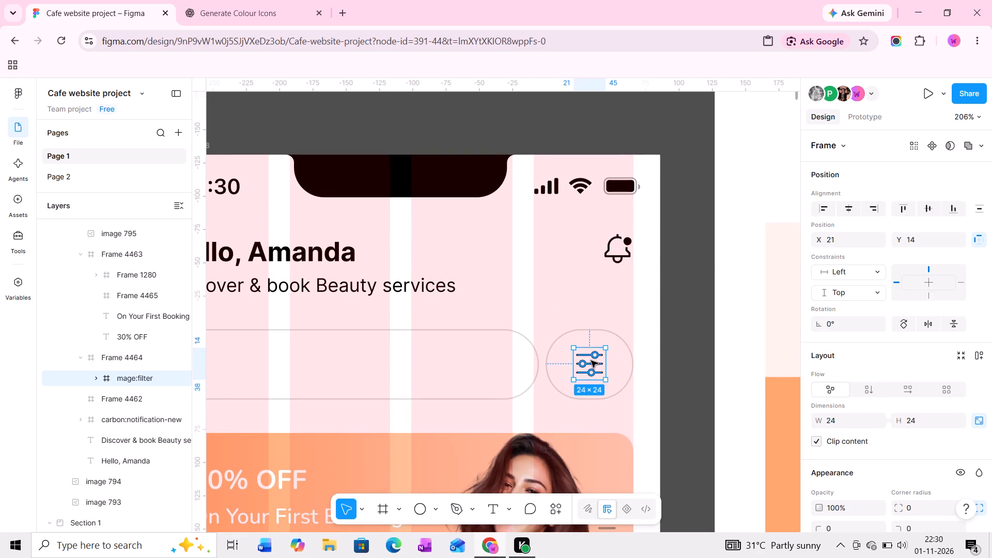
# Open the Iconify plugin and look up icons with the keyword "search".
pyautogui.keyDown('ctrl'); pyautogui.scroll(3, 591, 361); pyautogui.keyUp('ctrl')
pyautogui.keyDown('ctrl'); pyautogui.scroll(-10, 591, 361); pyautogui.keyUp('ctrl')
pyautogui.moveTo(583, 372); pyautogui.dragTo(602, 365, button='middle')
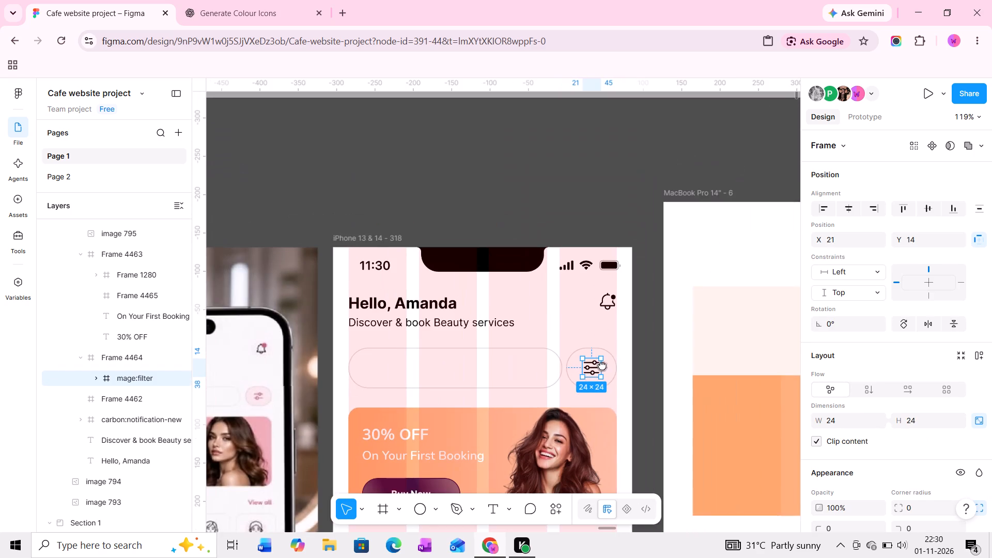
pyautogui.moveTo(602, 365); pyautogui.dragTo(626, 355, button='middle')
pyautogui.keyDown('ctrl'); pyautogui.scroll(11, 442, 349); pyautogui.keyUp('ctrl')
pyautogui.moveTo(441, 350); pyautogui.dragTo(368, 246, button='middle')
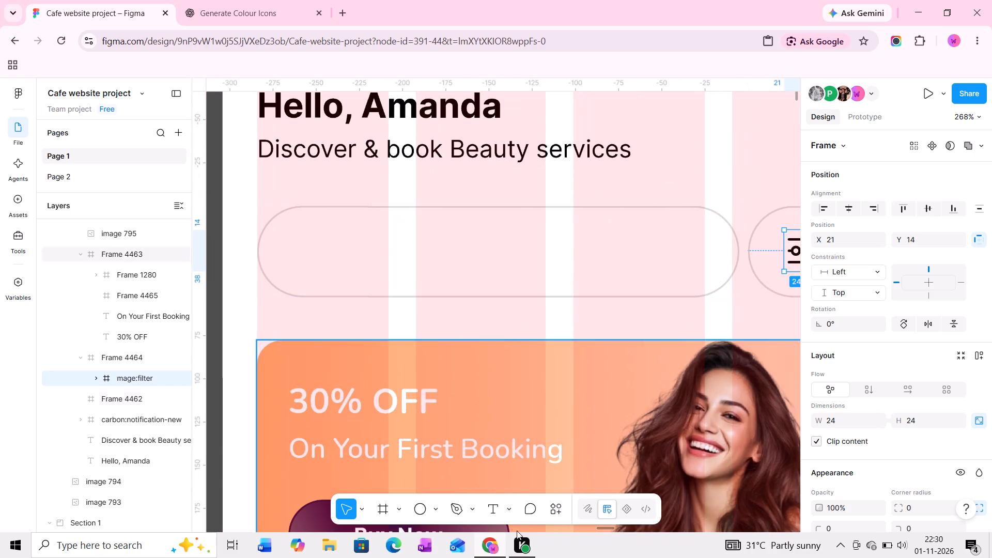
pyautogui.click(551, 511)
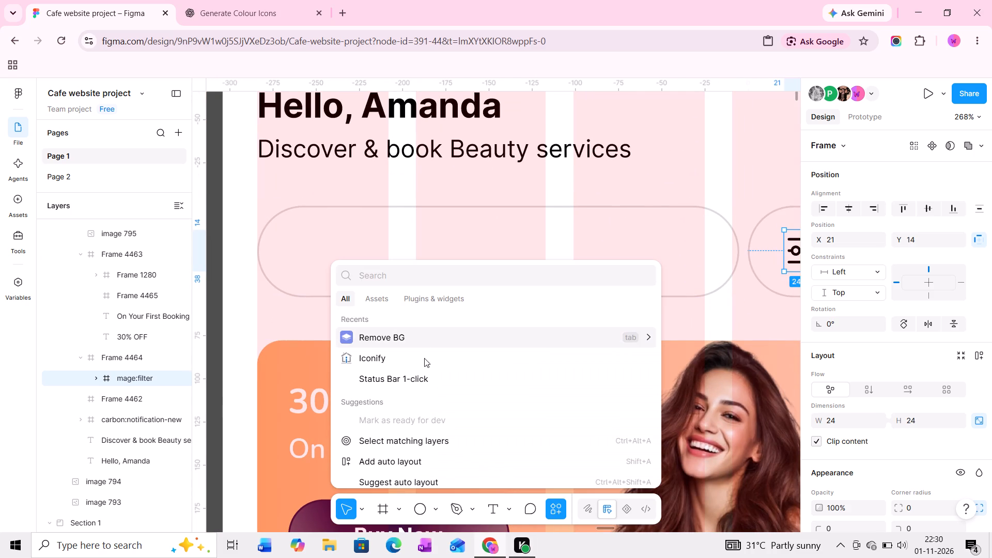
pyautogui.click(413, 359)
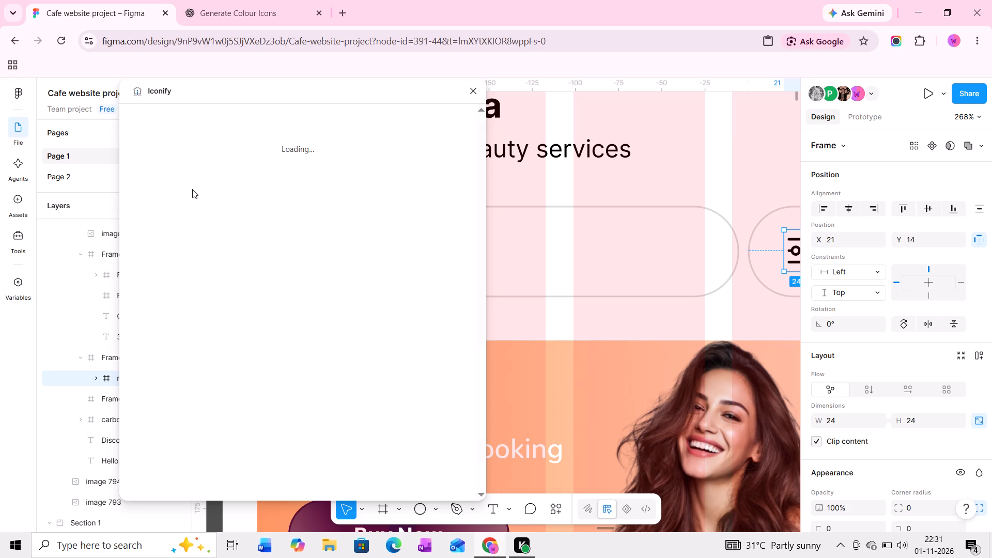
pyautogui.click(156, 146)
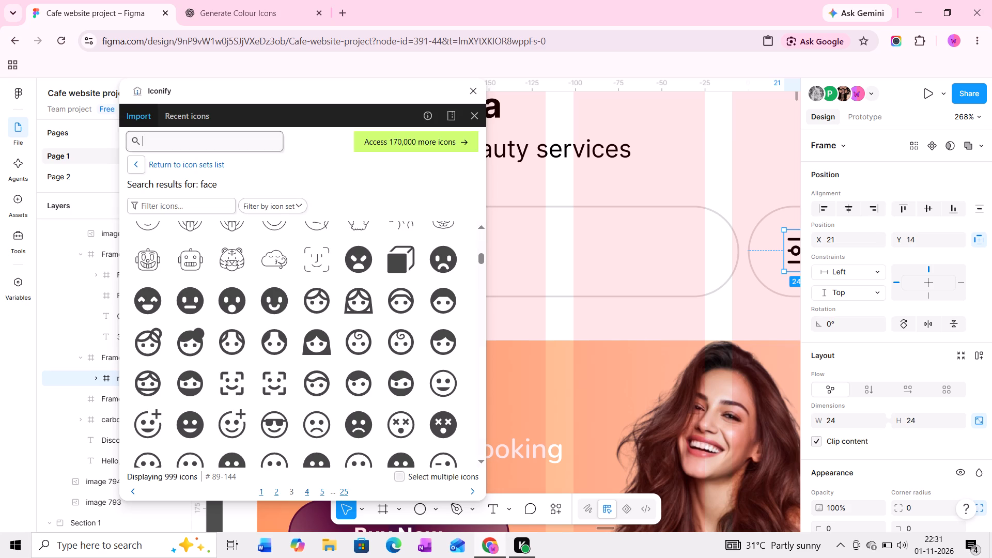
pyautogui.write('searc')
pyautogui.press('h')
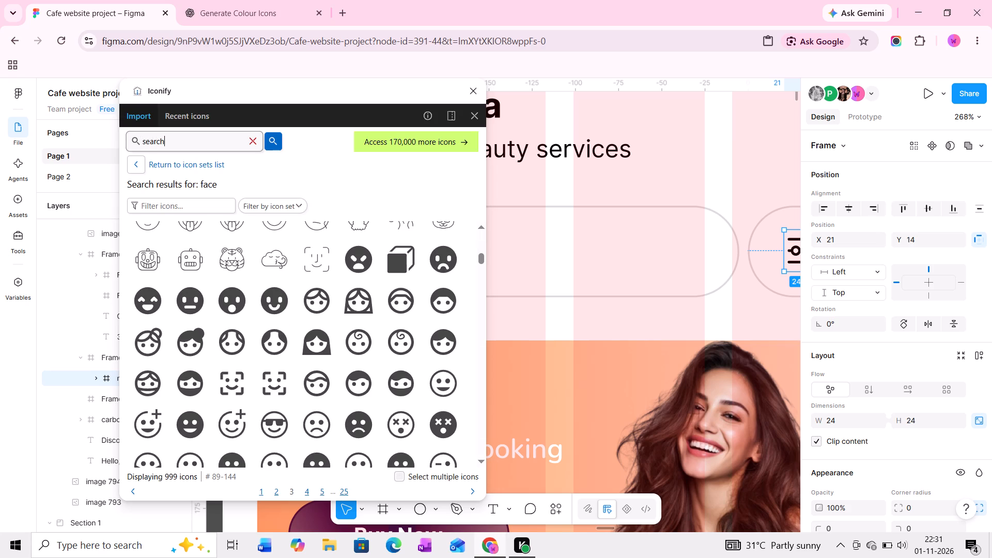
pyautogui.press('Return')
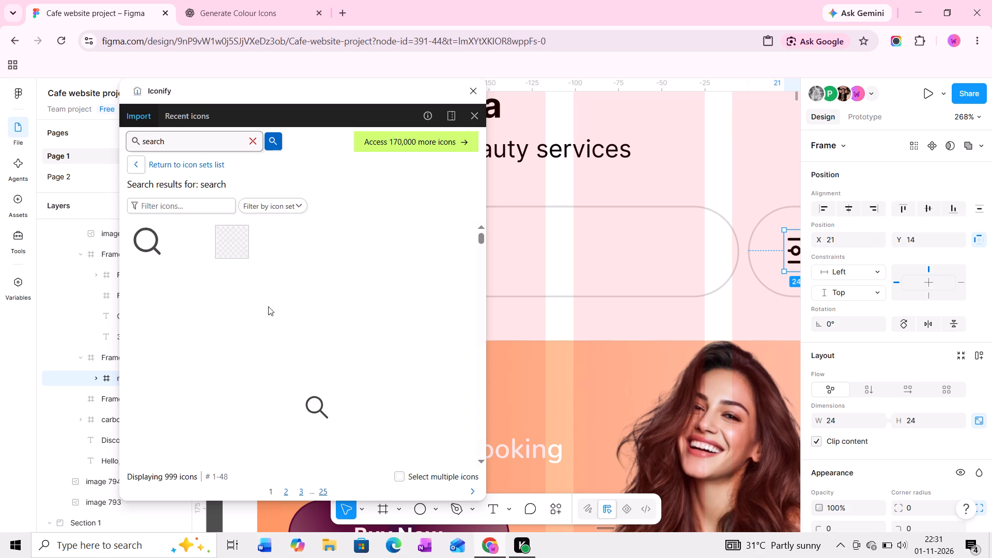
# Browse the Iconify results for a plain magnifying-glass icon that suits the home screen's search bar.
pyautogui.moveTo(562, 293); pyautogui.dragTo(605, 293, button='middle')
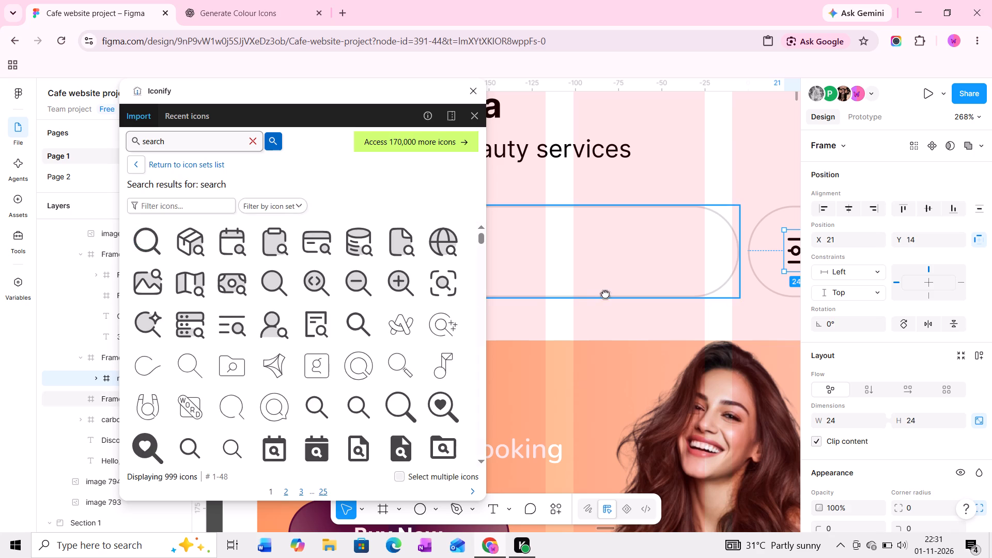
pyautogui.moveTo(605, 293); pyautogui.dragTo(710, 270, button='middle')
pyautogui.scroll(-3, 282, 300)
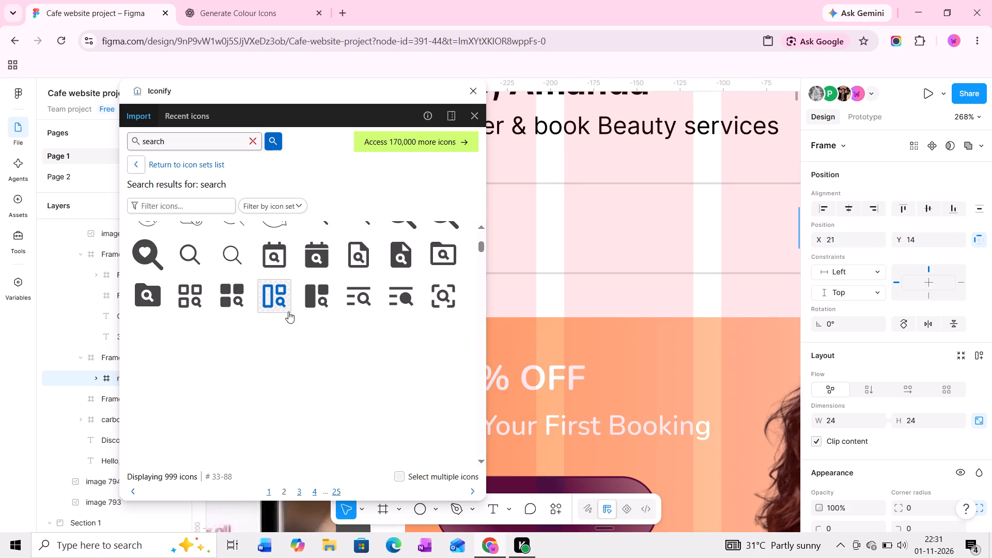
pyautogui.scroll(1, 304, 313)
pyautogui.scroll(-1, 304, 313)
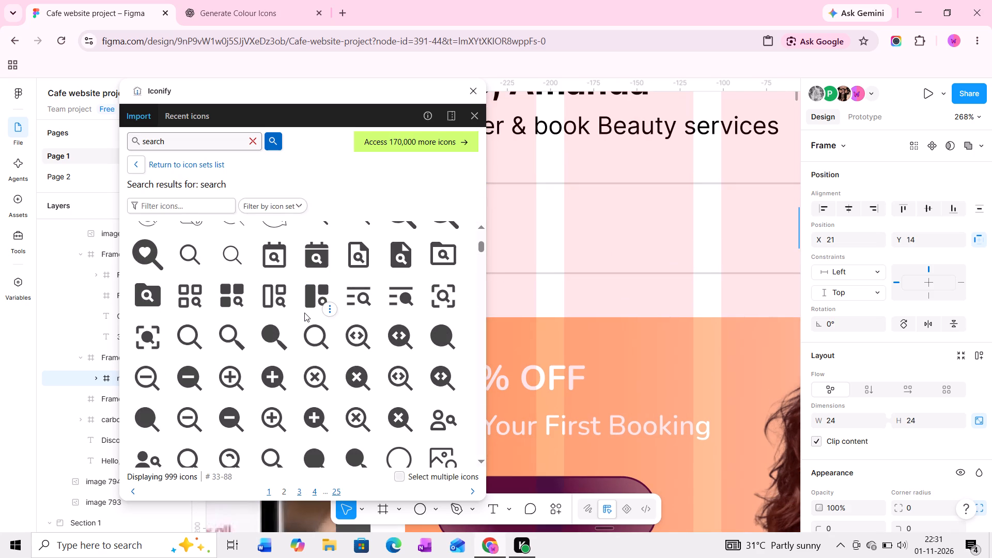
pyautogui.moveTo(608, 277); pyautogui.dragTo(678, 276, button='middle')
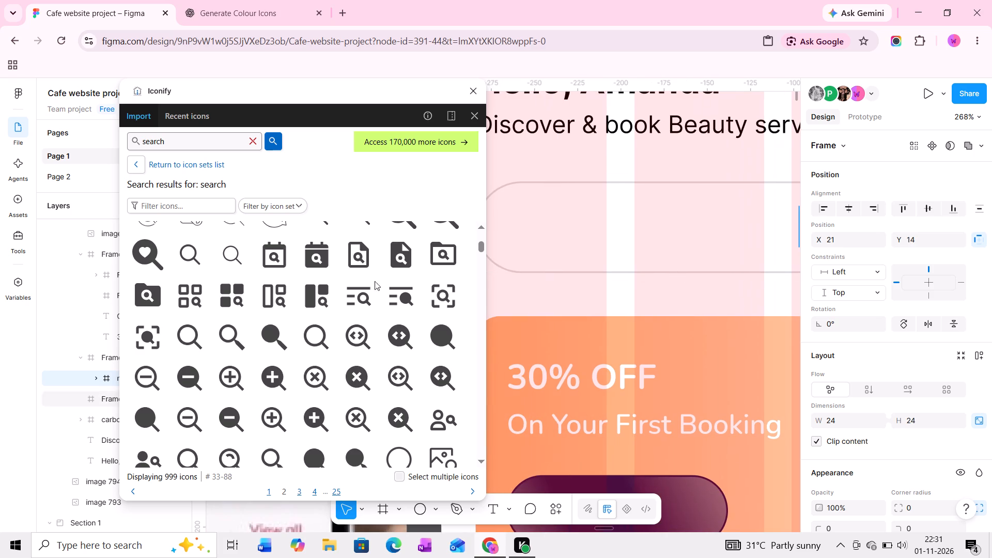
pyautogui.scroll(-1, 325, 332)
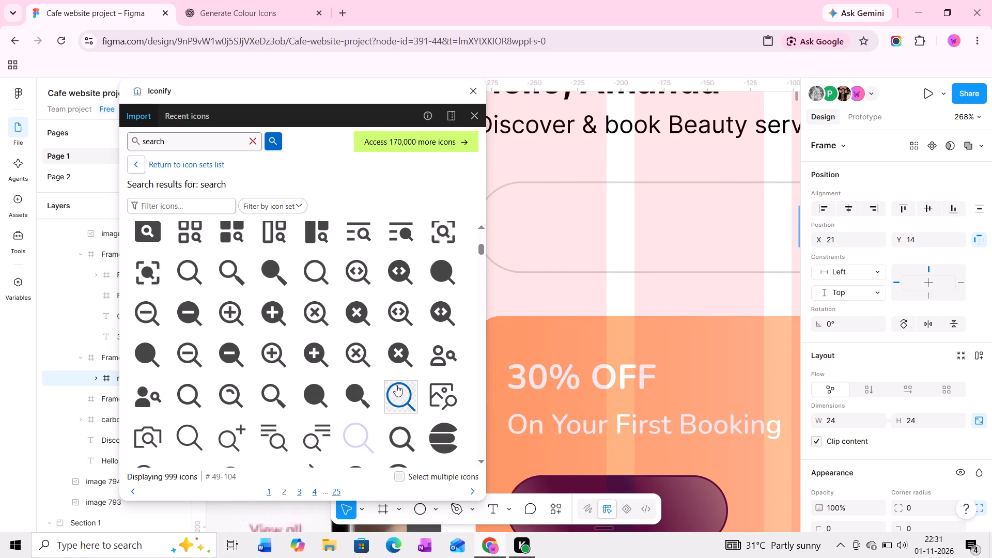
pyautogui.scroll(-3, 326, 332)
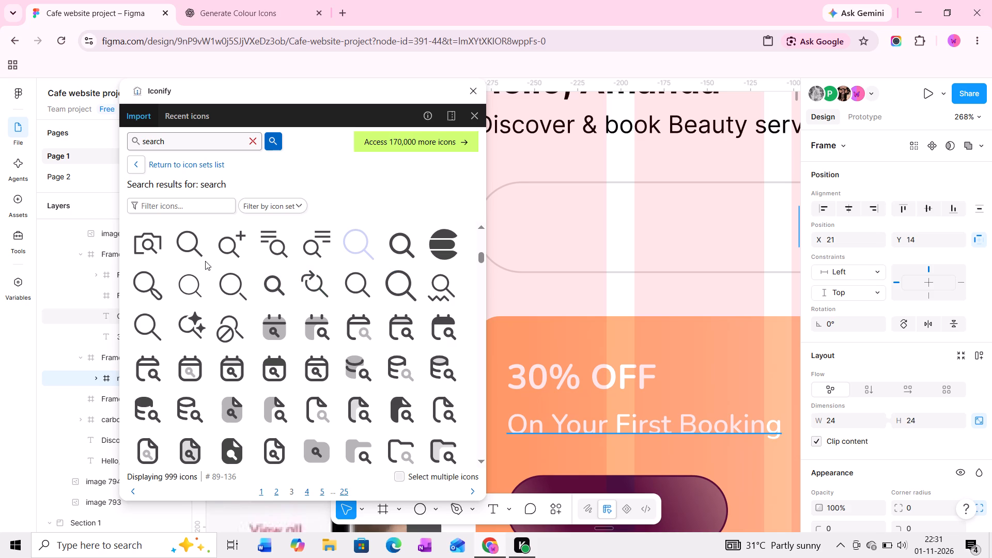
pyautogui.scroll(-4, 364, 317)
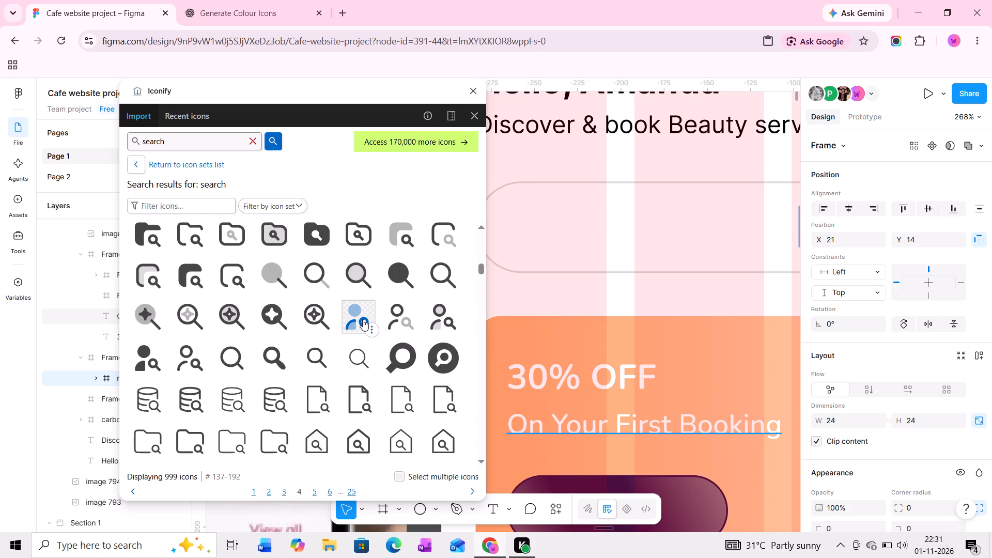
pyautogui.scroll(5, 363, 319)
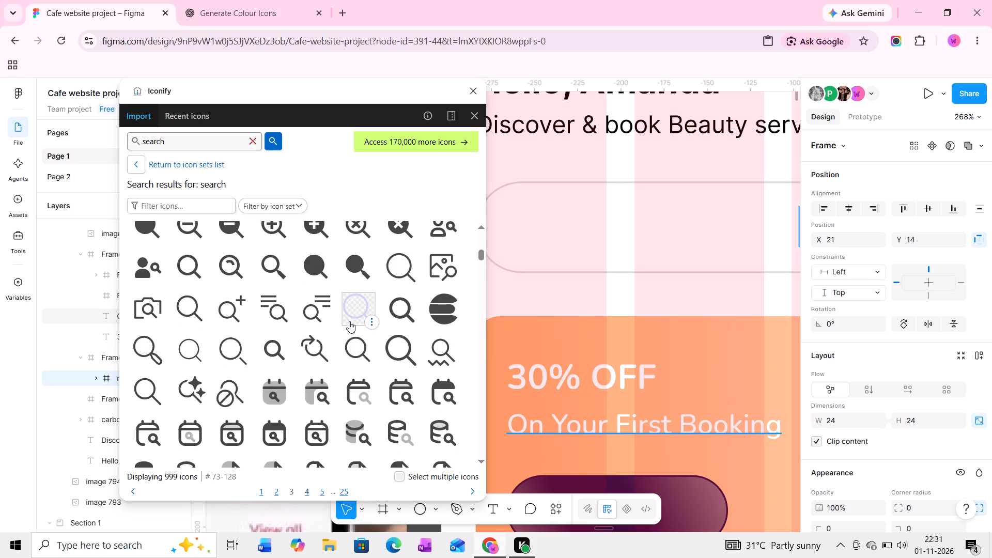
pyautogui.scroll(3, 343, 317)
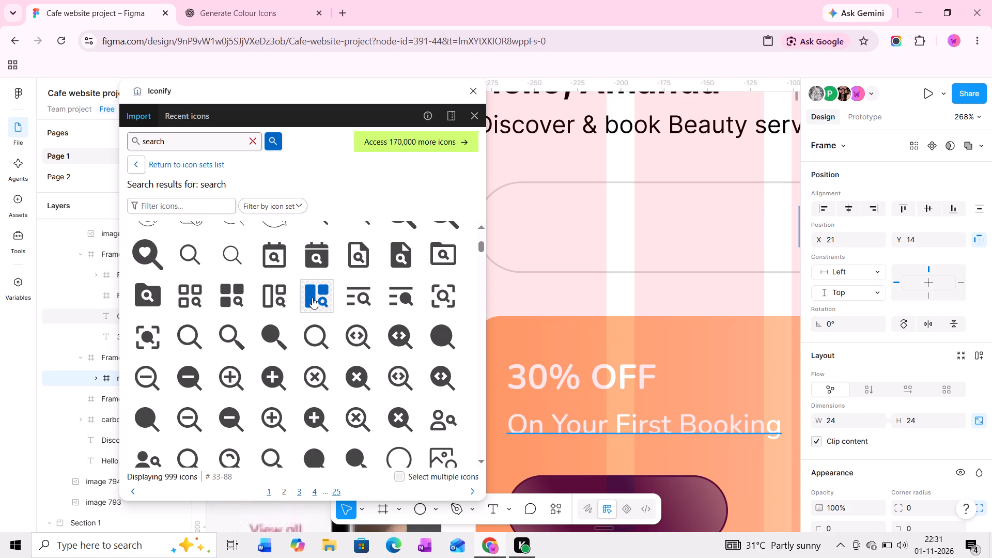
pyautogui.scroll(-2, 312, 298)
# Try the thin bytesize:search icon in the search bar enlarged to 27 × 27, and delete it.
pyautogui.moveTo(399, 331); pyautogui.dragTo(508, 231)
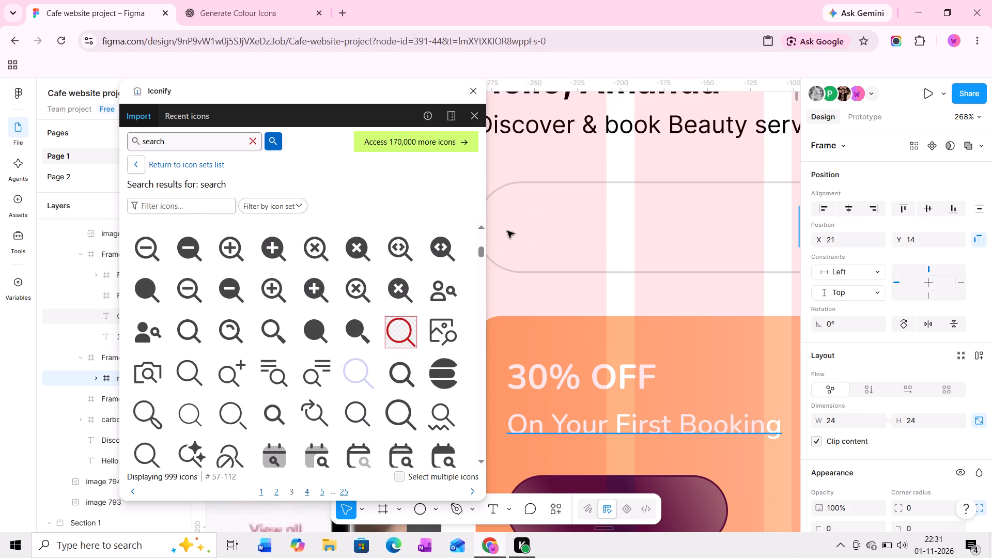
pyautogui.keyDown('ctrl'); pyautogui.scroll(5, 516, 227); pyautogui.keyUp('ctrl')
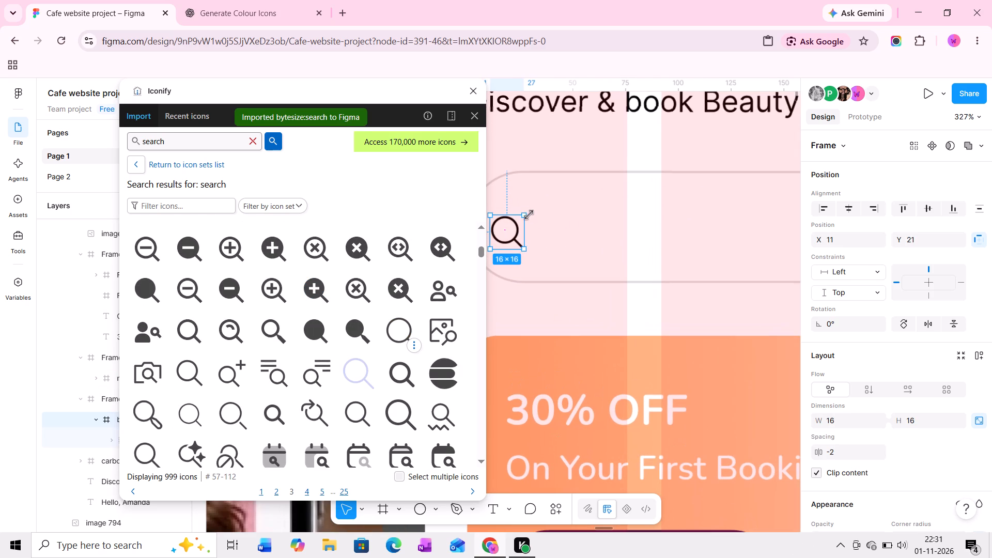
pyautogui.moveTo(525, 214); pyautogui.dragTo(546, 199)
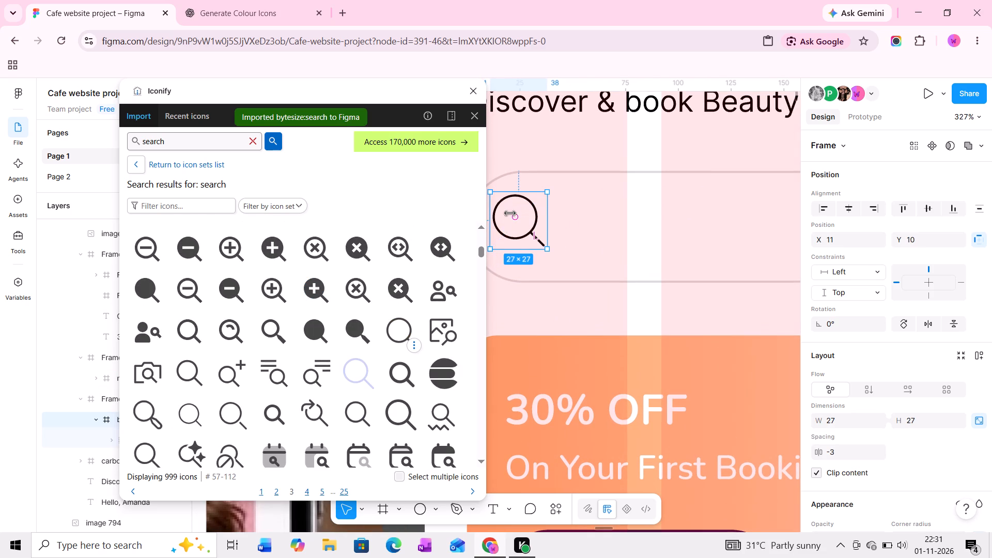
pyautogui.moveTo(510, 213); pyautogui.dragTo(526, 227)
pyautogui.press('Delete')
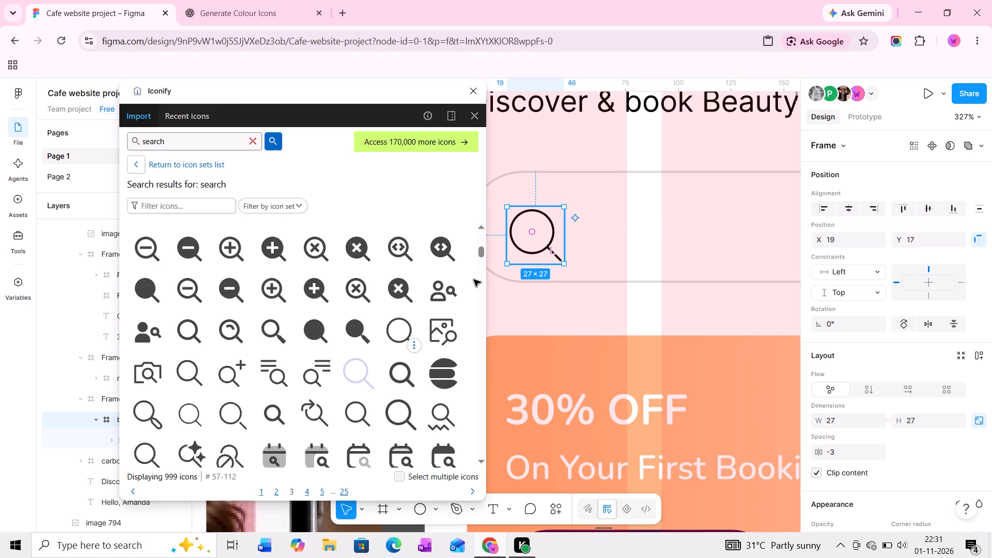
# Import the bolder charm:search icon into the start of the search bar and enlarge it to 20 × 20 at about X 17, Y 17.
pyautogui.moveTo(392, 373); pyautogui.dragTo(536, 223)
pyautogui.click(477, 96)
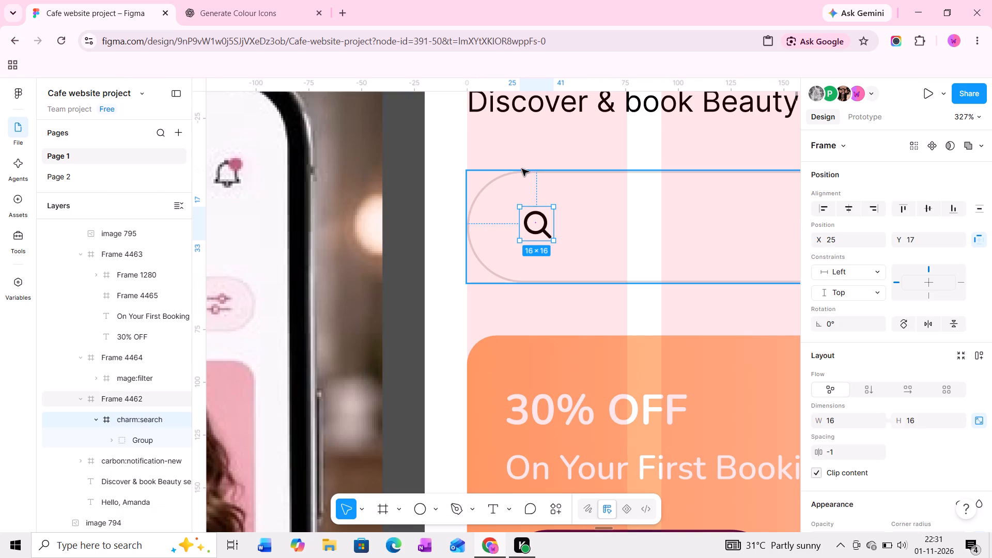
pyautogui.moveTo(541, 224); pyautogui.dragTo(524, 231)
pyautogui.moveTo(535, 216); pyautogui.dragTo(541, 208)
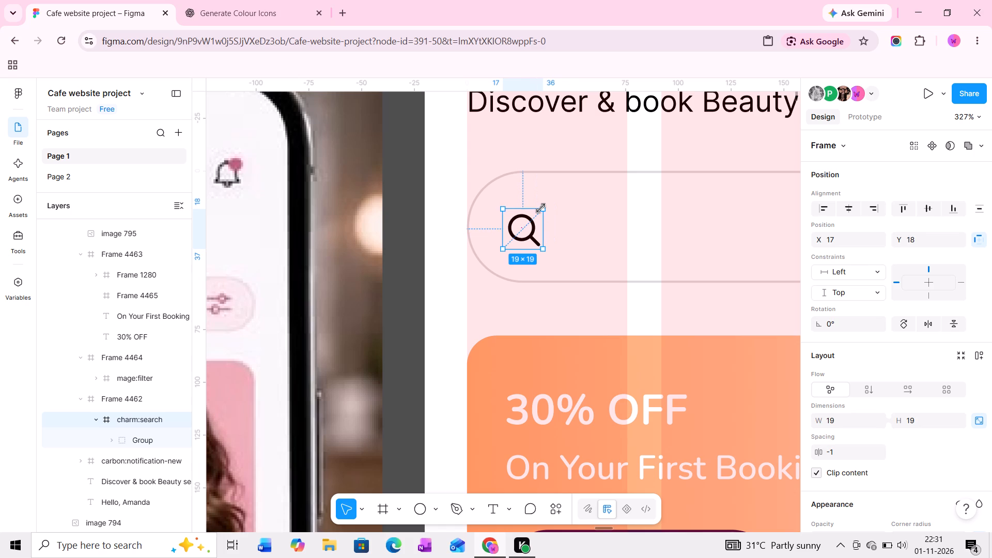
pyautogui.moveTo(541, 208); pyautogui.dragTo(542, 207)
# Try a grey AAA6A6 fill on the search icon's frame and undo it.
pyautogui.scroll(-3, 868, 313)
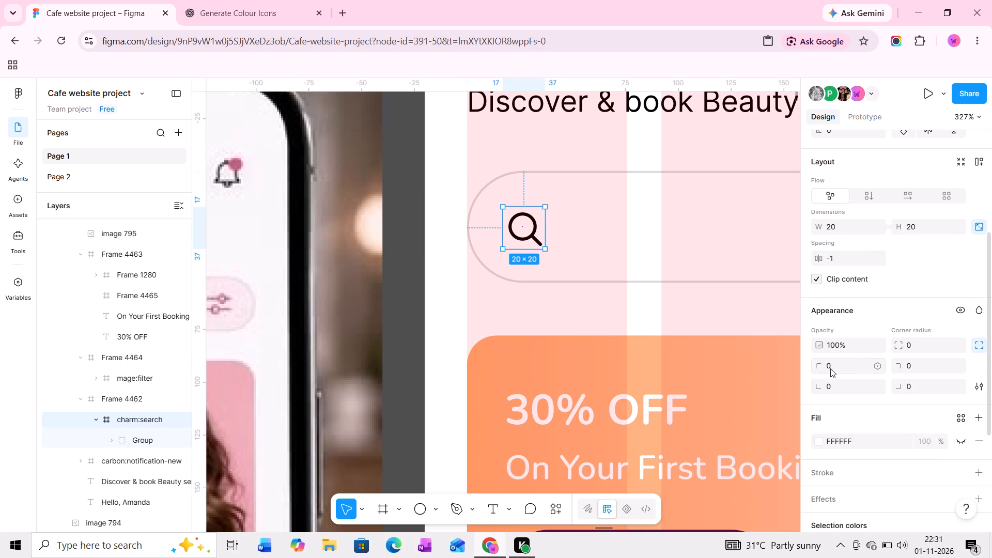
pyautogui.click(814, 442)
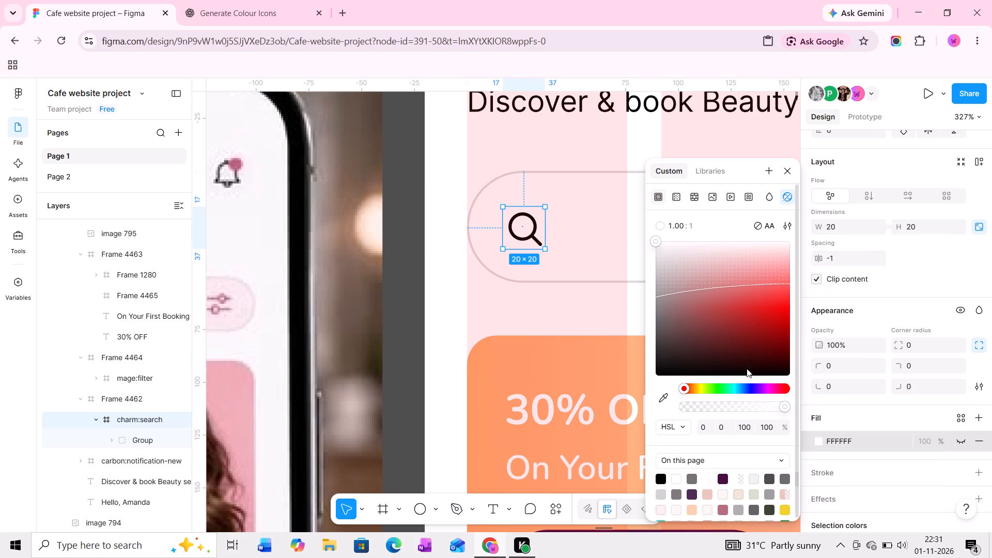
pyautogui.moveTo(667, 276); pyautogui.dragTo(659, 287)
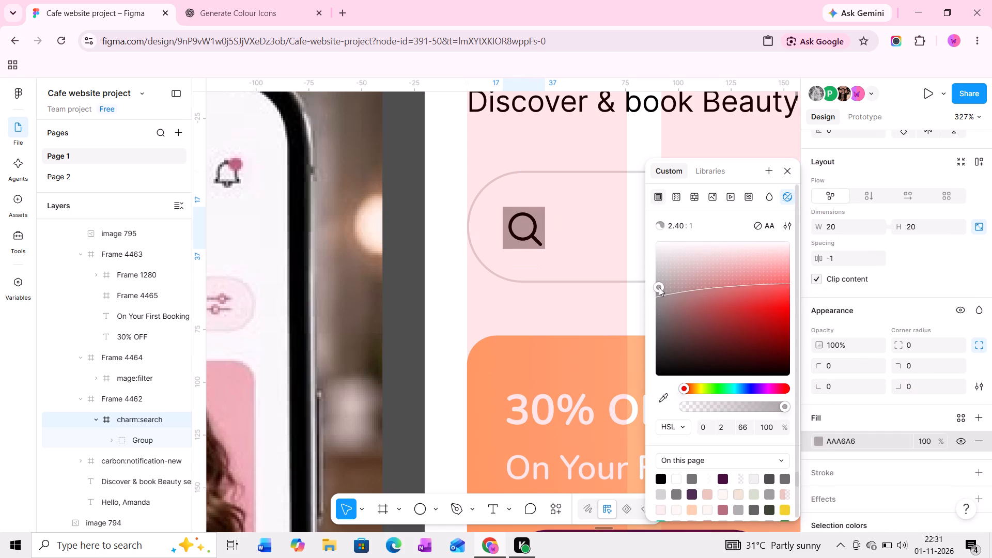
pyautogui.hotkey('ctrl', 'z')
# Recolour the black magnifying-glass strokes of the search icon to grey A9A9A9.
pyautogui.scroll(-2, 854, 460)
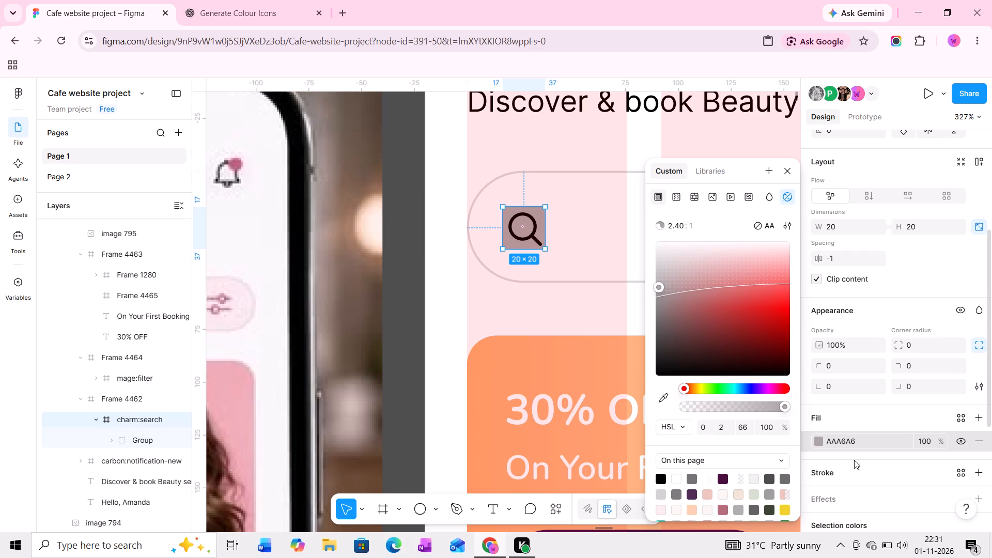
pyautogui.scroll(-1, 854, 460)
pyautogui.click(817, 355)
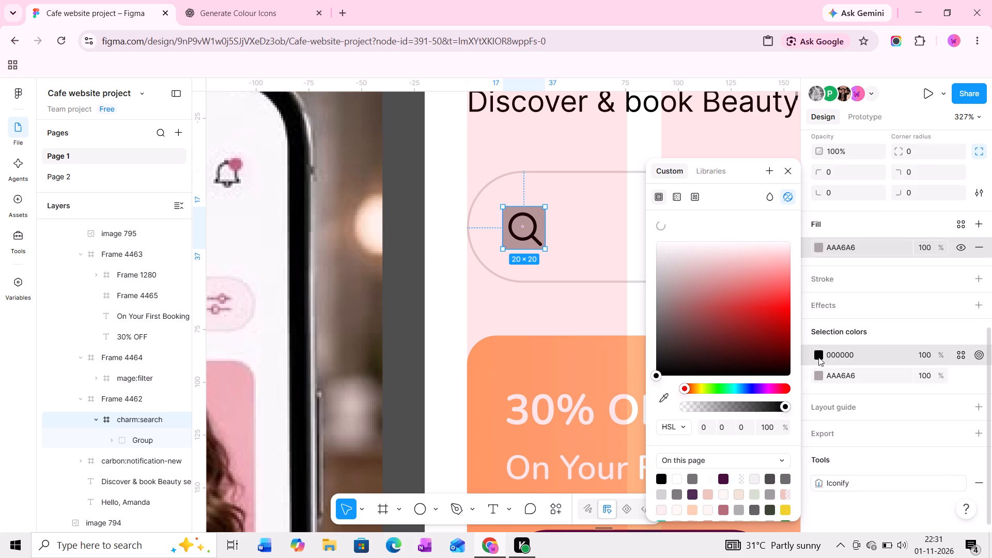
pyautogui.moveTo(660, 306); pyautogui.dragTo(656, 308)
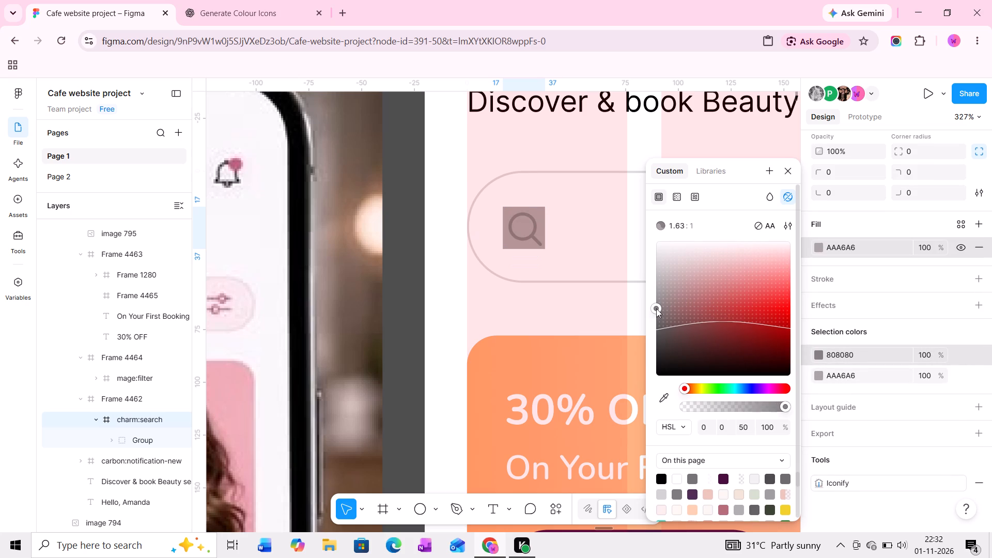
pyautogui.moveTo(656, 308); pyautogui.dragTo(650, 287)
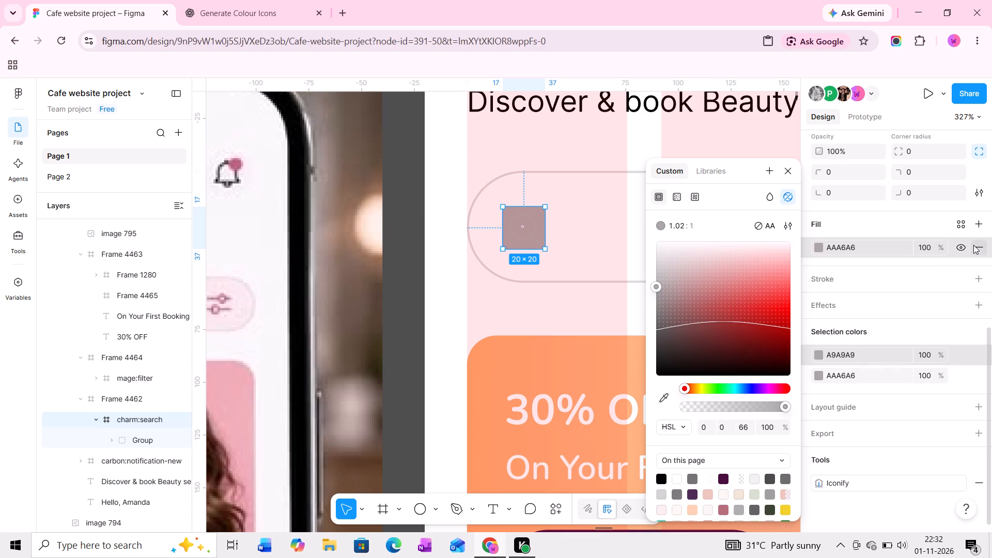
# Remove the background fill from the search icon's frame.
pyautogui.click(973, 245)
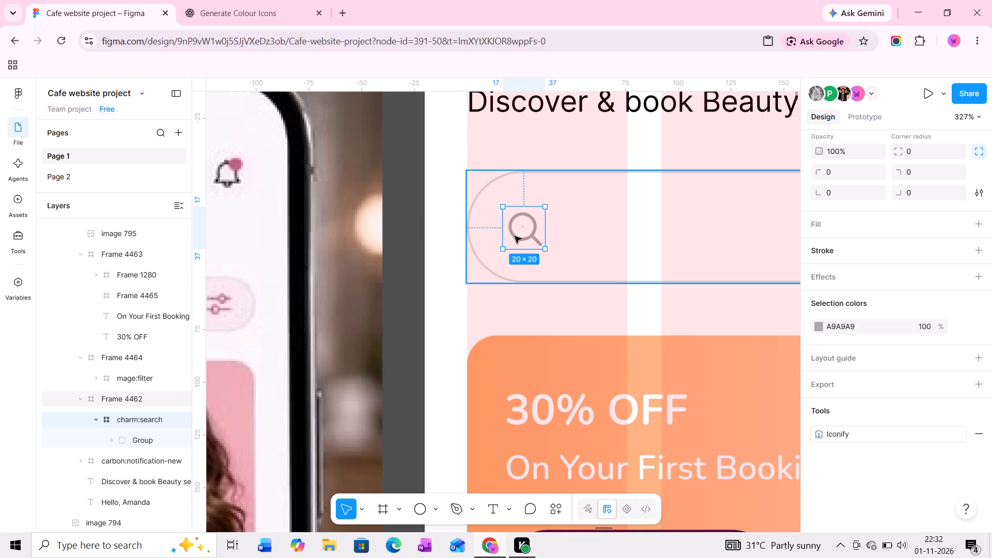
# Enlarge the search icon to 25 × 25 and centre it vertically near the search bar's rounded start, at about X 16, Y 14.
pyautogui.click(516, 234)
pyautogui.keyDown('ctrl'); pyautogui.scroll(10, 520, 233); pyautogui.keyUp('ctrl')
pyautogui.moveTo(528, 231); pyautogui.dragTo(532, 221)
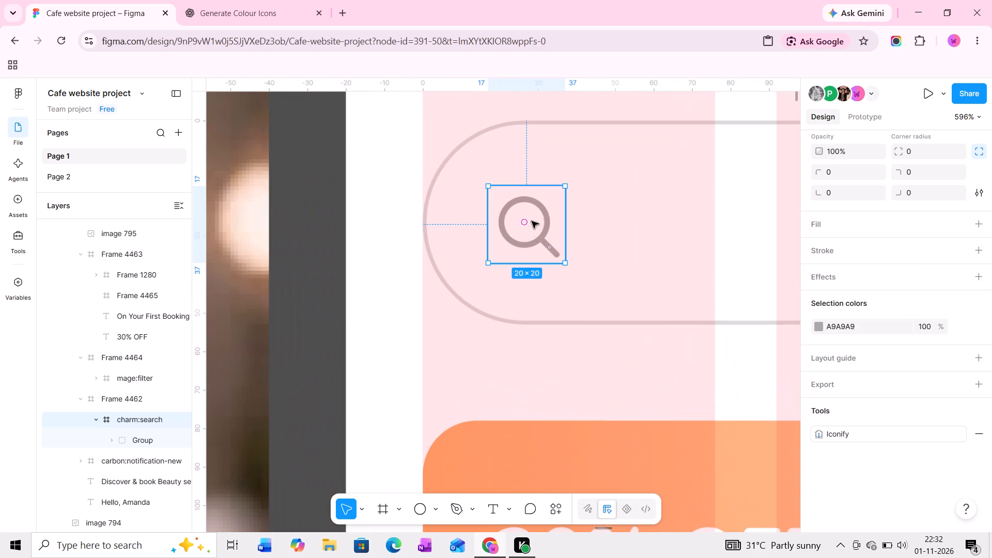
pyautogui.moveTo(532, 221); pyautogui.dragTo(538, 229)
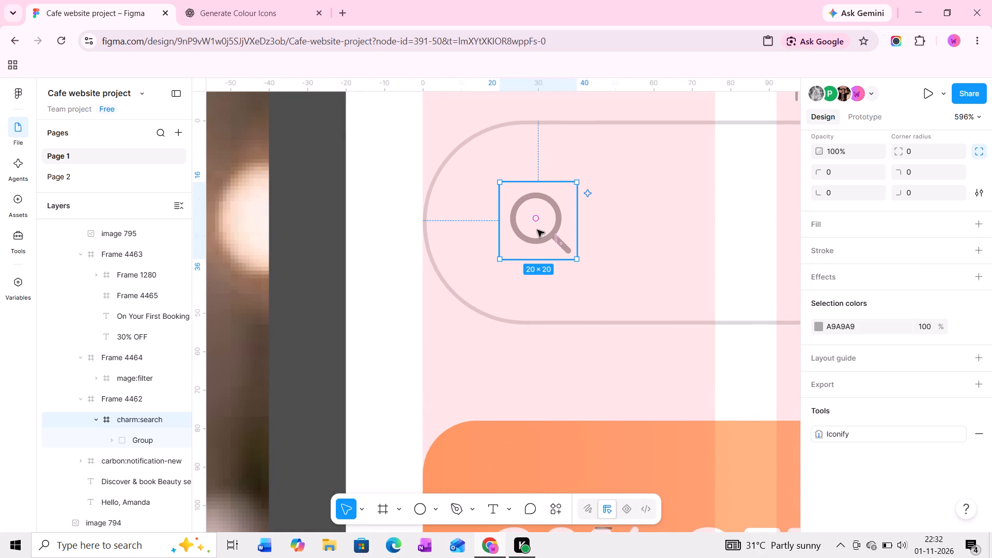
pyautogui.moveTo(574, 263); pyautogui.dragTo(579, 280)
pyautogui.moveTo(575, 213); pyautogui.dragTo(561, 211)
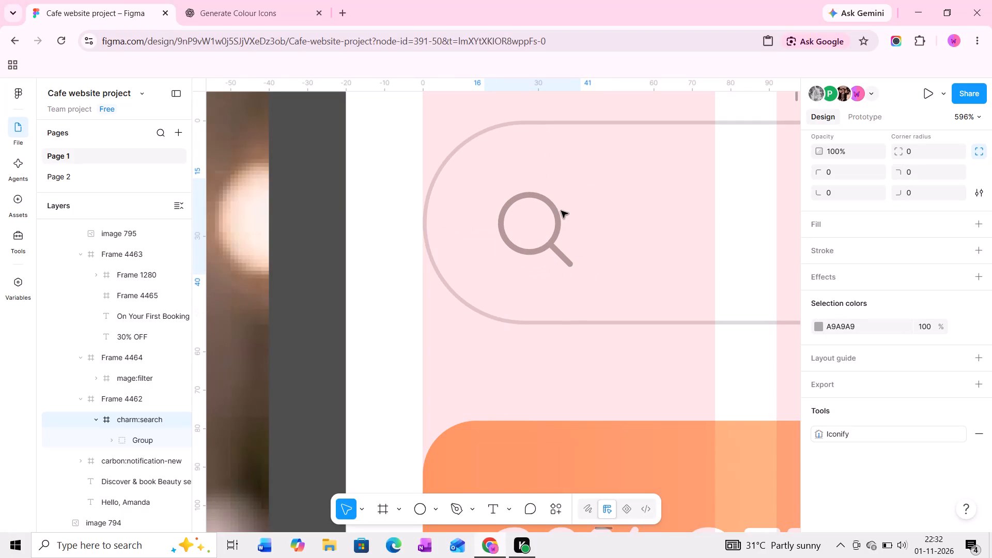
pyautogui.moveTo(561, 211); pyautogui.dragTo(559, 207)
# Add a text layer reading "Search" inside the search bar, beside the magnifying-glass icon.
pyautogui.keyDown('ctrl'); pyautogui.scroll(-2, 568, 207); pyautogui.keyUp('ctrl')
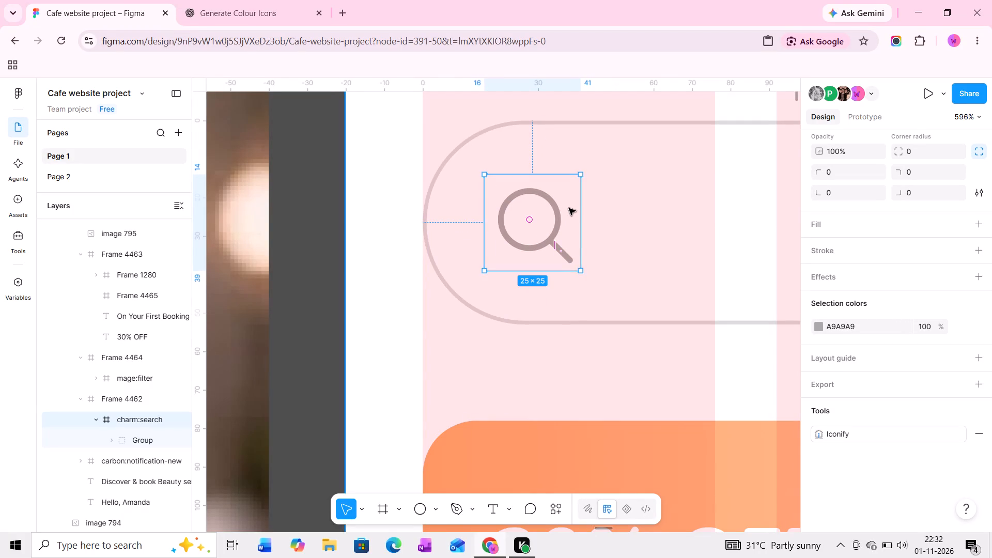
pyautogui.keyDown('ctrl'); pyautogui.scroll(-3, 569, 208); pyautogui.keyUp('ctrl')
pyautogui.moveTo(726, 231); pyautogui.dragTo(592, 231, button='middle')
pyautogui.click(580, 230)
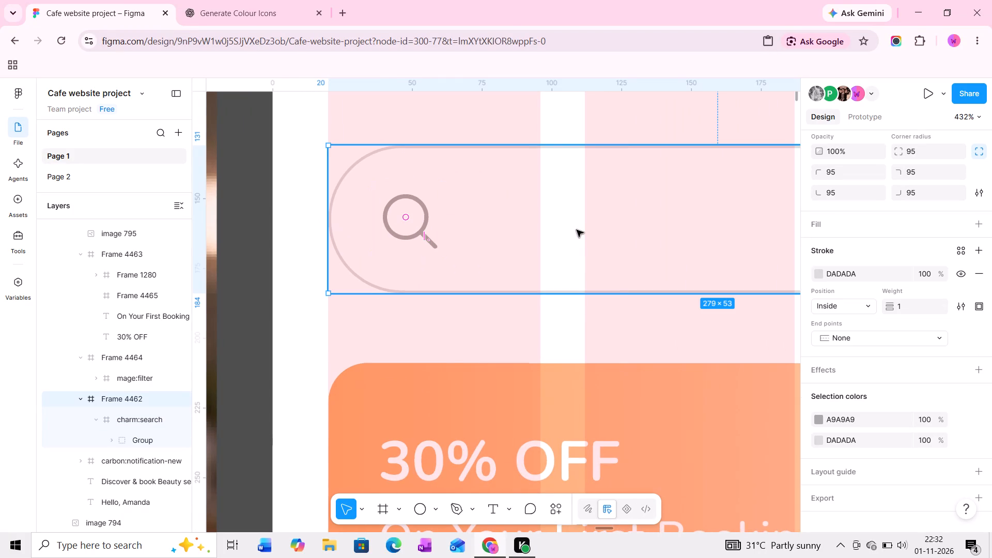
pyautogui.press('t')
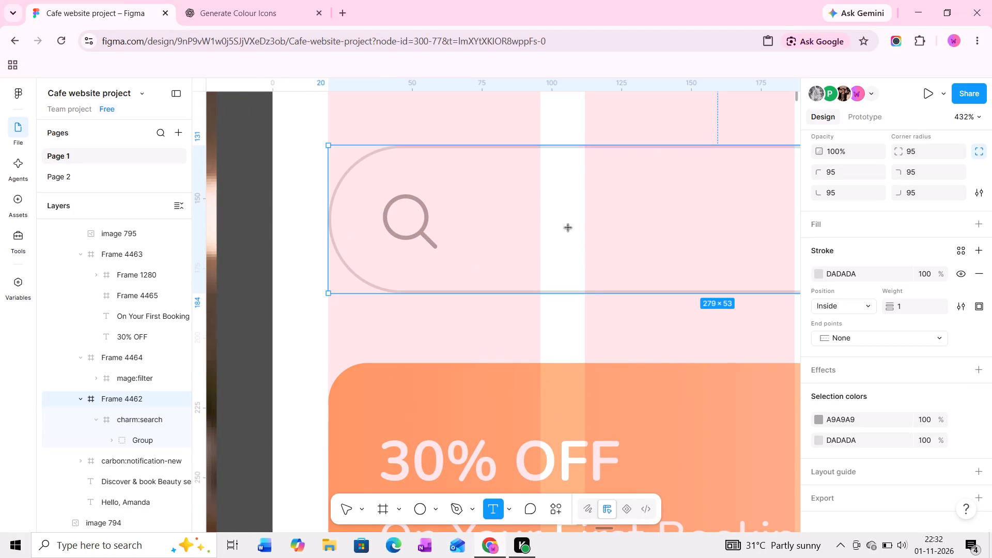
pyautogui.click(566, 228)
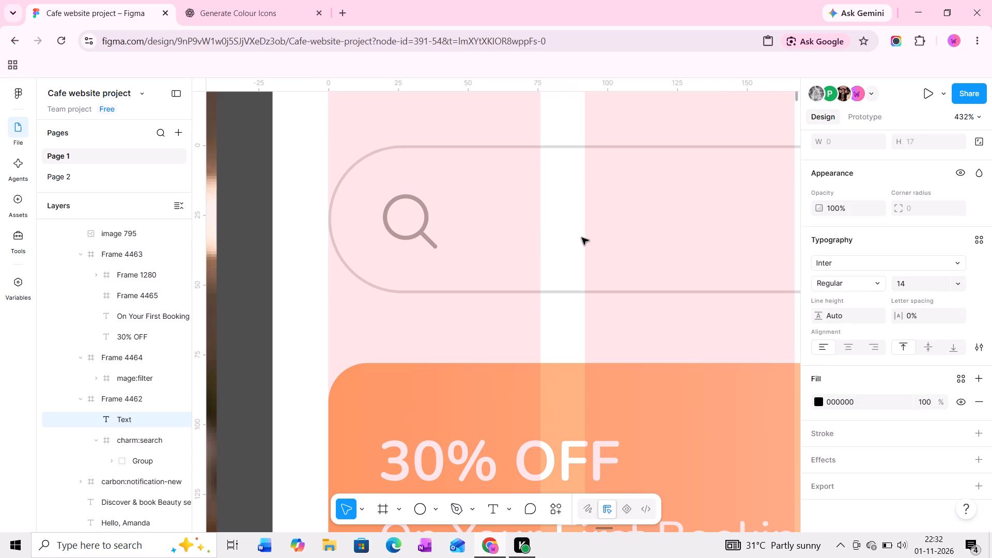
pyautogui.write('Sear')
pyautogui.write('ch')
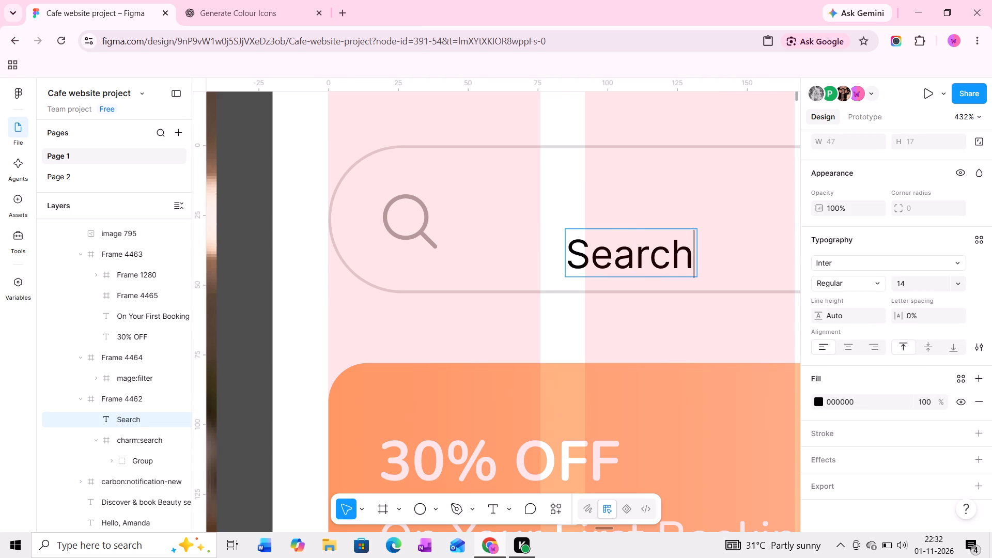
pyautogui.click(667, 200)
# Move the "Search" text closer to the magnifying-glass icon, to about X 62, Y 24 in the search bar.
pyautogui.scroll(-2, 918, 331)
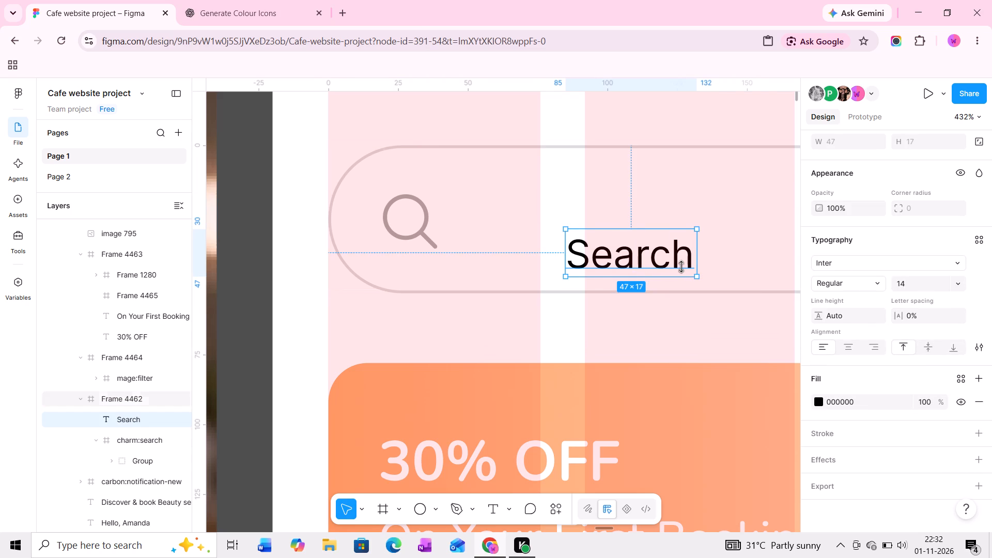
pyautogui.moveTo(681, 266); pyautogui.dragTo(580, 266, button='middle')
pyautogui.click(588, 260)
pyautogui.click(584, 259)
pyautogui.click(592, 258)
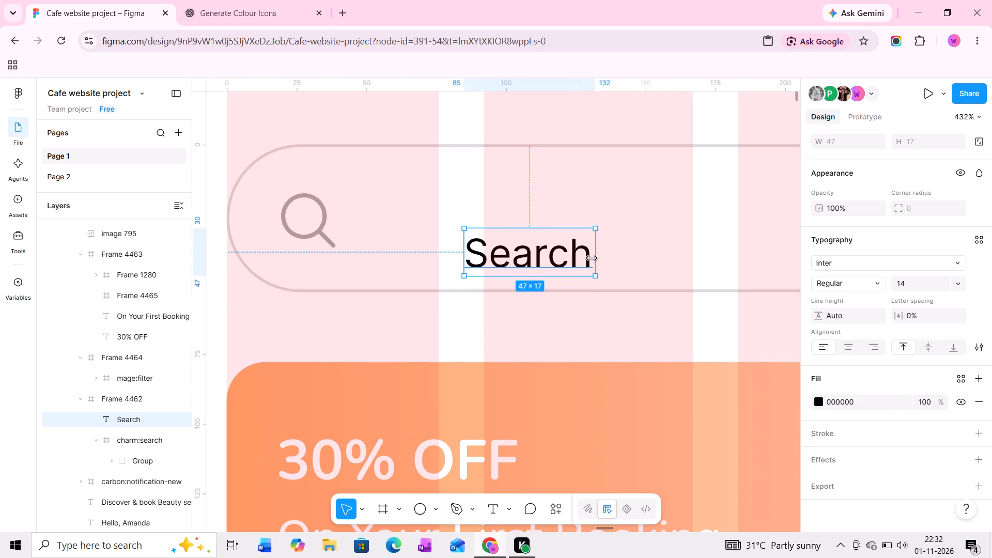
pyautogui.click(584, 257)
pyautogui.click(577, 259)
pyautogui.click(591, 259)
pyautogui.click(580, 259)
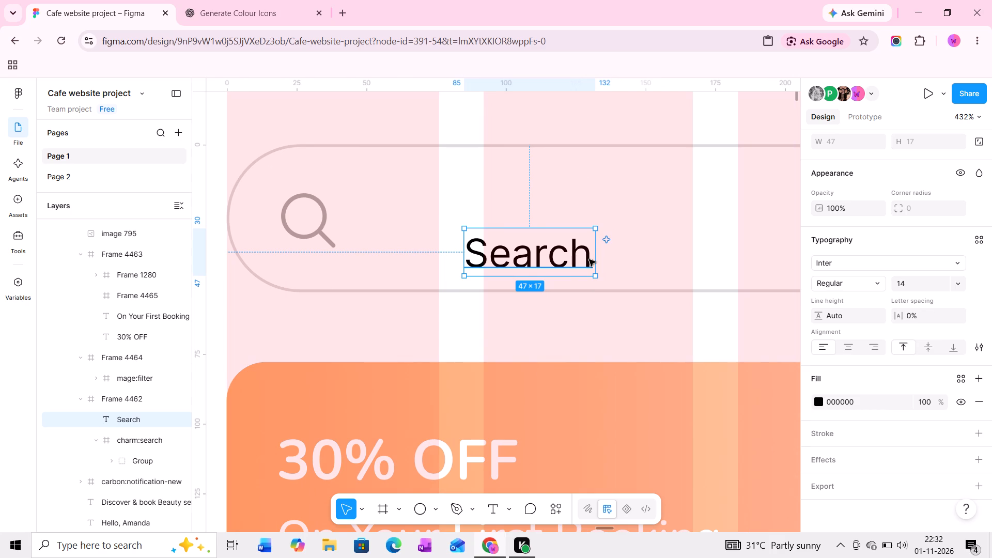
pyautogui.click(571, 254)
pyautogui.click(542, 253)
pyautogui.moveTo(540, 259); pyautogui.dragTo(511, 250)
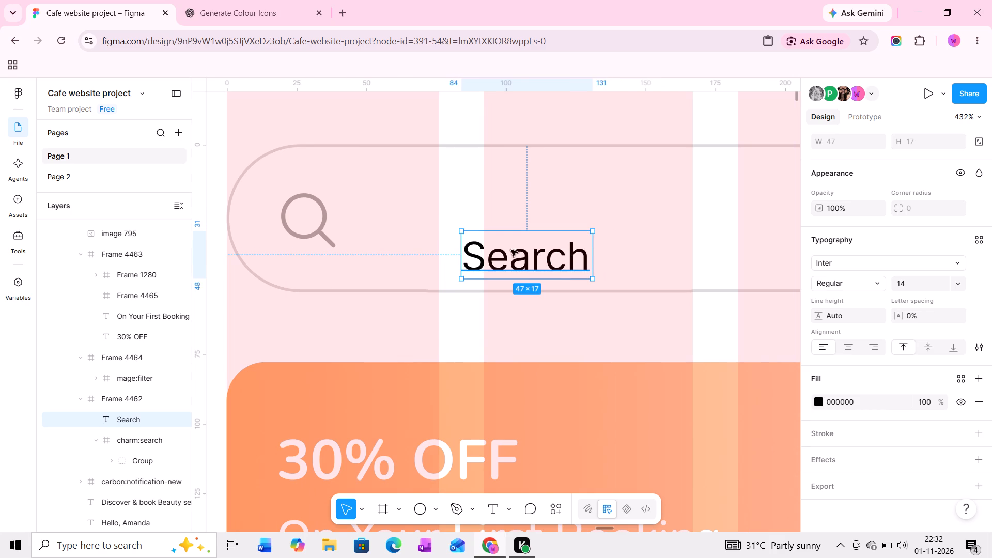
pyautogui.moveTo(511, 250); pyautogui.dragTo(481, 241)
# Extend the search bar's text to read "Search...".
pyautogui.doubleClick(485, 240)
pyautogui.click(526, 241)
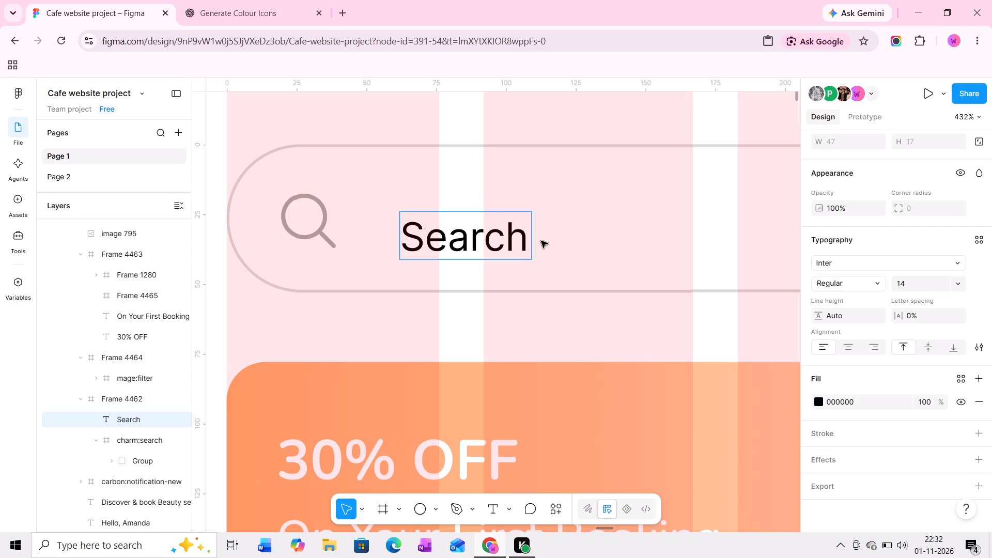
pyautogui.write('...')
pyautogui.click(615, 215)
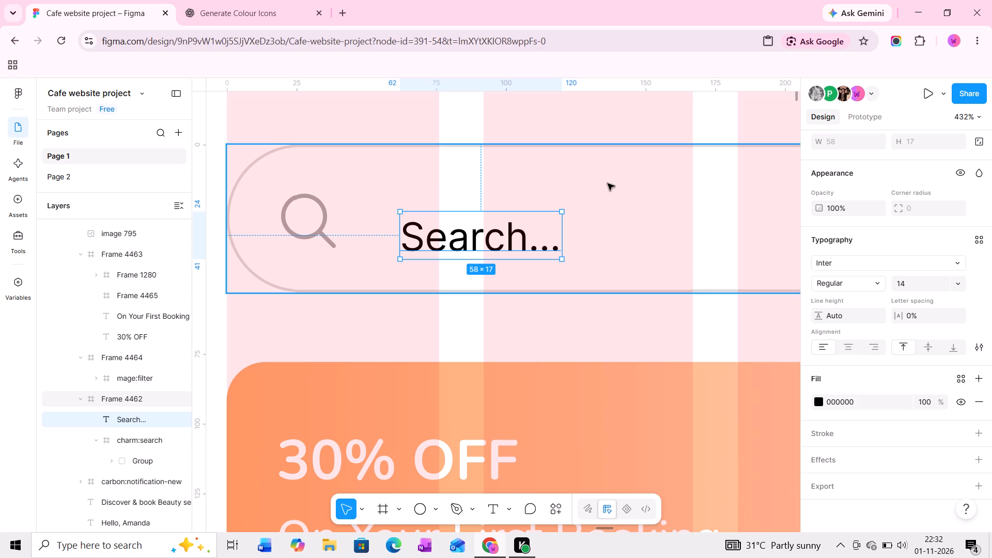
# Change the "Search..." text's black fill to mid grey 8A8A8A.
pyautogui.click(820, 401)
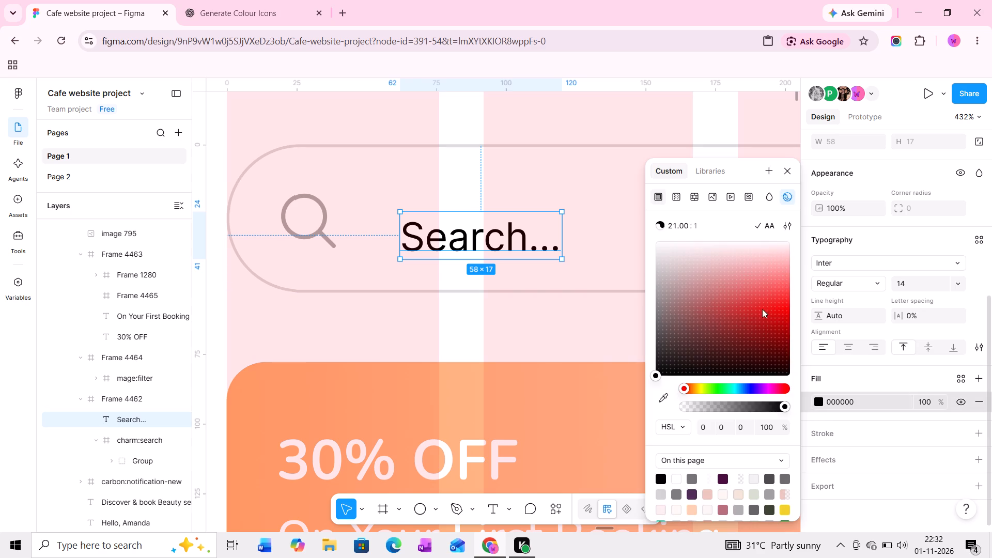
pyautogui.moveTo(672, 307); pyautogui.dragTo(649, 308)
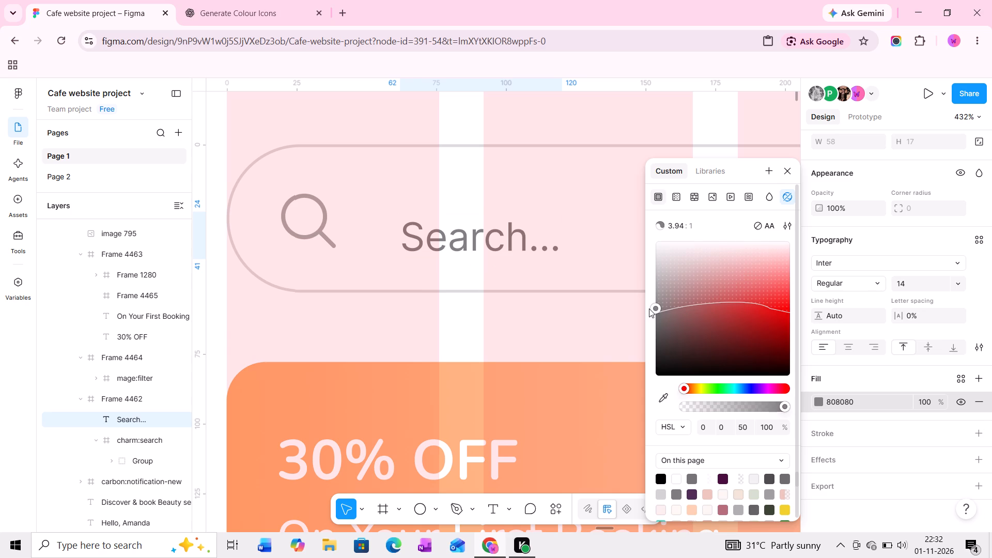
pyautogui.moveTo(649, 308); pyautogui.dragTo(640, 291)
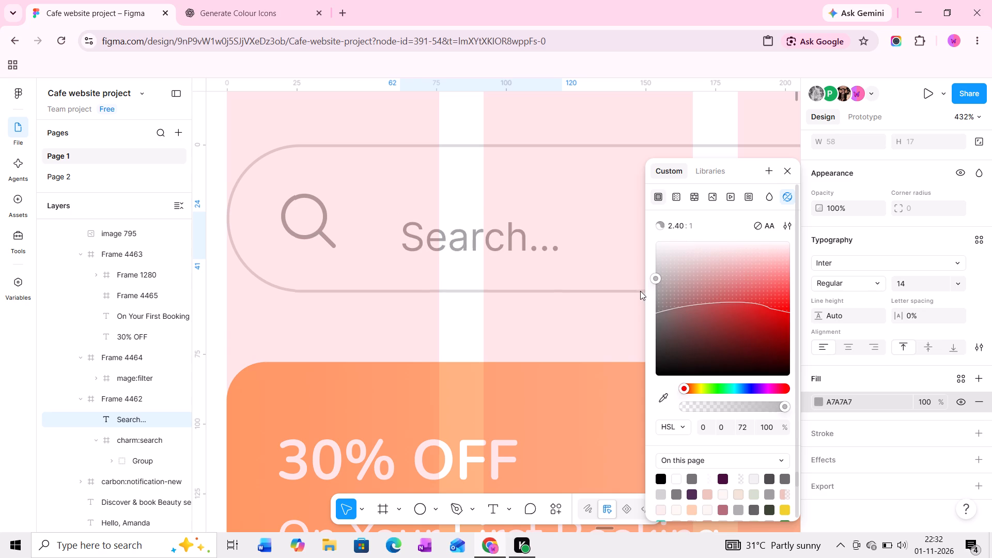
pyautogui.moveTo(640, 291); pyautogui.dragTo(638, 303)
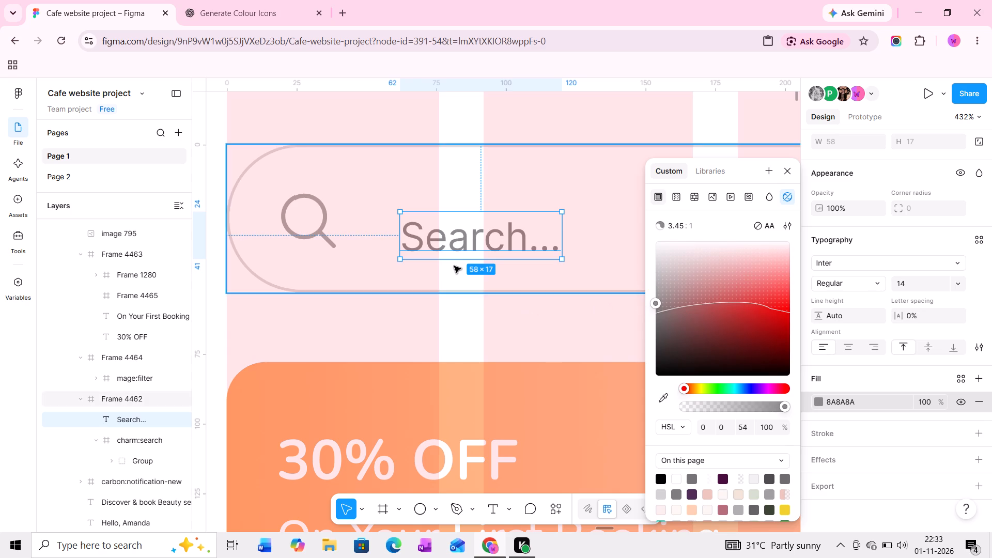
# Position the "Search..." text just beside the magnifying-glass icon at about X 51, Y 19.
pyautogui.moveTo(460, 242); pyautogui.dragTo(422, 222)
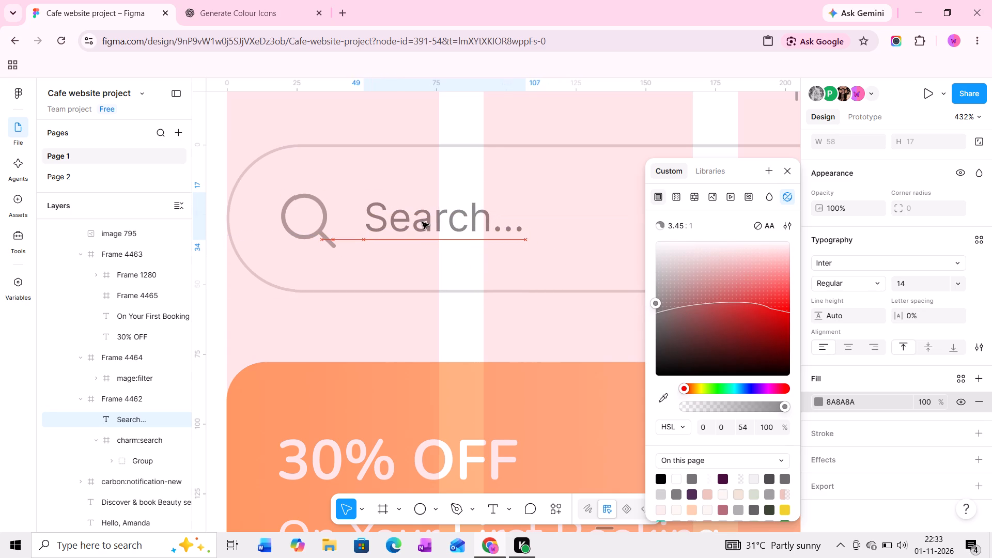
pyautogui.moveTo(422, 222); pyautogui.dragTo(429, 227)
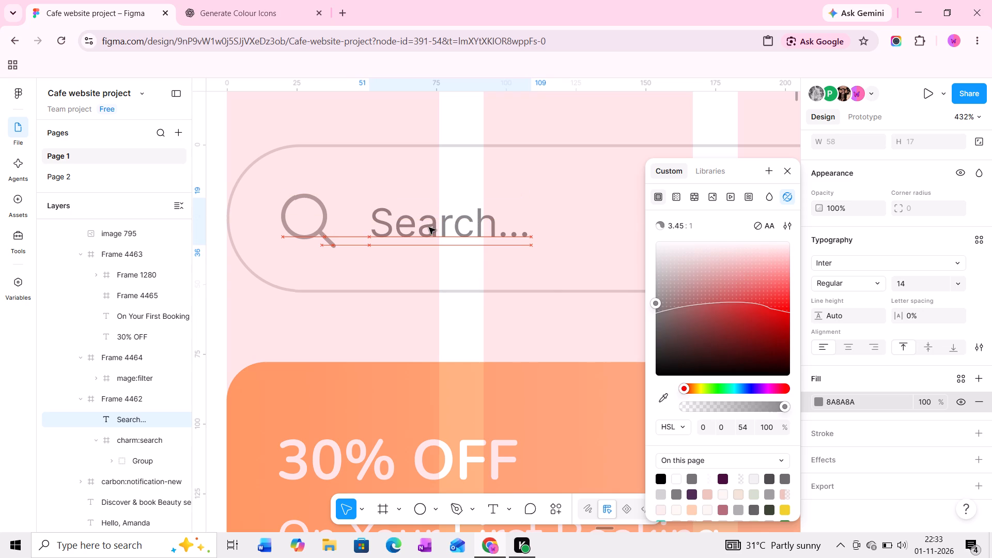
pyautogui.moveTo(429, 227); pyautogui.dragTo(429, 227)
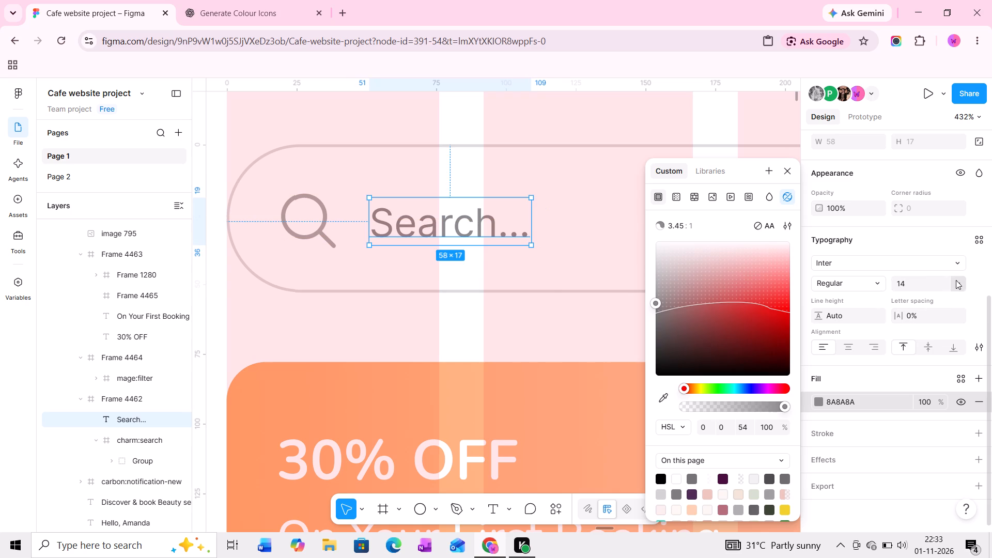
# Set the "Search..." text's font size to 16.
pyautogui.click(956, 280)
pyautogui.click(918, 308)
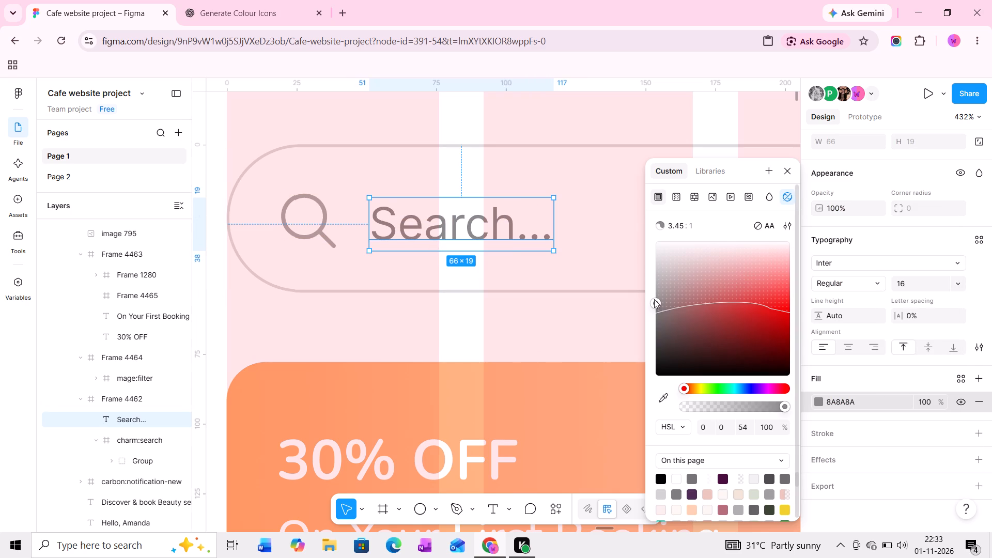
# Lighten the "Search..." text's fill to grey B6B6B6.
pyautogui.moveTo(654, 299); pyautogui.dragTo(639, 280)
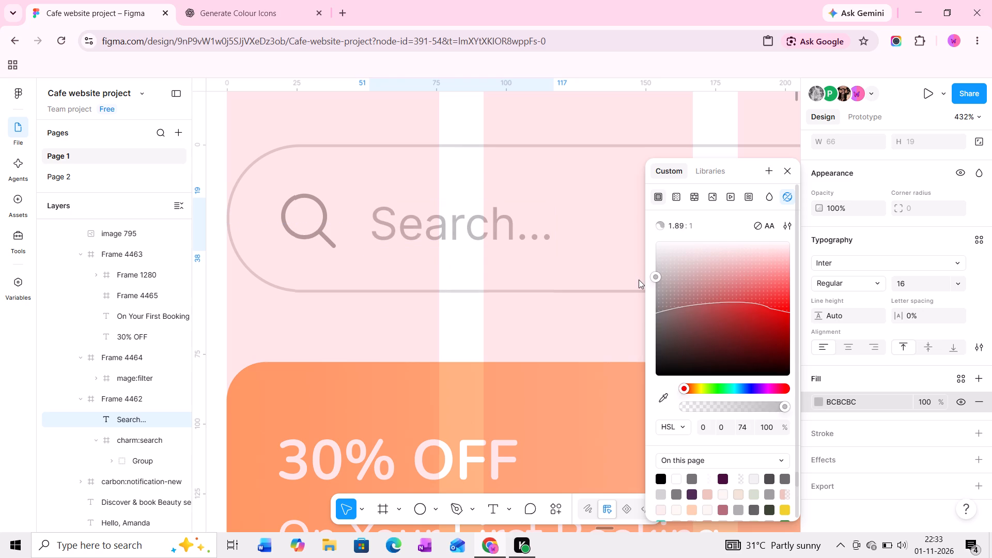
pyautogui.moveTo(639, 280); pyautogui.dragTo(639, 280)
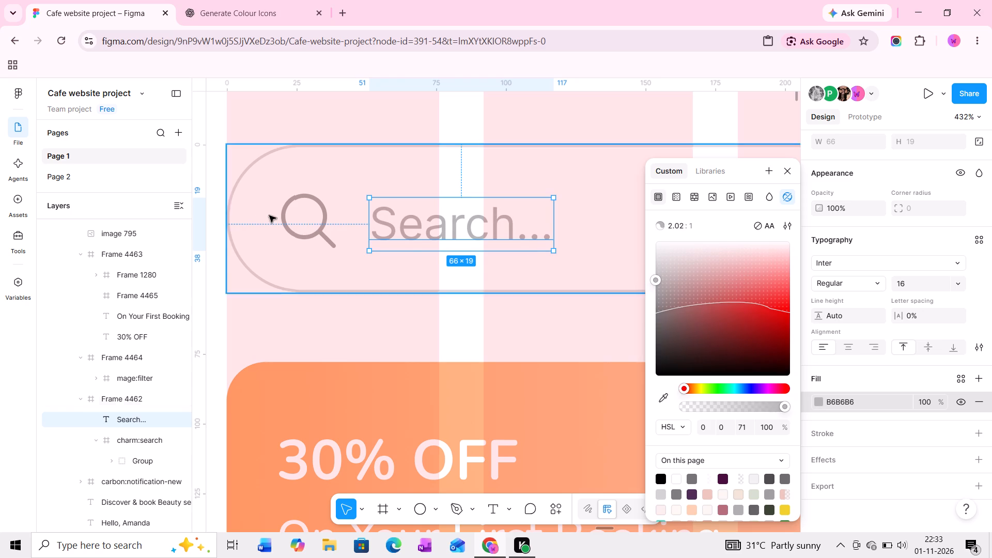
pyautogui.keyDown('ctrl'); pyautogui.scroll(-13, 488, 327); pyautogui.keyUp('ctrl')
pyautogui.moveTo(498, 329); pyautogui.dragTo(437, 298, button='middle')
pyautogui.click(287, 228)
# Darken the "Search..." placeholder text's grey fill slightly, to HSL 0, 0, 68.
pyautogui.keyDown('ctrl'); pyautogui.scroll(-4, 307, 231); pyautogui.keyUp('ctrl')
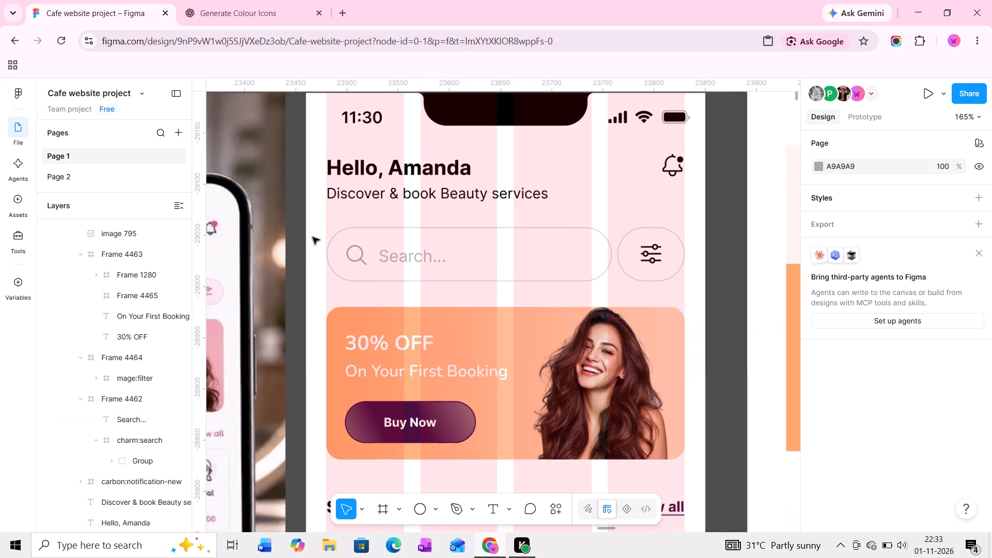
pyautogui.moveTo(407, 280); pyautogui.dragTo(366, 273, button='middle')
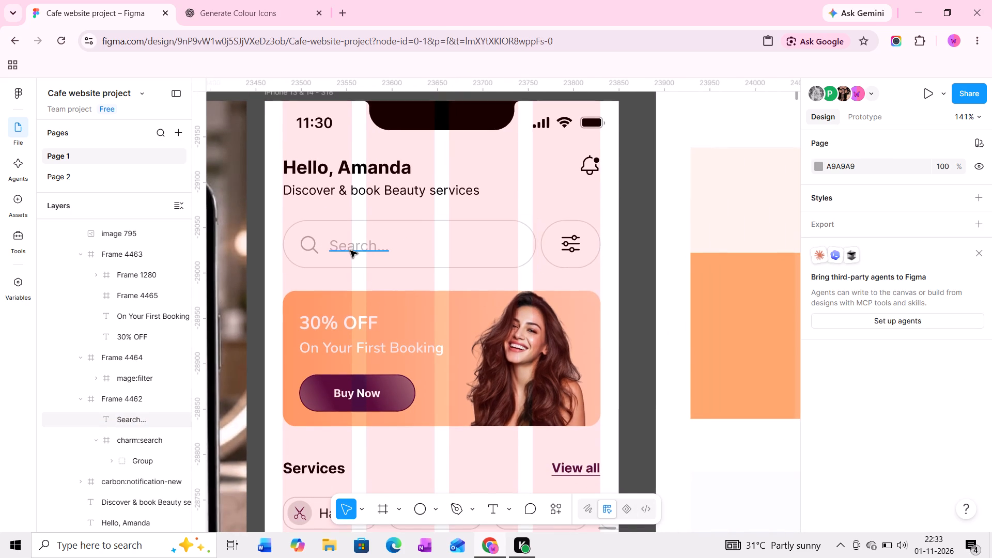
pyautogui.keyDown('ctrl'); pyautogui.scroll(2, 350, 251); pyautogui.keyUp('ctrl')
pyautogui.keyDown('ctrl'); pyautogui.click(350, 251); pyautogui.keyUp('ctrl')
pyautogui.keyDown('ctrl'); pyautogui.scroll(12, 349, 250); pyautogui.keyUp('ctrl')
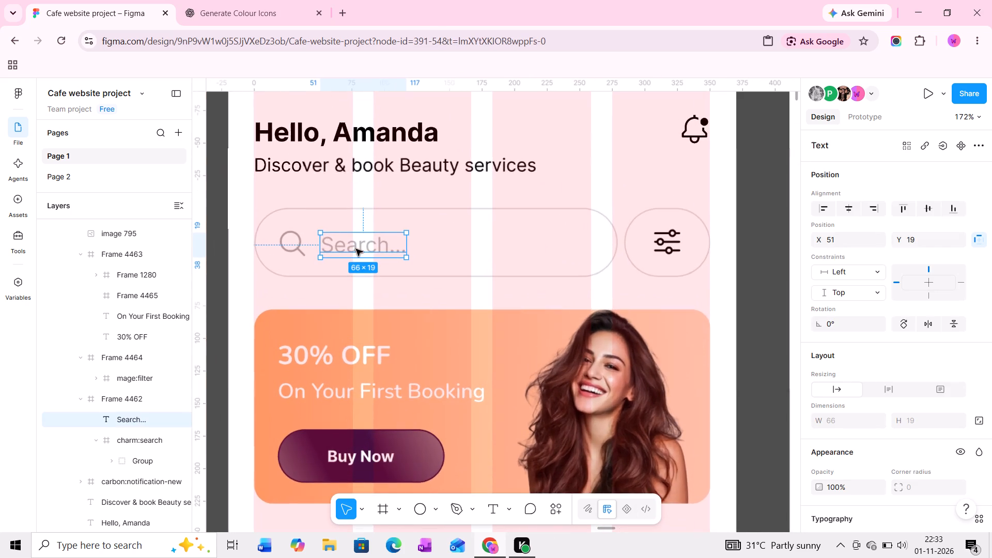
pyautogui.moveTo(357, 249); pyautogui.dragTo(435, 235, button='middle')
pyautogui.scroll(-4, 876, 362)
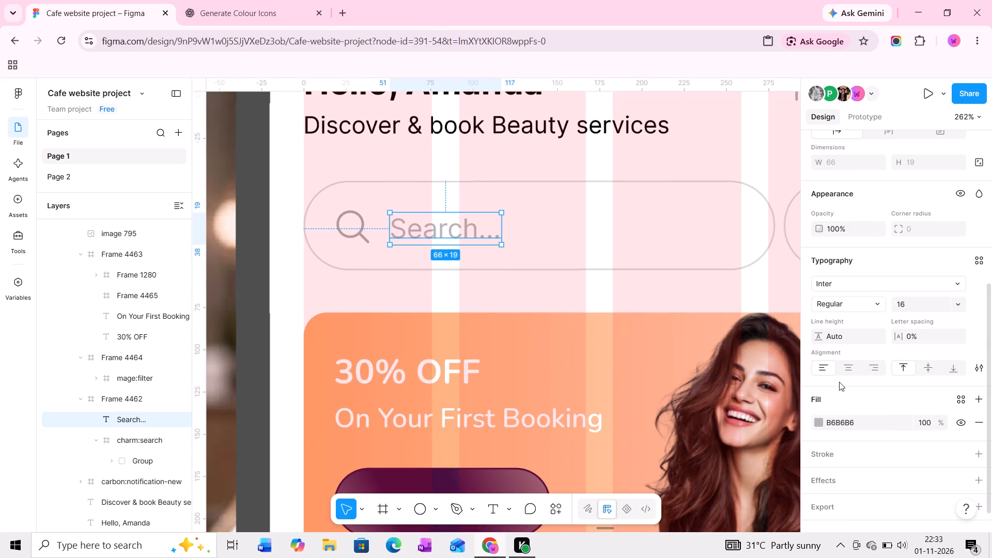
pyautogui.click(816, 425)
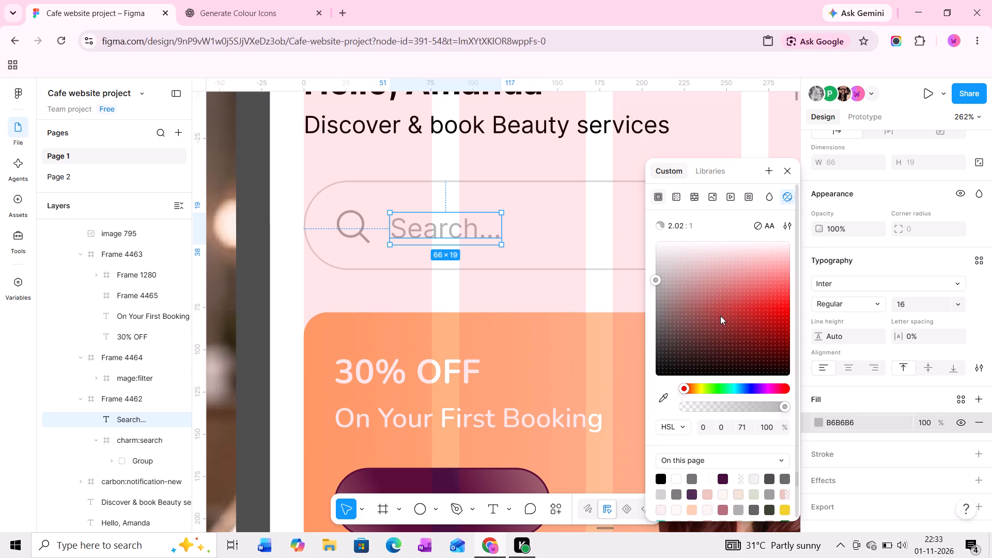
pyautogui.moveTo(651, 278); pyautogui.dragTo(649, 284)
pyautogui.scroll(6, 991, 182)
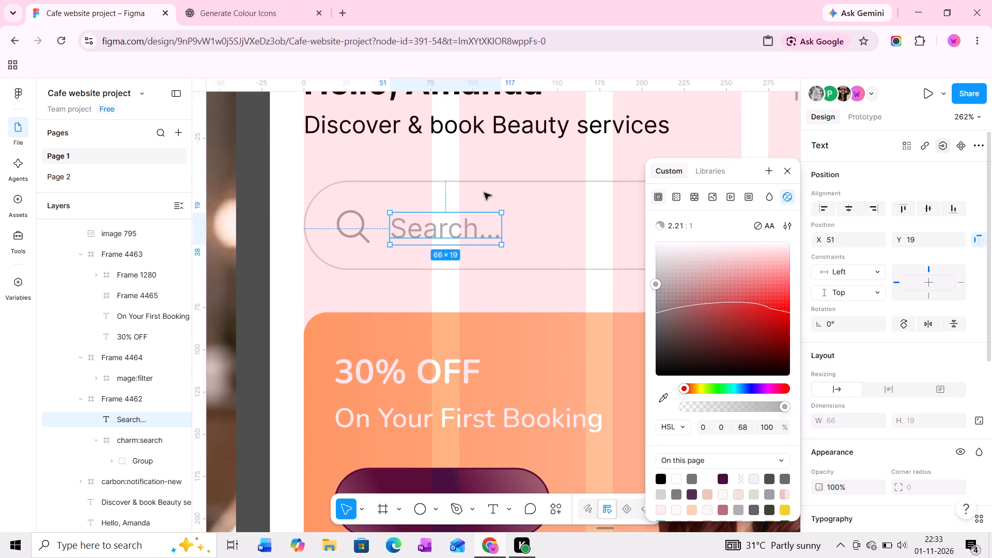
# Preview the iPhone 13 & 14 - 318 home screen as a prototype and examine its layout and scrolling.
pyautogui.keyDown('ctrl'); pyautogui.scroll(-5, 463, 219); pyautogui.keyUp('ctrl')
pyautogui.moveTo(529, 219); pyautogui.dragTo(451, 286, button='middle')
pyautogui.keyDown('ctrl'); pyautogui.scroll(-5, 451, 286); pyautogui.keyUp('ctrl')
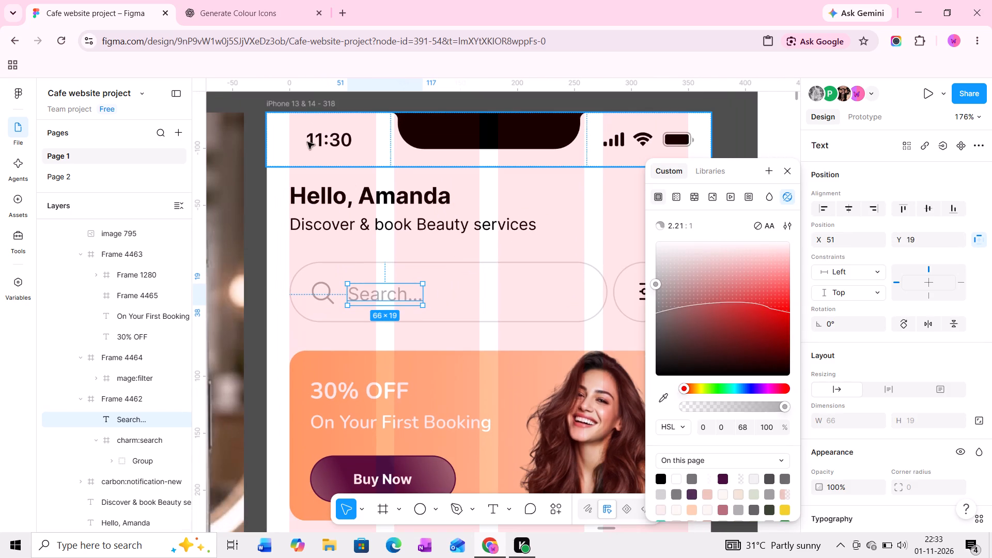
pyautogui.click(316, 108)
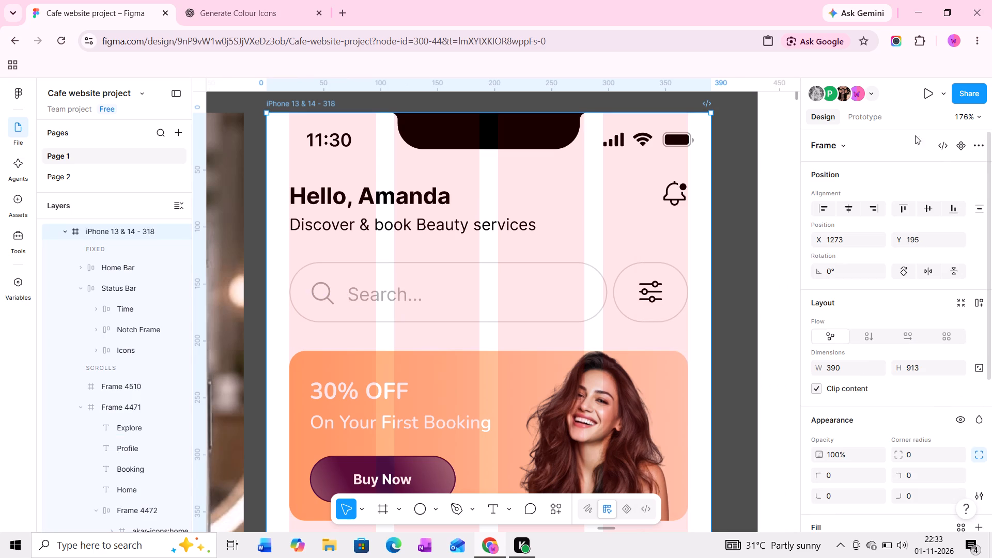
pyautogui.click(945, 97)
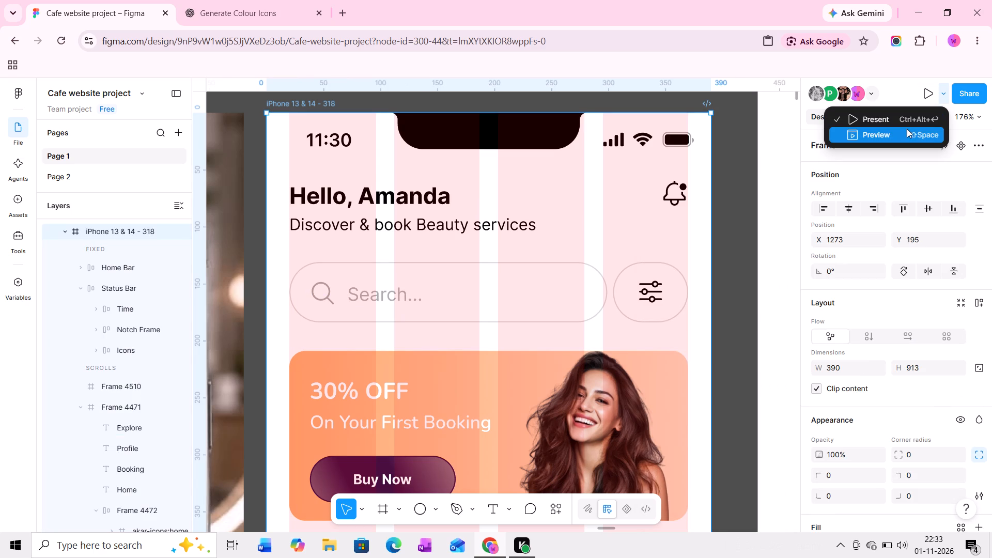
pyautogui.click(907, 130)
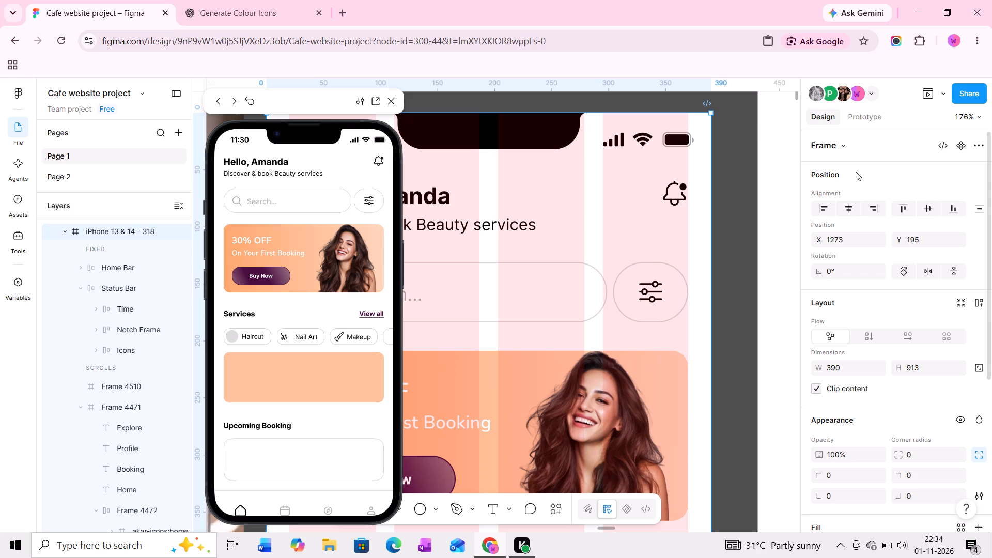
pyautogui.scroll(-3, 278, 318)
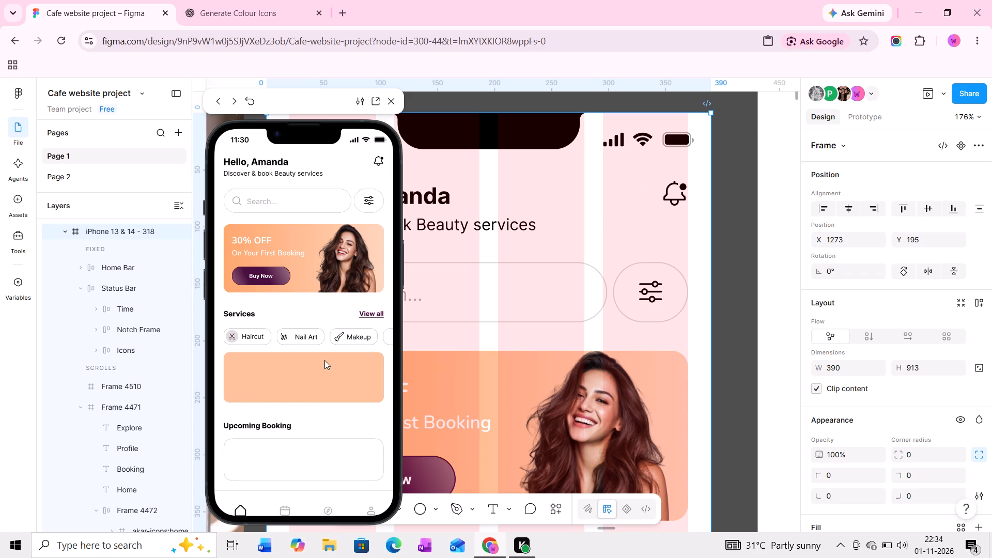
pyautogui.scroll(2, 305, 409)
pyautogui.scroll(-3, 307, 400)
pyautogui.scroll(3, 307, 402)
pyautogui.scroll(-2, 307, 403)
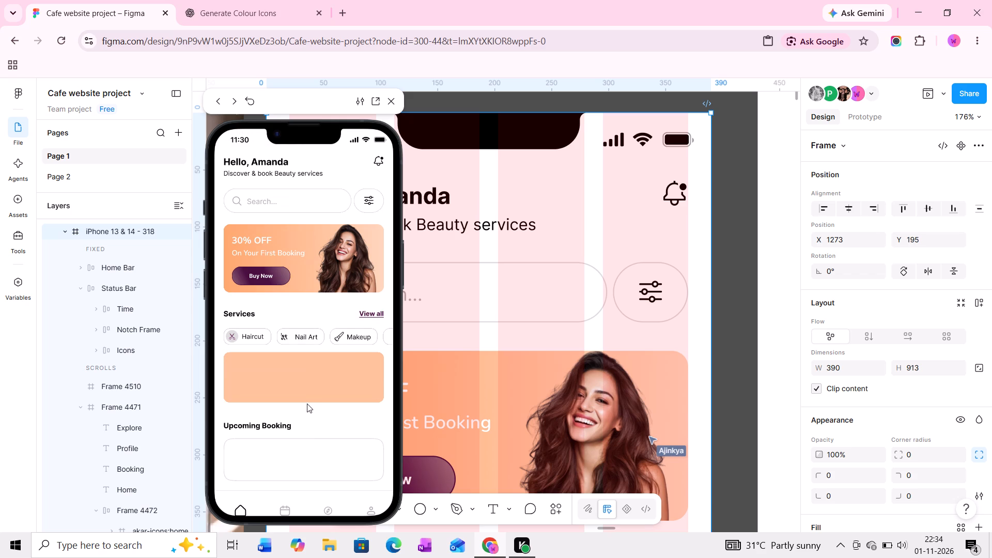
# Move the peach card between the service chips and the Upcoming Booking heading down to Y 503, keeping X at 20.
pyautogui.scroll(-1, 307, 404)
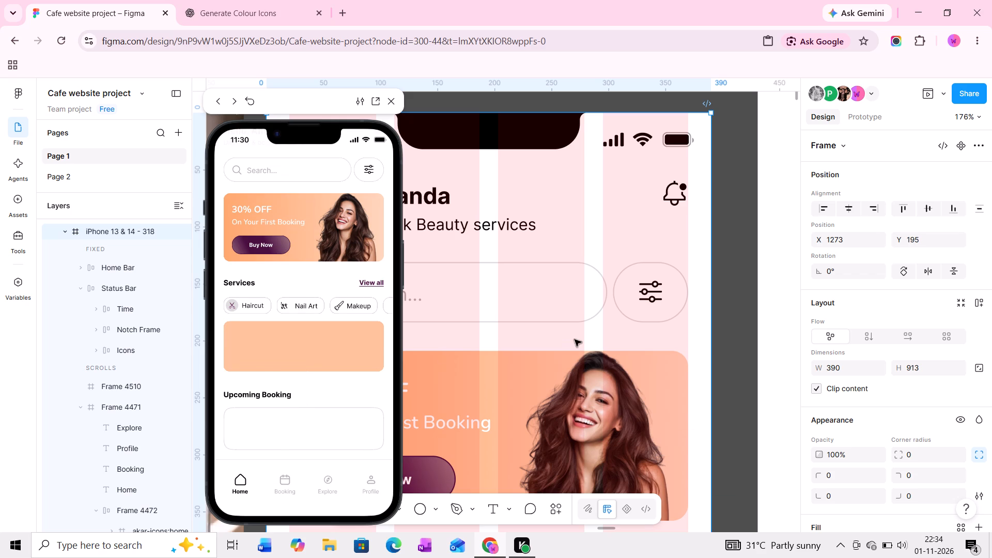
pyautogui.moveTo(575, 339); pyautogui.dragTo(564, 212, button='middle')
pyautogui.moveTo(578, 327); pyautogui.dragTo(576, 254, button='middle')
pyautogui.moveTo(572, 325); pyautogui.dragTo(598, 167, button='middle')
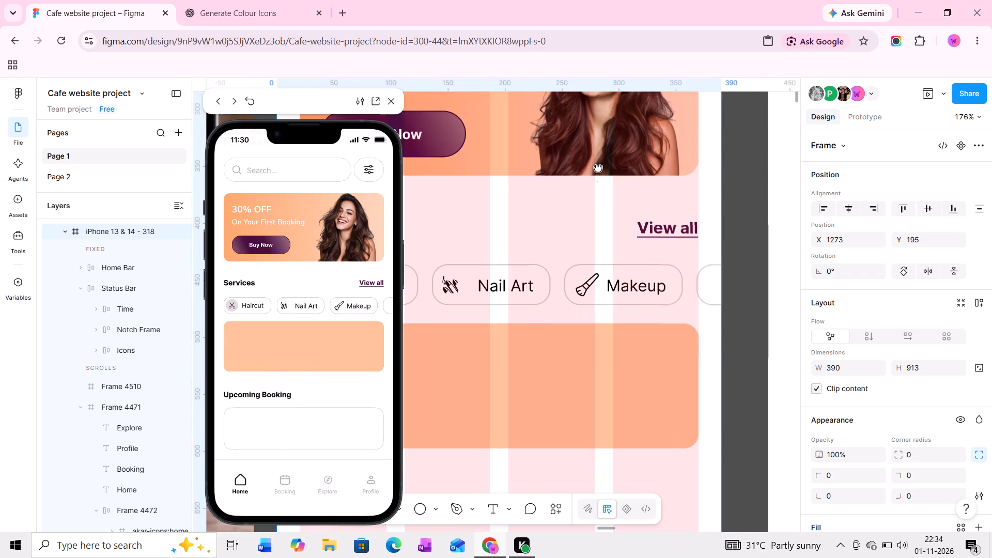
pyautogui.moveTo(589, 295); pyautogui.dragTo(636, 171, button='middle')
pyautogui.moveTo(601, 258); pyautogui.dragTo(674, 284, button='middle')
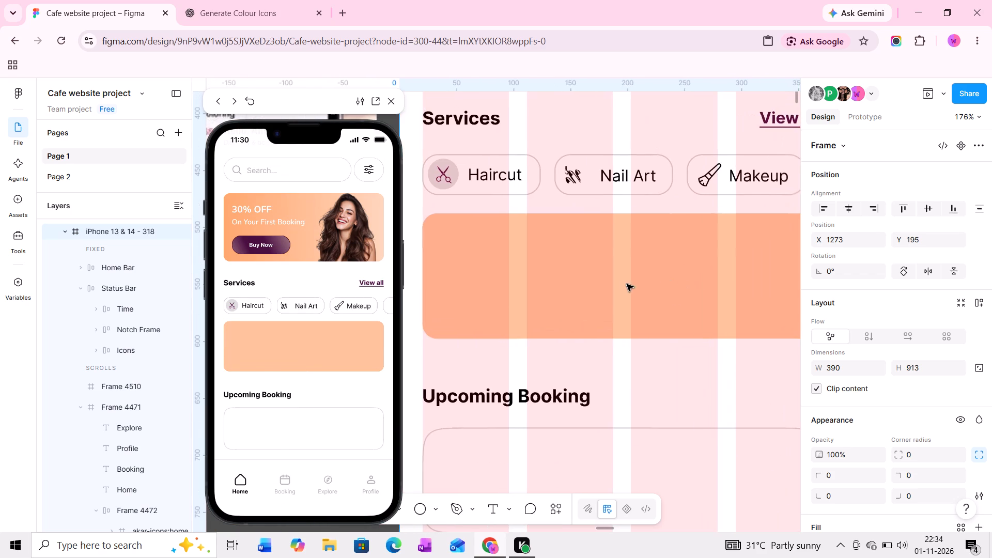
pyautogui.moveTo(620, 284); pyautogui.dragTo(653, 279, button='middle')
pyautogui.moveTo(591, 278); pyautogui.dragTo(631, 270, button='middle')
pyautogui.moveTo(591, 327); pyautogui.dragTo(591, 328, button='middle')
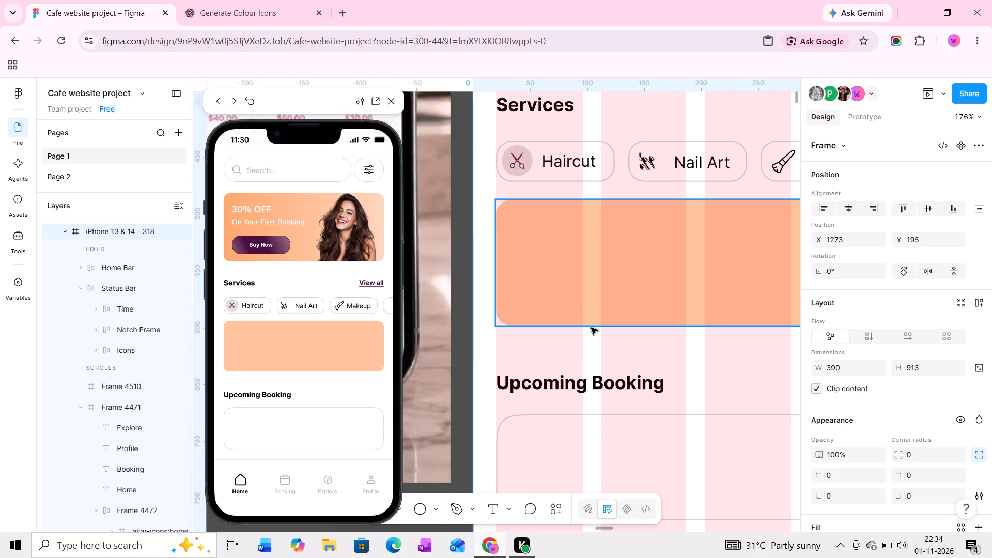
pyautogui.moveTo(591, 328); pyautogui.dragTo(564, 352, button='middle')
pyautogui.moveTo(601, 300); pyautogui.dragTo(560, 309, button='middle')
pyautogui.click(554, 297)
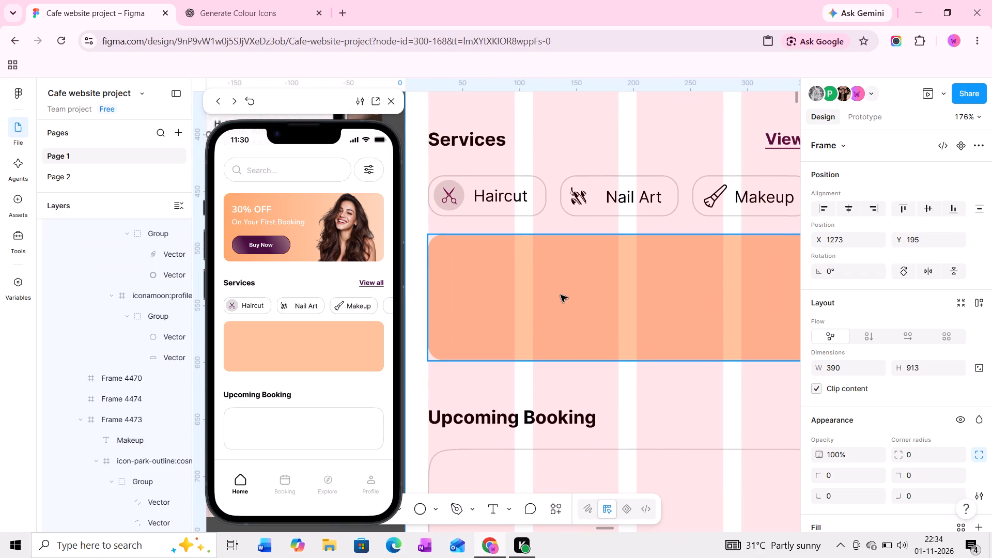
pyautogui.moveTo(561, 295); pyautogui.dragTo(562, 311)
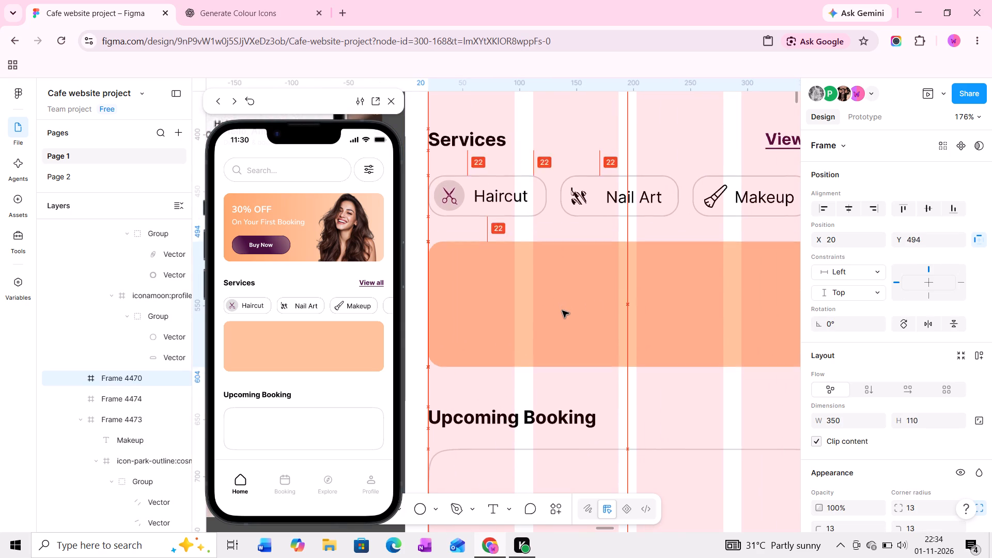
pyautogui.moveTo(562, 311); pyautogui.dragTo(562, 313)
# Add the text "Check all your upcoming Bookings" inside the empty Upcoming Booking card.
pyautogui.moveTo(561, 313); pyautogui.dragTo(560, 285, button='middle')
pyautogui.moveTo(562, 313); pyautogui.dragTo(561, 247, button='middle')
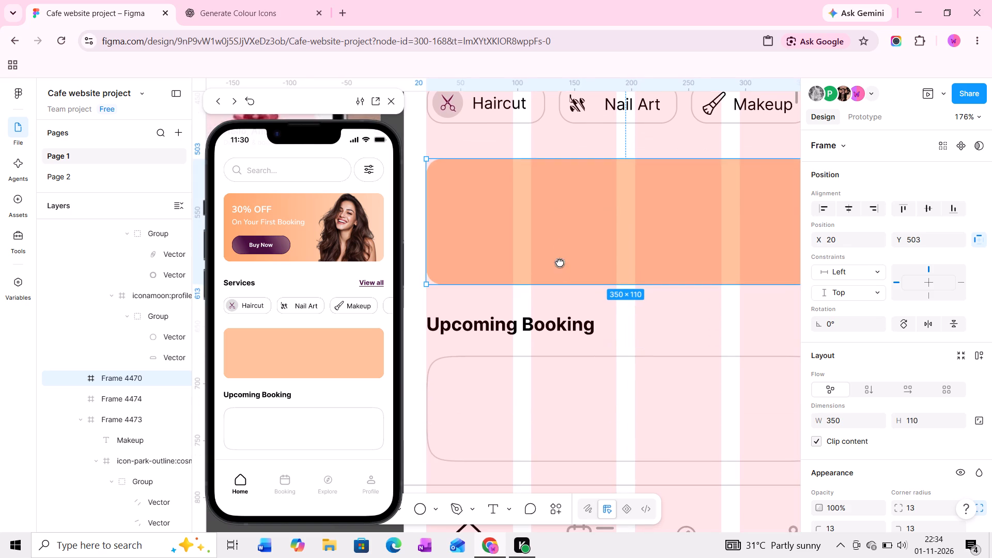
pyautogui.moveTo(562, 288); pyautogui.dragTo(562, 234, button='middle')
pyautogui.moveTo(558, 284); pyautogui.dragTo(555, 258, button='middle')
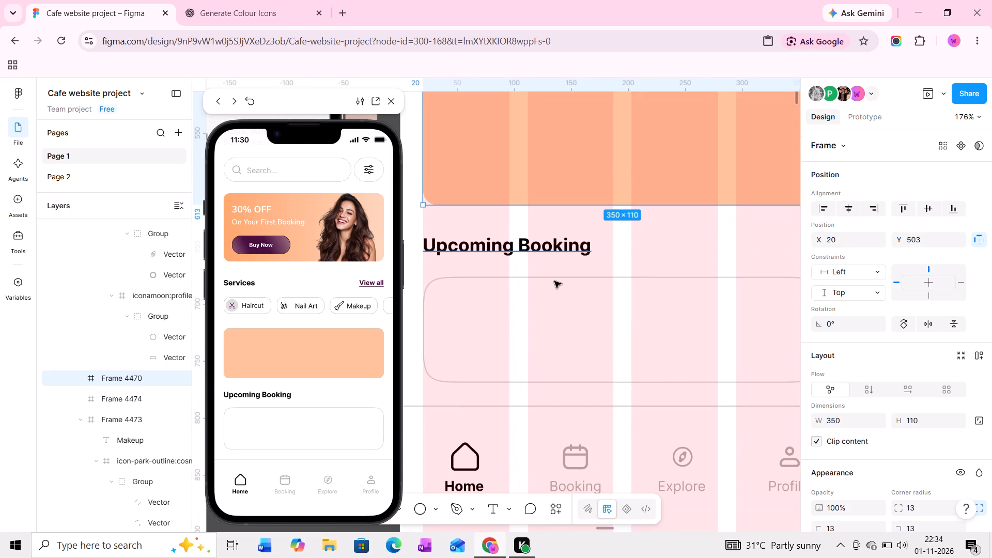
pyautogui.moveTo(554, 294); pyautogui.dragTo(554, 304, button='middle')
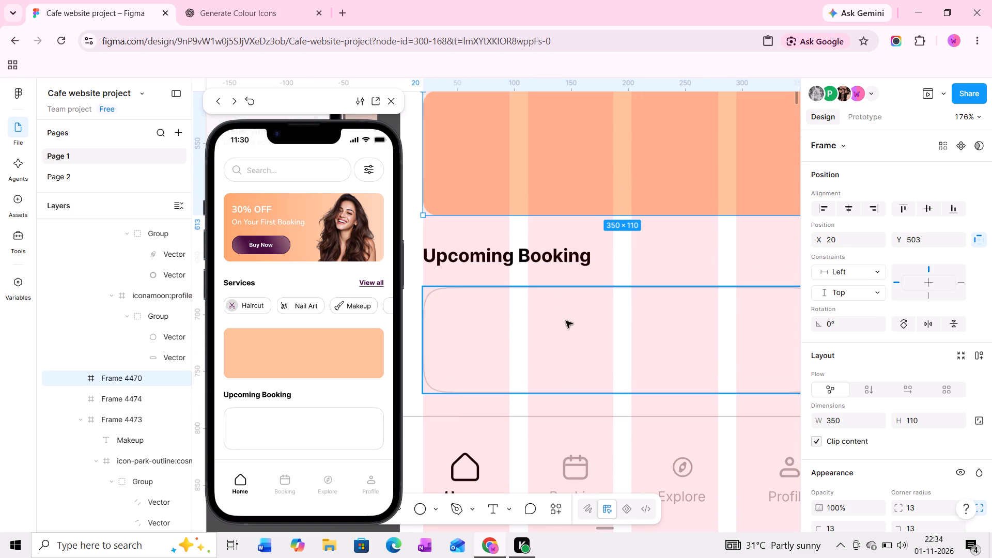
pyautogui.moveTo(566, 322); pyautogui.dragTo(568, 252, button='middle')
pyautogui.moveTo(577, 262); pyautogui.dragTo(577, 288, button='middle')
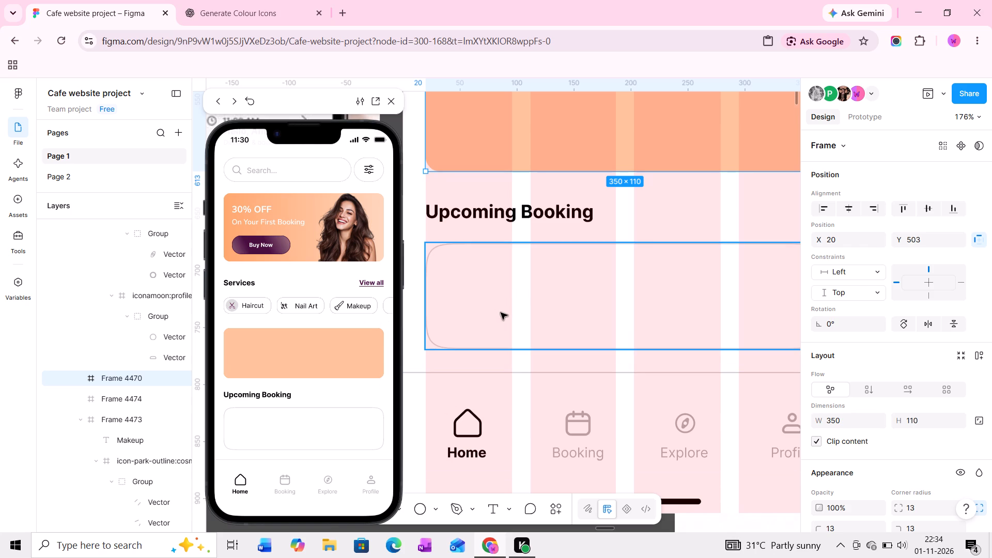
pyautogui.press('t')
pyautogui.click(459, 290)
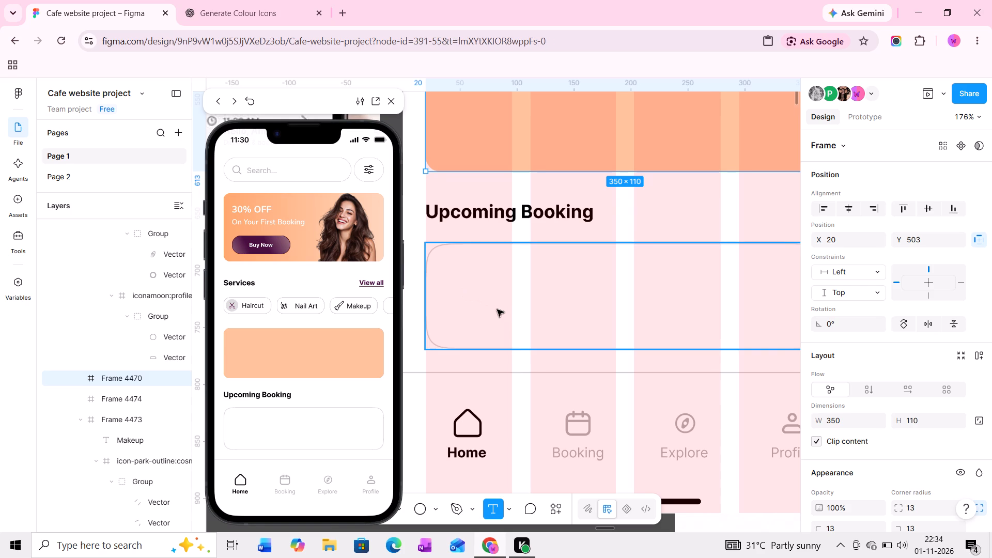
pyautogui.write('Check')
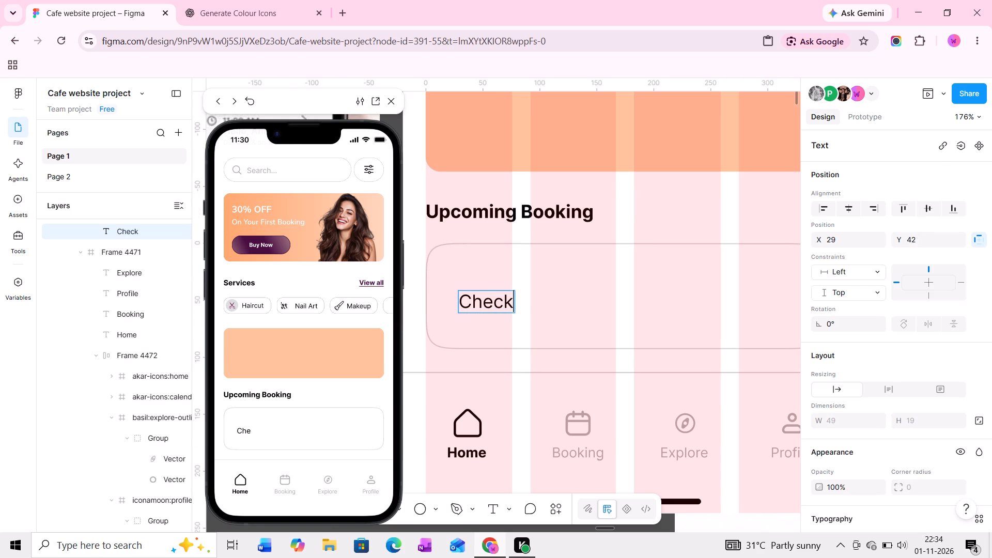
pyautogui.press('space')
pyautogui.write('all y')
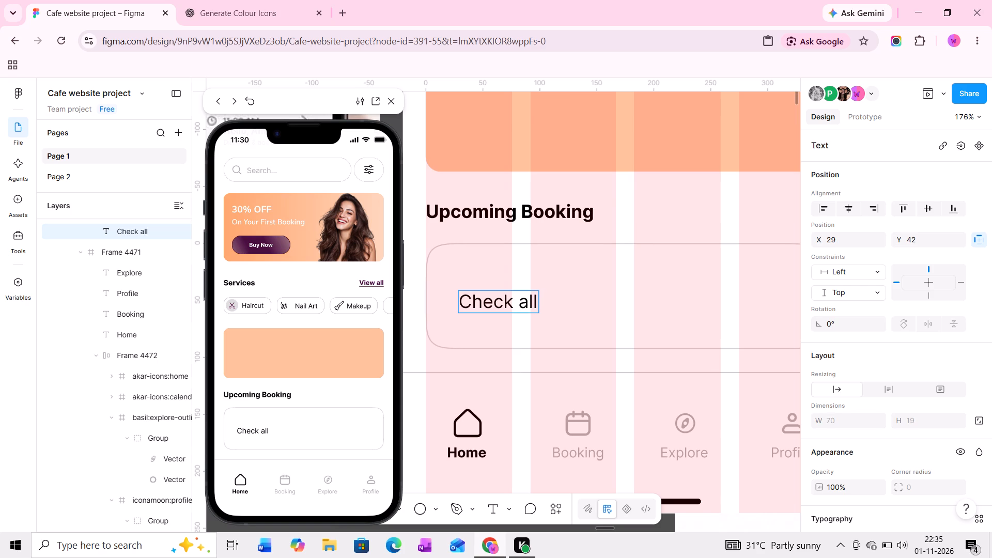
pyautogui.write('ou')
pyautogui.press('space')
pyautogui.press('BackSpace')
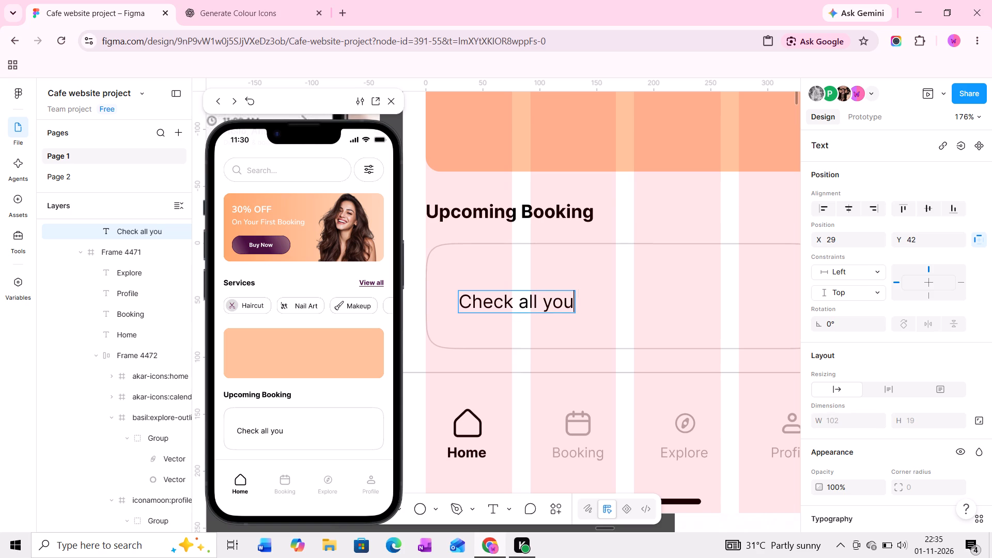
pyautogui.write('r u')
pyautogui.write('pcoming')
pyautogui.press('space')
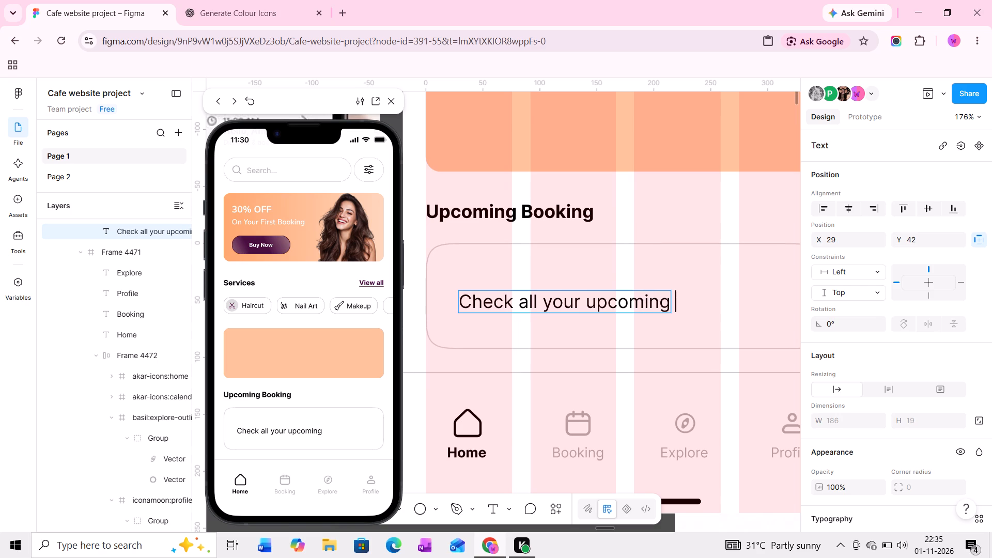
pyautogui.press('b')
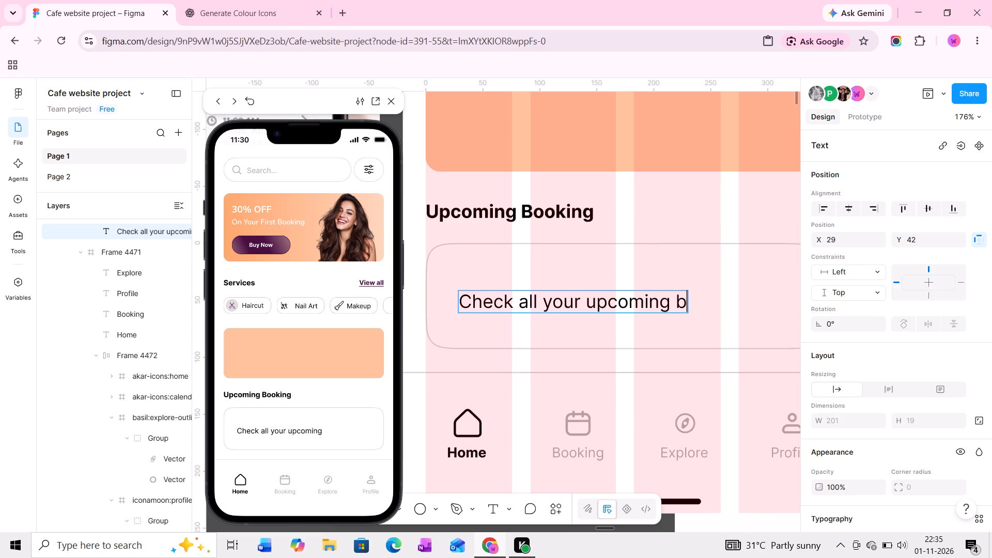
pyautogui.press('BackSpace')
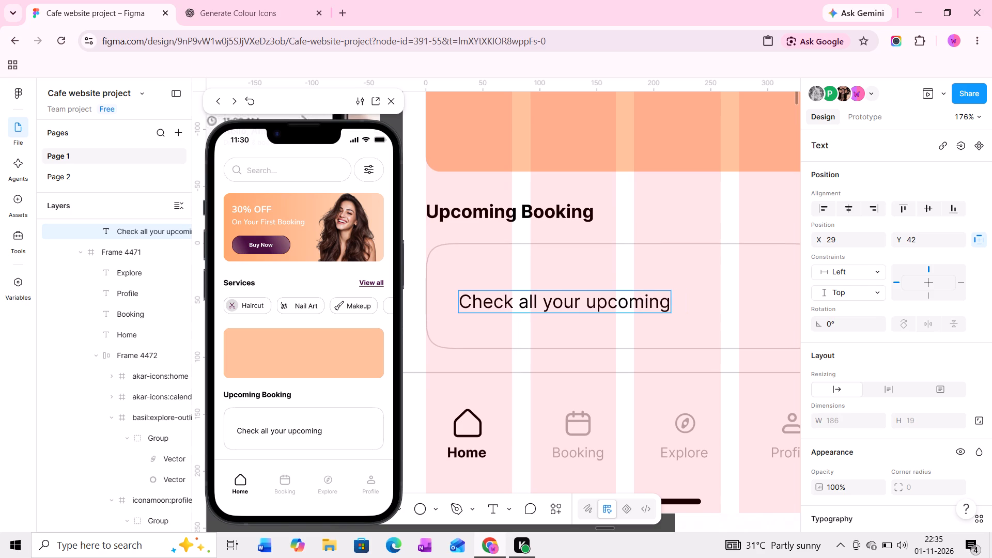
pyautogui.write('Booko')
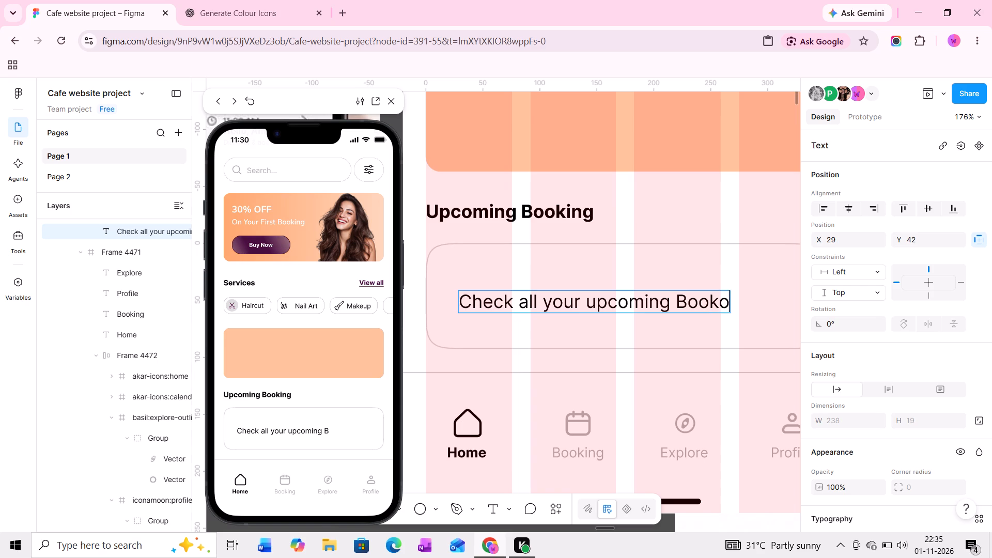
pyautogui.press('BackSpace')
pyautogui.write('ings')
# Move the "Check all your upcoming Bookings" text to X 14, Y 37 within its card.
pyautogui.keyDown('ctrl'); pyautogui.scroll(-10, 640, 279); pyautogui.keyUp('ctrl')
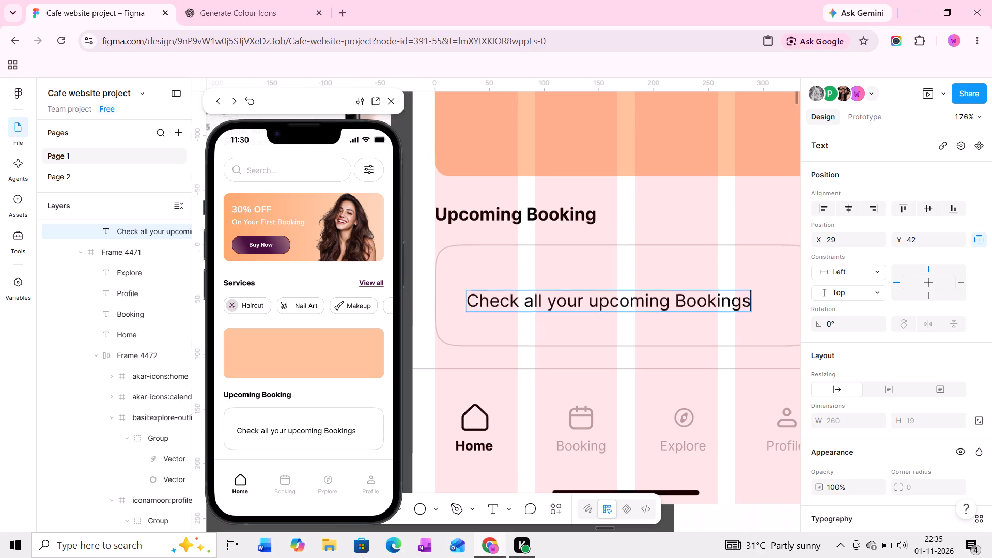
pyautogui.keyDown('ctrl'); pyautogui.scroll(-1, 653, 318); pyautogui.keyUp('ctrl')
pyautogui.moveTo(633, 316); pyautogui.dragTo(685, 287, button='middle')
pyautogui.keyDown('ctrl'); pyautogui.scroll(6, 545, 219); pyautogui.keyUp('ctrl')
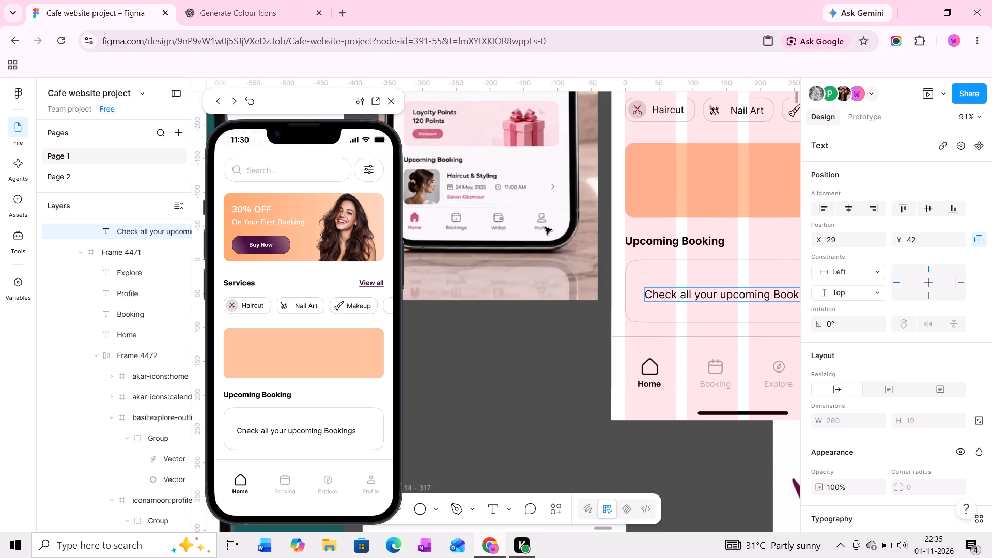
pyautogui.moveTo(545, 227); pyautogui.dragTo(538, 247, button='middle')
pyautogui.click(581, 374)
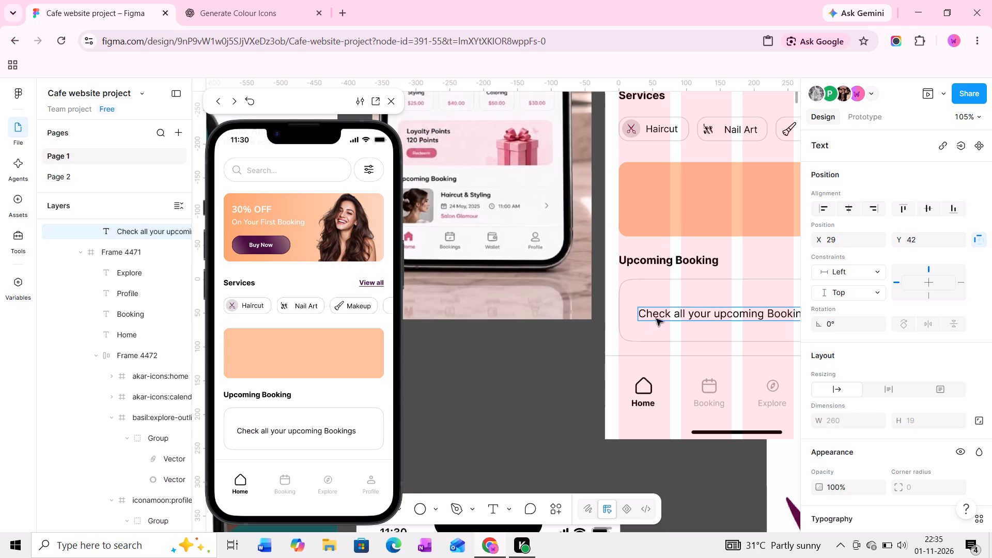
pyautogui.moveTo(726, 312); pyautogui.dragTo(716, 312, button='middle')
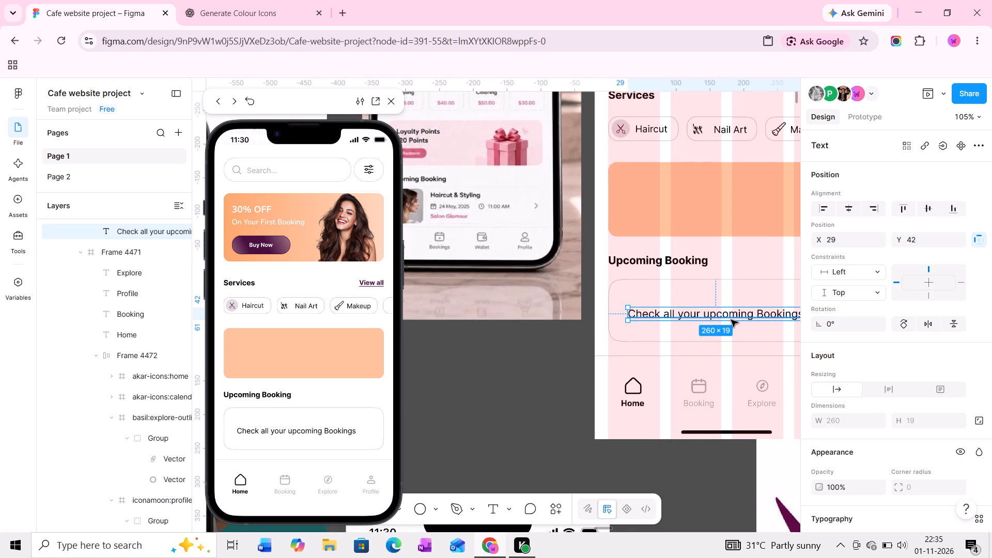
pyautogui.moveTo(732, 320); pyautogui.dragTo(714, 320, button='middle')
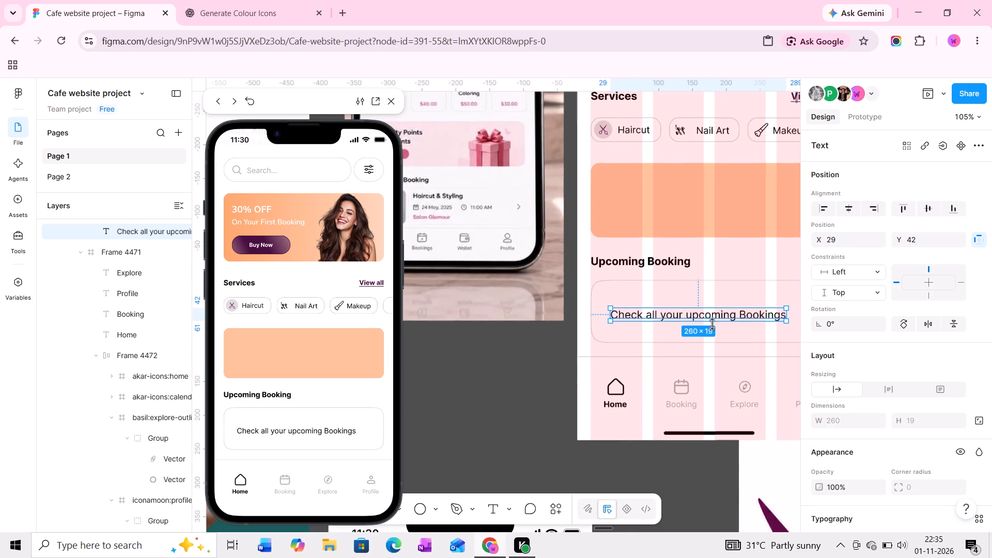
pyautogui.keyDown('ctrl'); pyautogui.scroll(11, 719, 325); pyautogui.keyUp('ctrl')
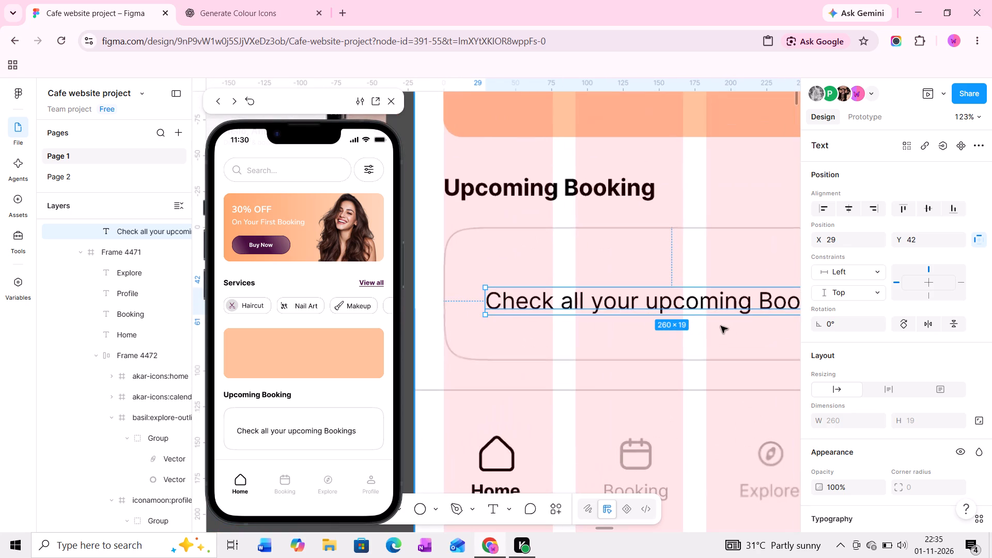
pyautogui.scroll(1, 720, 326)
pyautogui.moveTo(703, 326); pyautogui.dragTo(678, 329, button='middle')
pyautogui.moveTo(668, 313); pyautogui.dragTo(646, 308)
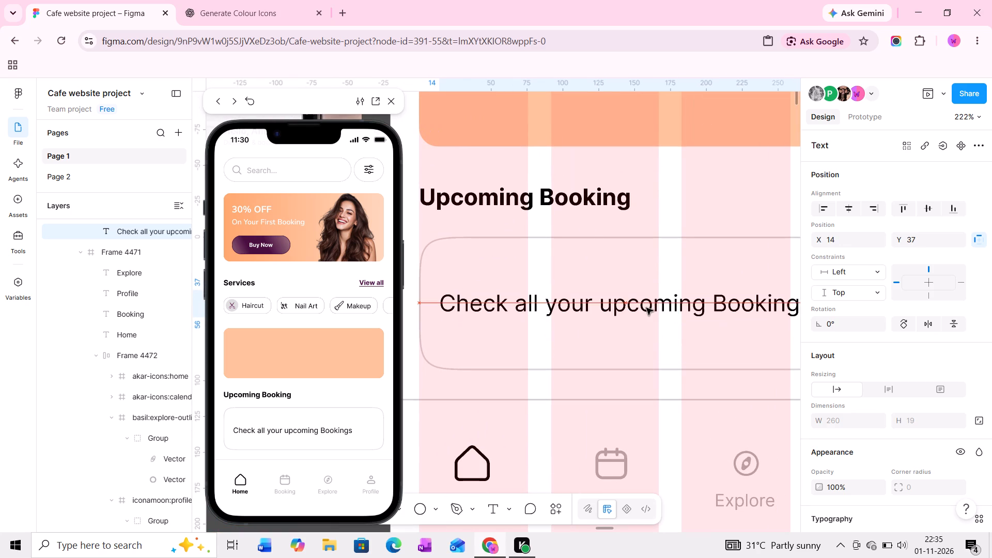
pyautogui.moveTo(646, 308); pyautogui.dragTo(646, 306)
# Set the "Check all your upcoming Bookings" text's font weight to Medium.
pyautogui.scroll(-4, 874, 343)
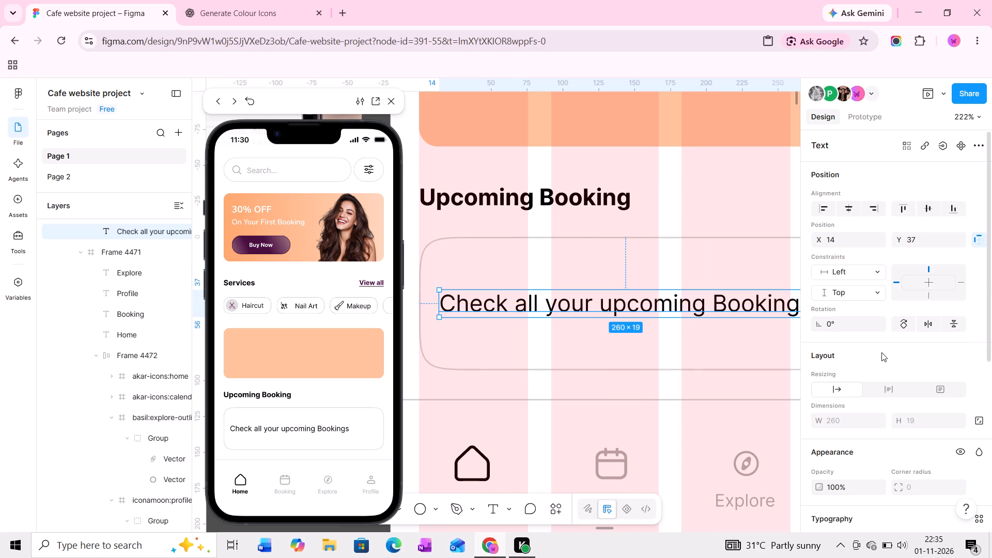
pyautogui.click(873, 302)
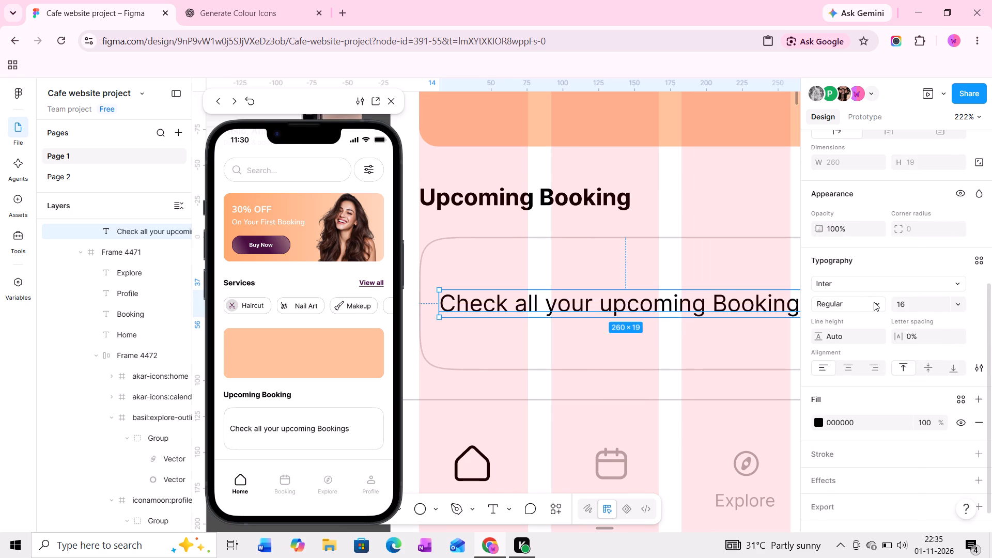
pyautogui.click(871, 321)
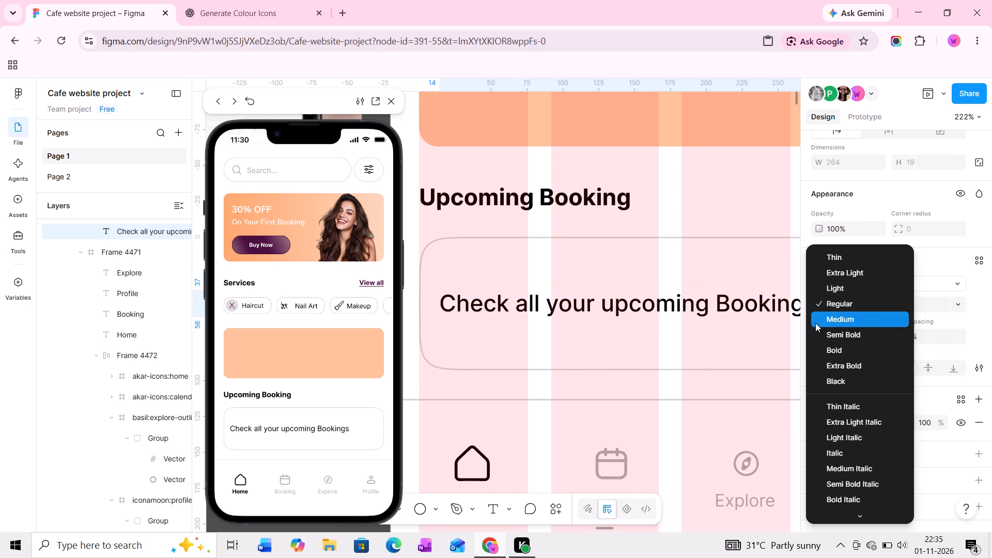
# Change the "Check all your upcoming Bookings" text's fill to grey 717171.
pyautogui.moveTo(703, 335); pyautogui.dragTo(678, 336, button='middle')
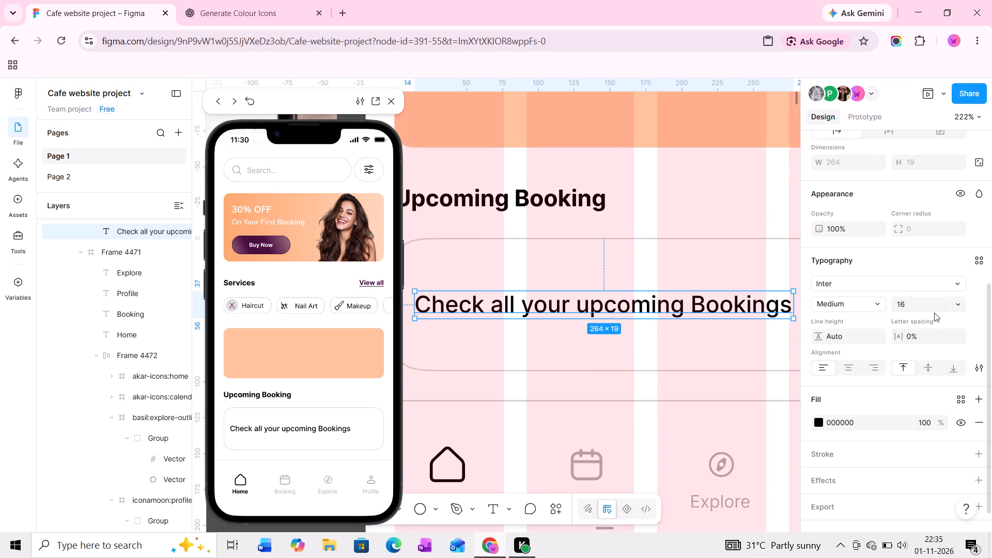
pyautogui.click(815, 417)
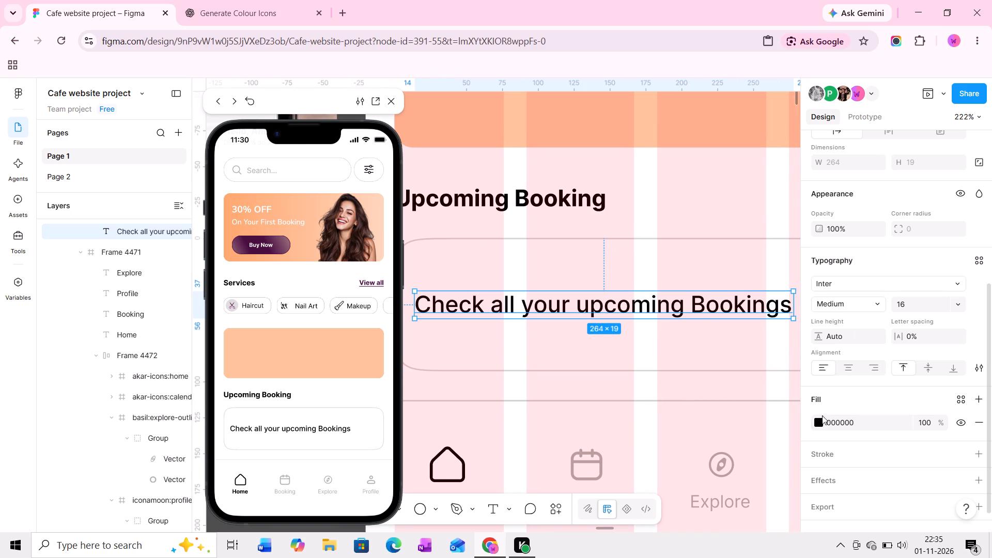
pyautogui.click(820, 423)
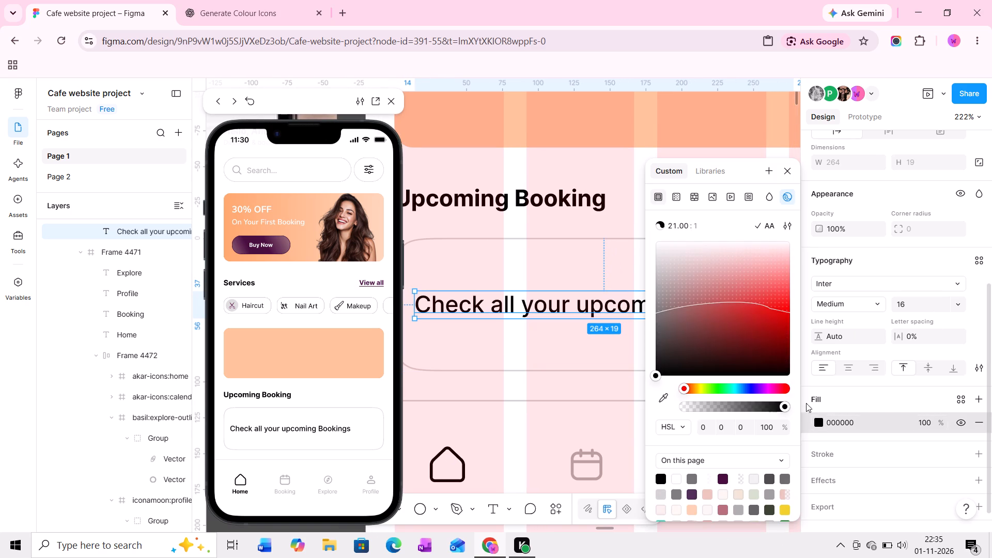
pyautogui.moveTo(700, 309); pyautogui.dragTo(653, 316)
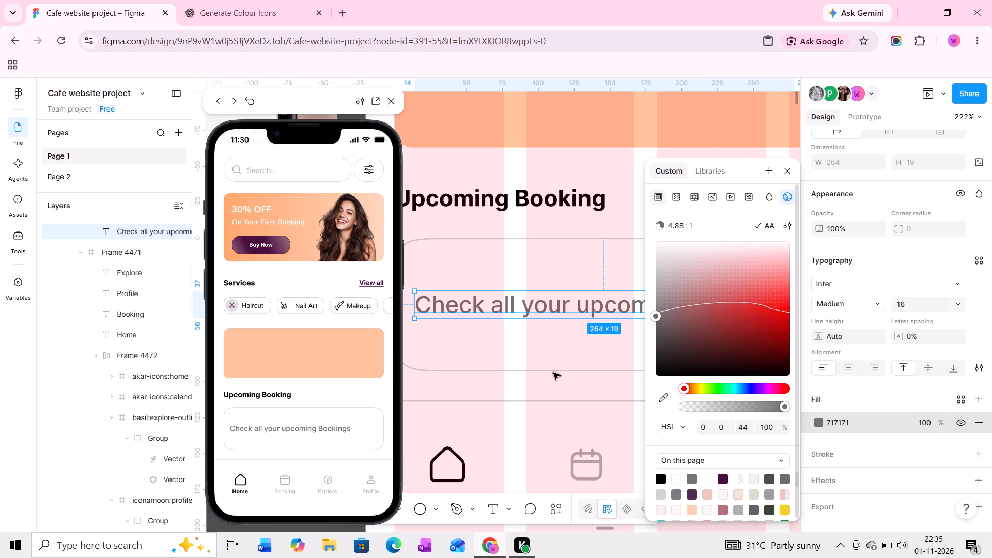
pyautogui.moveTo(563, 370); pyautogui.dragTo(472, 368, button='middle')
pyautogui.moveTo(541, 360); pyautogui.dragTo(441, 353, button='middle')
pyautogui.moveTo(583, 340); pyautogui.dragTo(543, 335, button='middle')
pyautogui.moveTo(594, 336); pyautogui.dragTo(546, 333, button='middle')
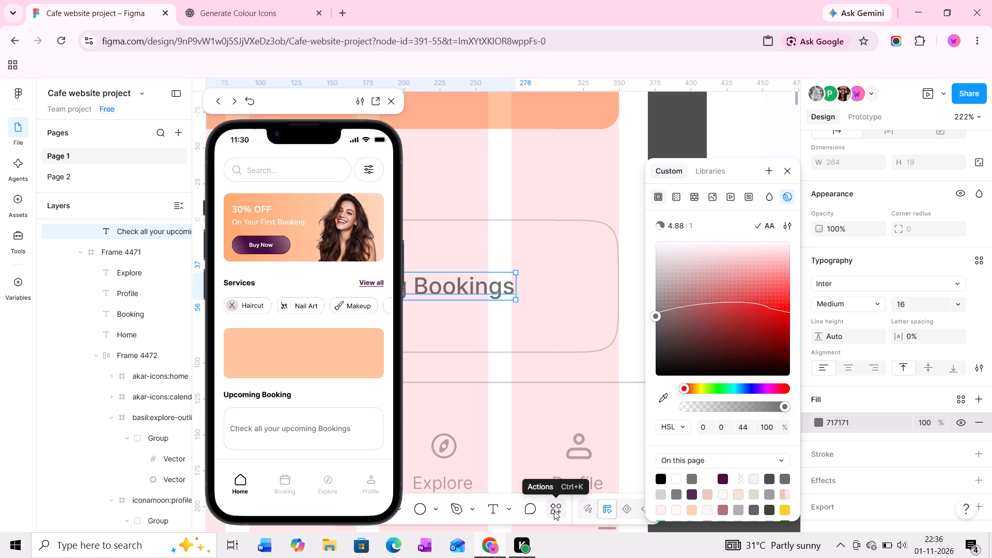
# Open the Iconify plugin, close the colour picker, and move the phone preview clear of the plugin window.
pyautogui.click(554, 511)
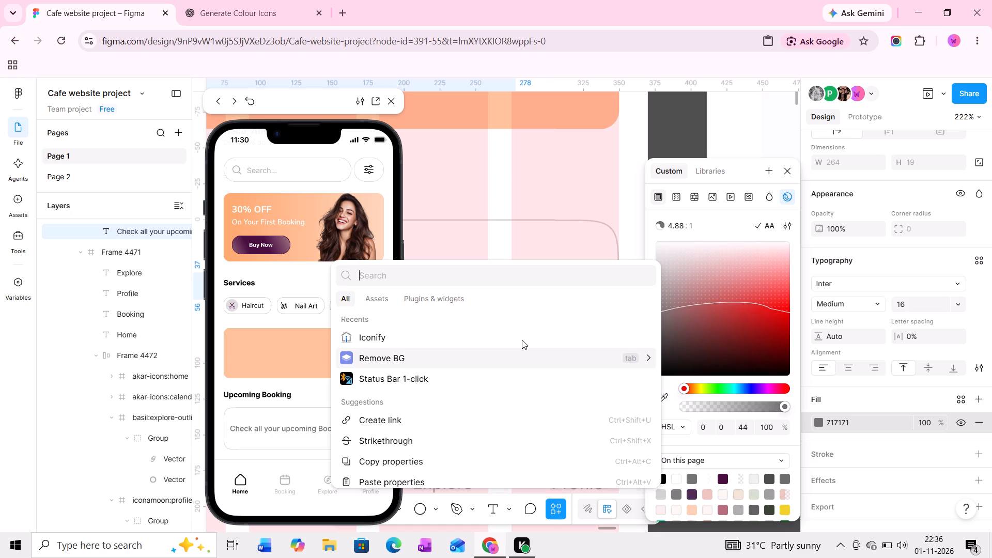
pyautogui.click(538, 337)
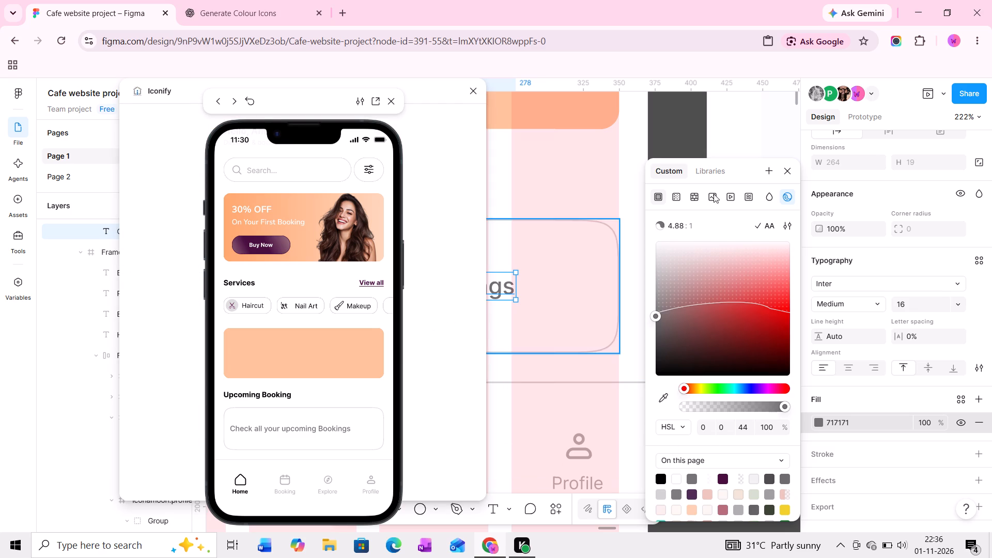
pyautogui.click(780, 167)
pyautogui.moveTo(323, 109); pyautogui.dragTo(644, 104)
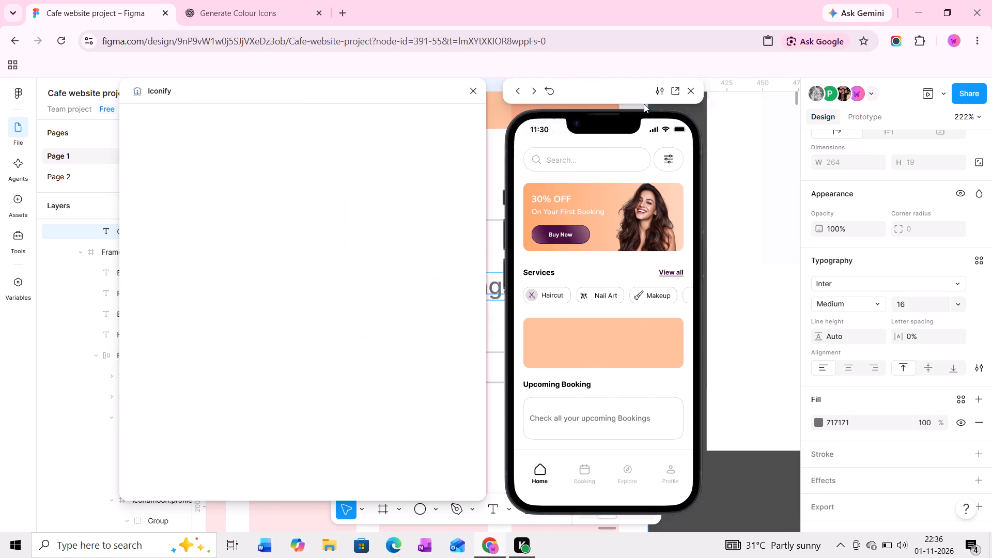
pyautogui.moveTo(644, 104); pyautogui.dragTo(875, 59)
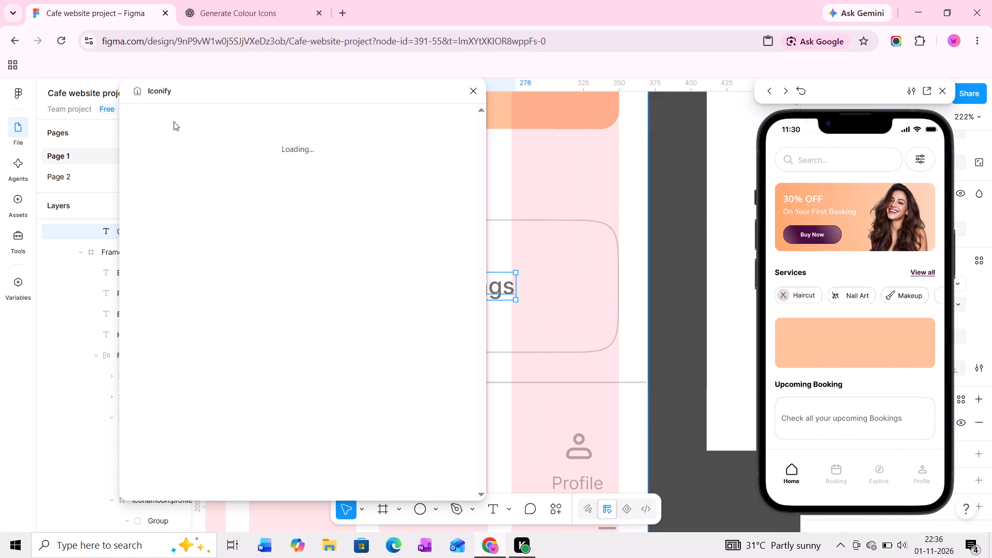
# Search the Iconify icon library for an arrow icon.
pyautogui.click(200, 141)
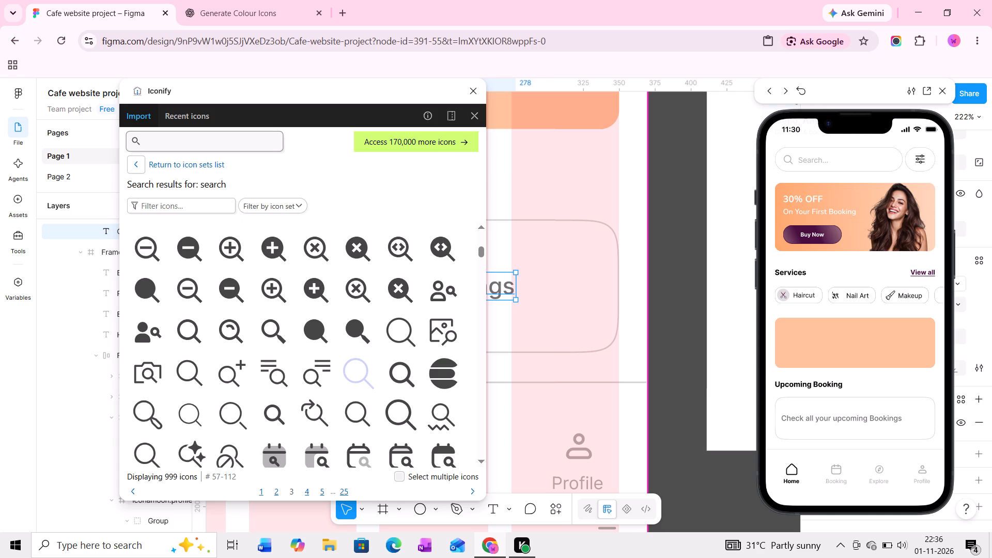
pyautogui.press('c')
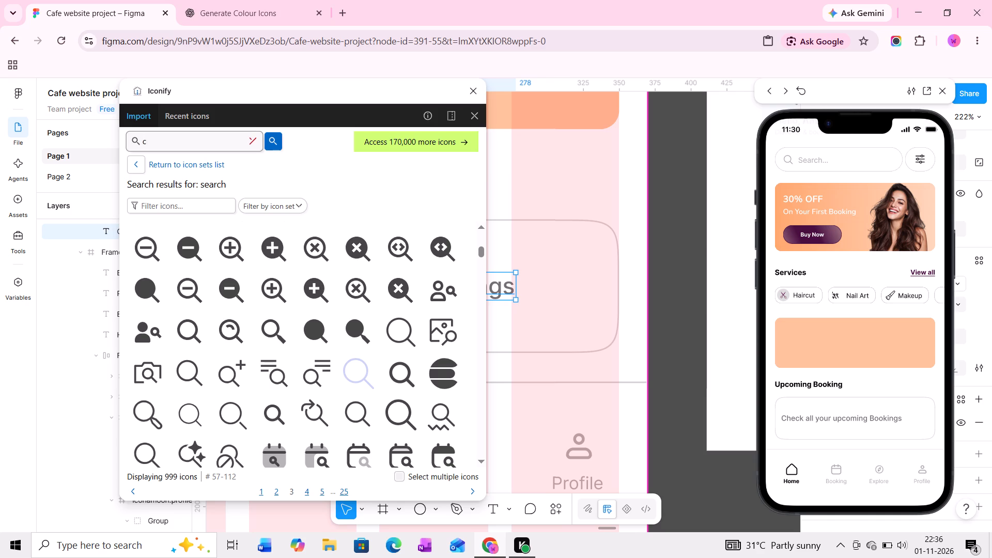
pyautogui.press('BackSpace')
pyautogui.write('arro')
pyautogui.write('ow')
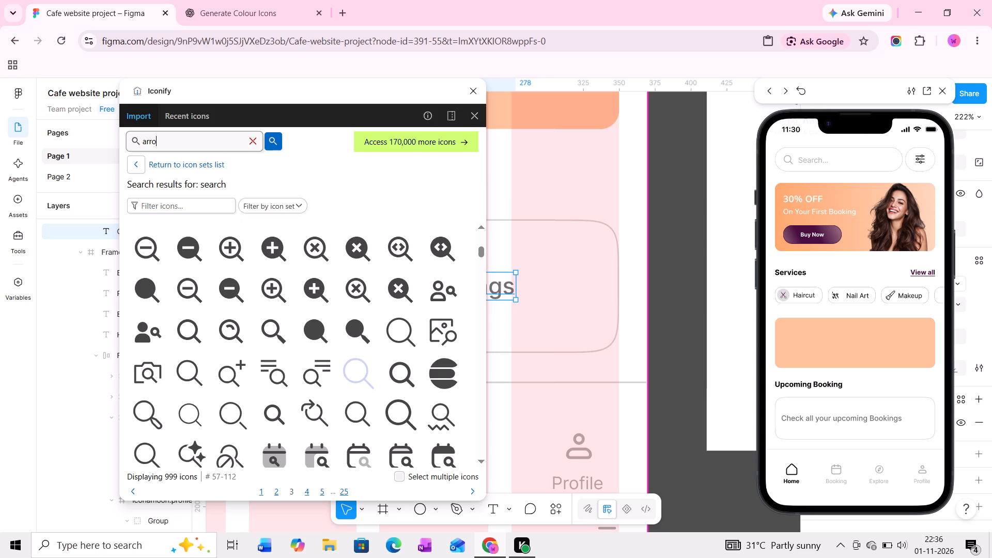
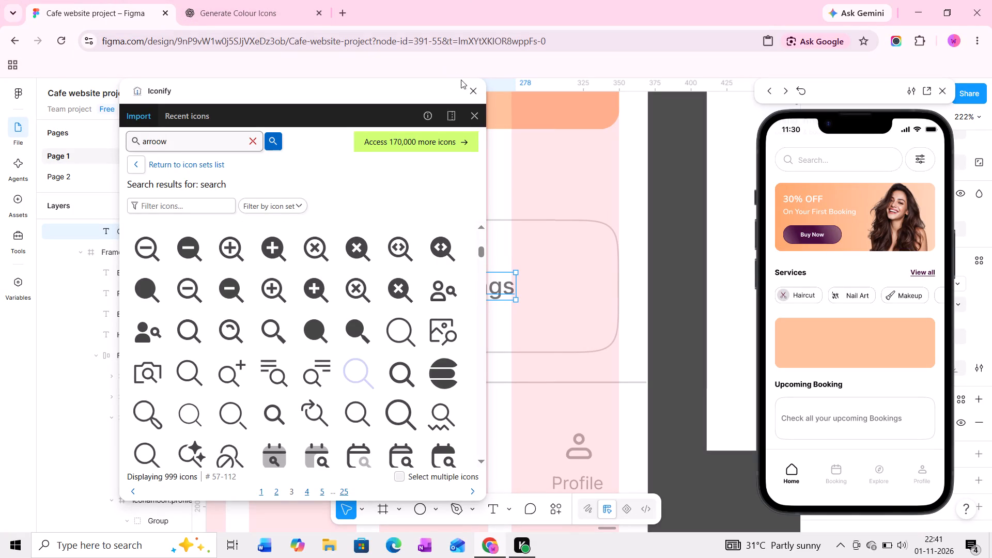
# Close the Iconify plugin window without importing an icon.
pyautogui.click(473, 96)
# Replace the "Check all your upcoming Bookings" text in the Upcoming Booking card with "Haircut & Styling".
pyautogui.moveTo(432, 218); pyautogui.dragTo(421, 219, button='middle')
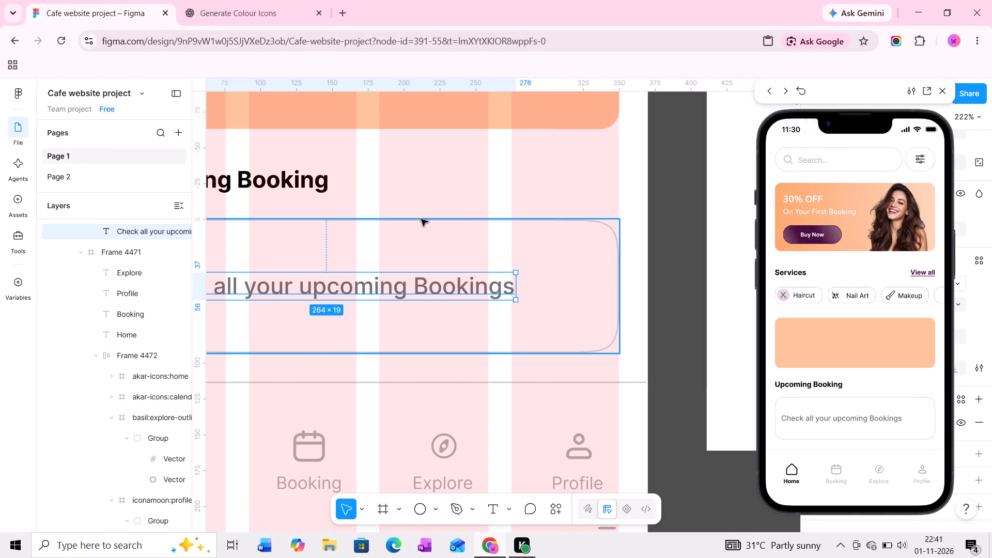
pyautogui.moveTo(421, 219); pyautogui.dragTo(555, 205, button='middle')
pyautogui.moveTo(420, 238); pyautogui.dragTo(482, 222, button='middle')
pyautogui.keyDown('ctrl'); pyautogui.scroll(-3, 454, 235); pyautogui.keyUp('ctrl')
pyautogui.moveTo(435, 249); pyautogui.dragTo(475, 231, button='middle')
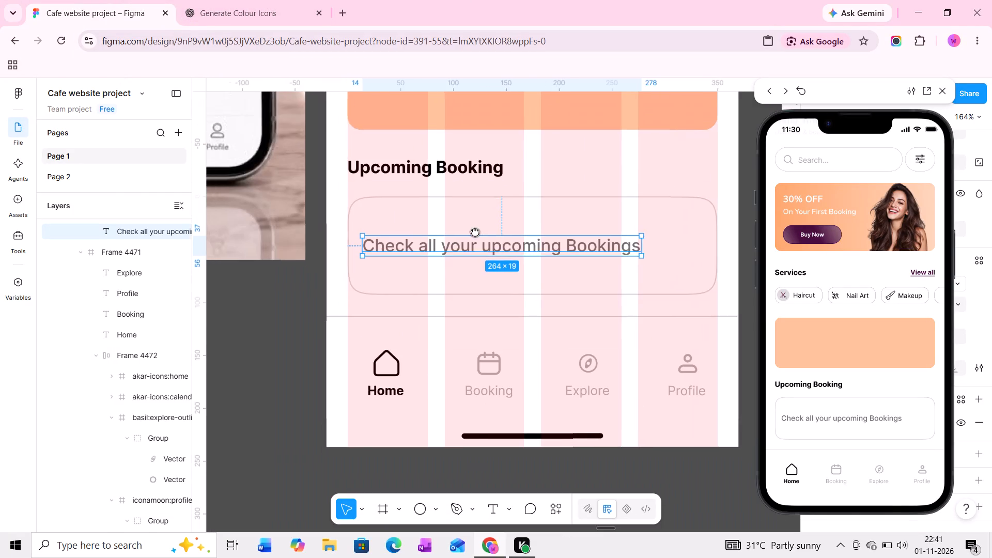
pyautogui.moveTo(475, 231); pyautogui.dragTo(503, 301, button='middle')
pyautogui.moveTo(430, 300); pyautogui.dragTo(515, 282, button='middle')
pyautogui.keyDown('ctrl'); pyautogui.scroll(-3, 515, 282); pyautogui.keyUp('ctrl')
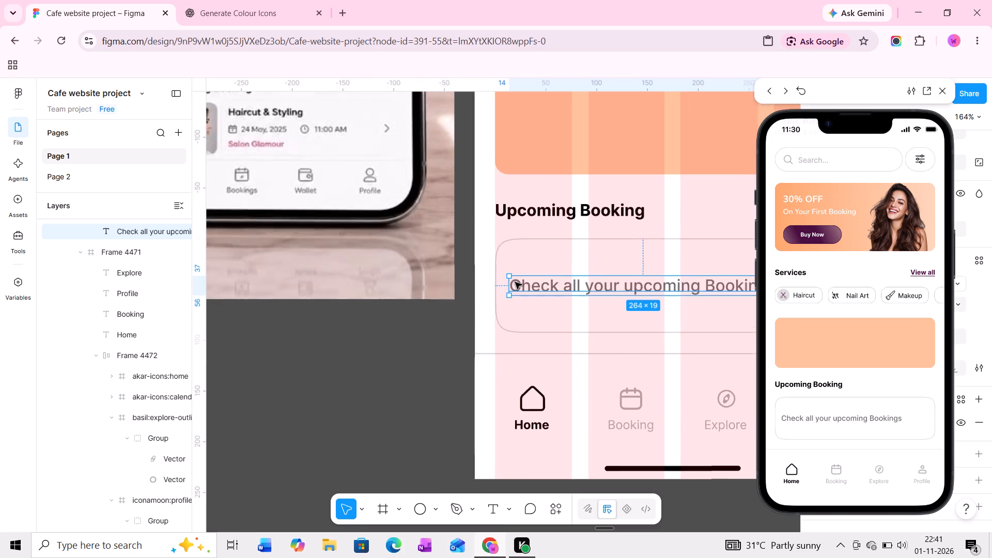
pyautogui.moveTo(518, 281); pyautogui.dragTo(487, 282, button='middle')
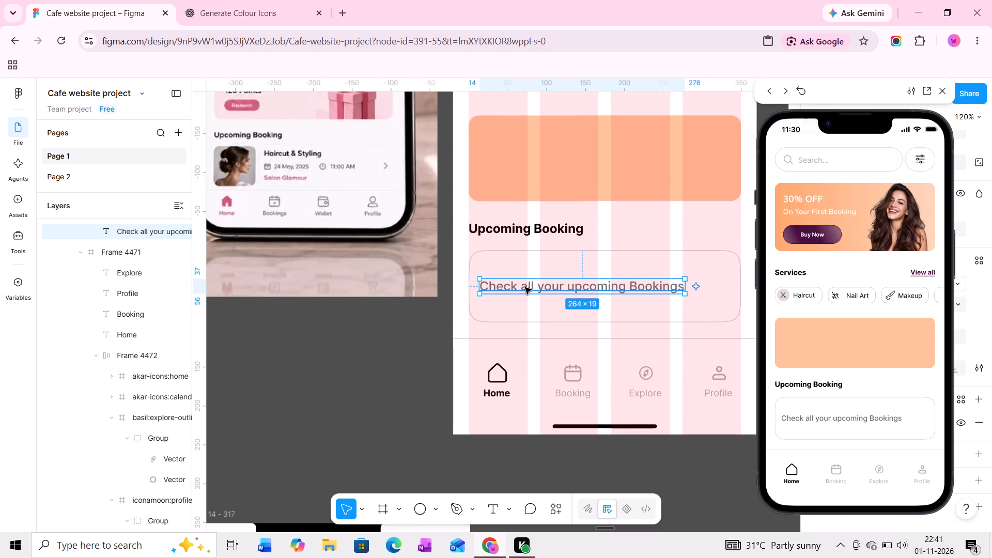
pyautogui.doubleClick(525, 287)
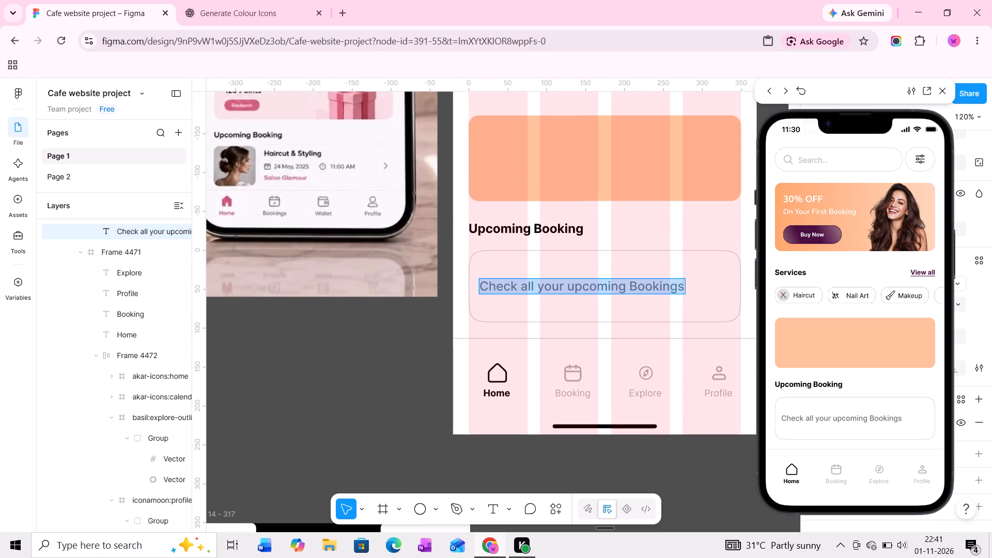
pyautogui.hotkey('shift', 'h')
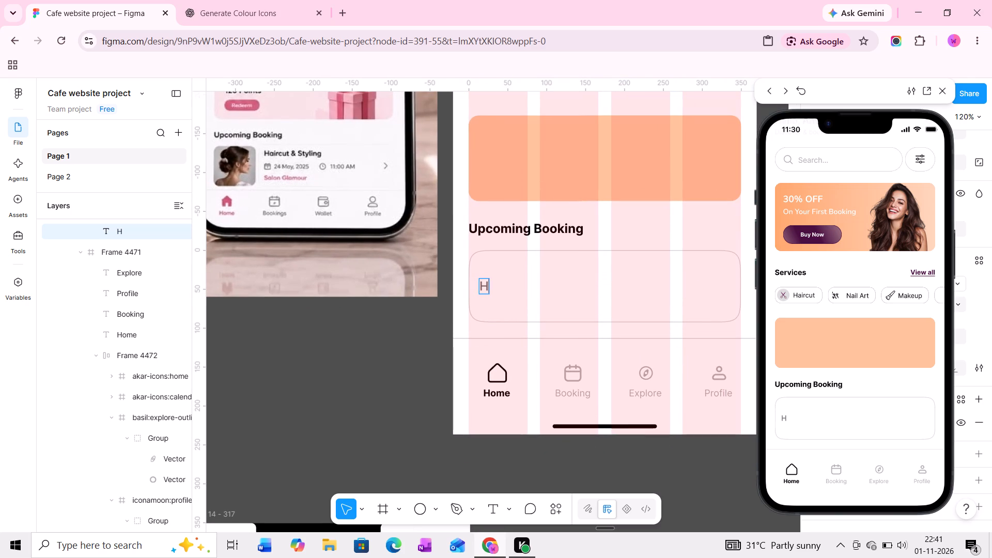
pyautogui.write('air')
pyautogui.press('c')
pyautogui.write('ut')
pyautogui.press('space')
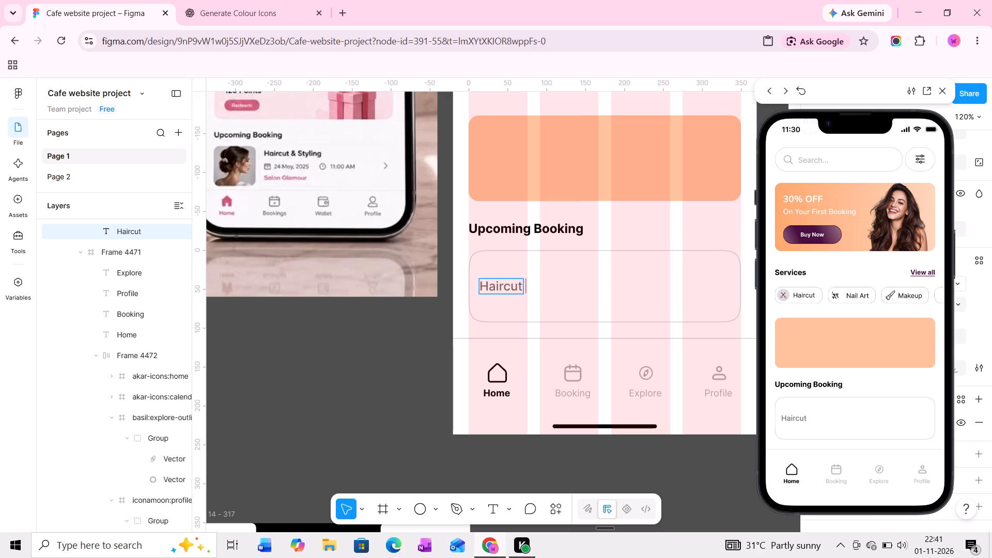
pyautogui.write('&')
pyautogui.press('space')
pyautogui.write('Sty')
pyautogui.write('ling')
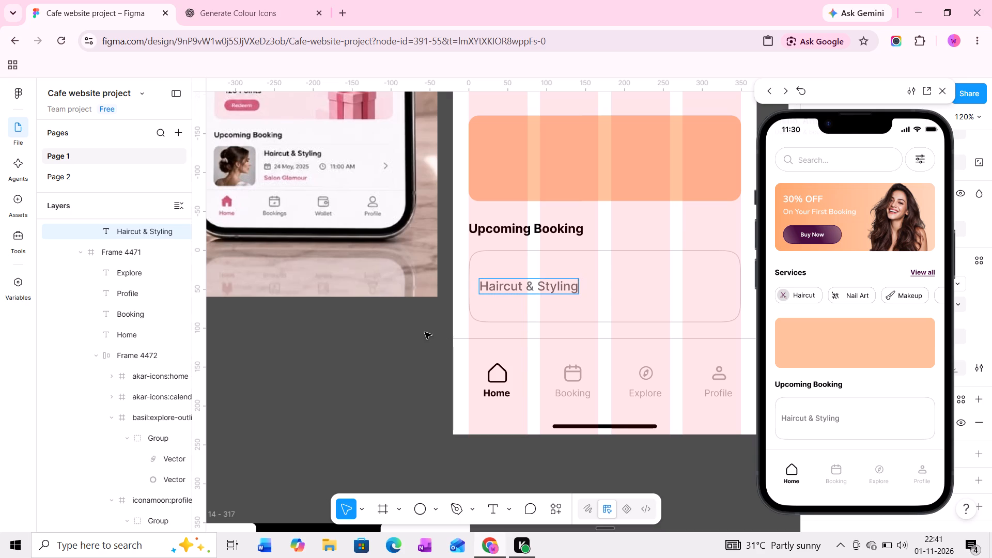
pyautogui.click(425, 332)
# Move the phone preview over the layers list so the design properties are uncovered.
pyautogui.moveTo(862, 89); pyautogui.dragTo(172, 115)
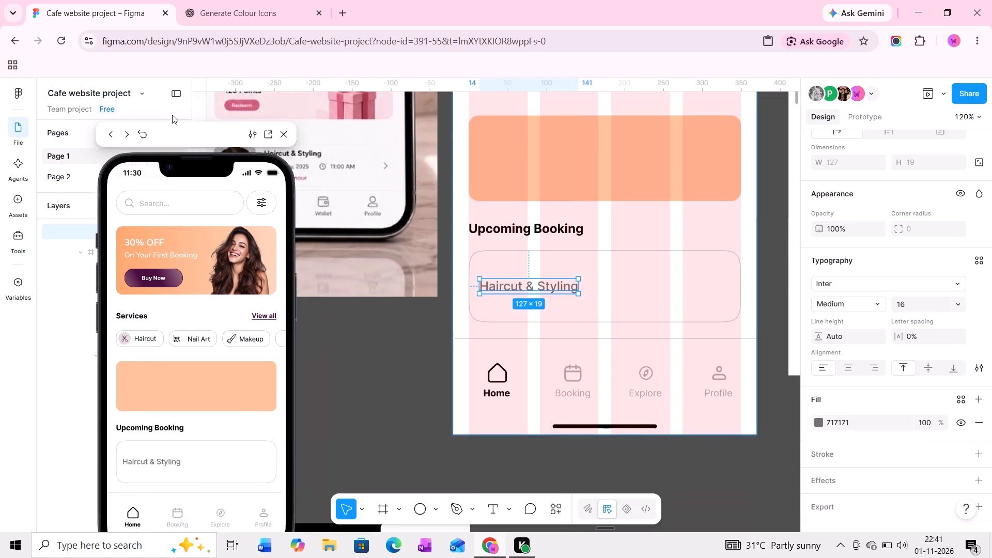
pyautogui.moveTo(172, 115); pyautogui.dragTo(94, 58)
pyautogui.moveTo(92, 83); pyautogui.dragTo(116, 83)
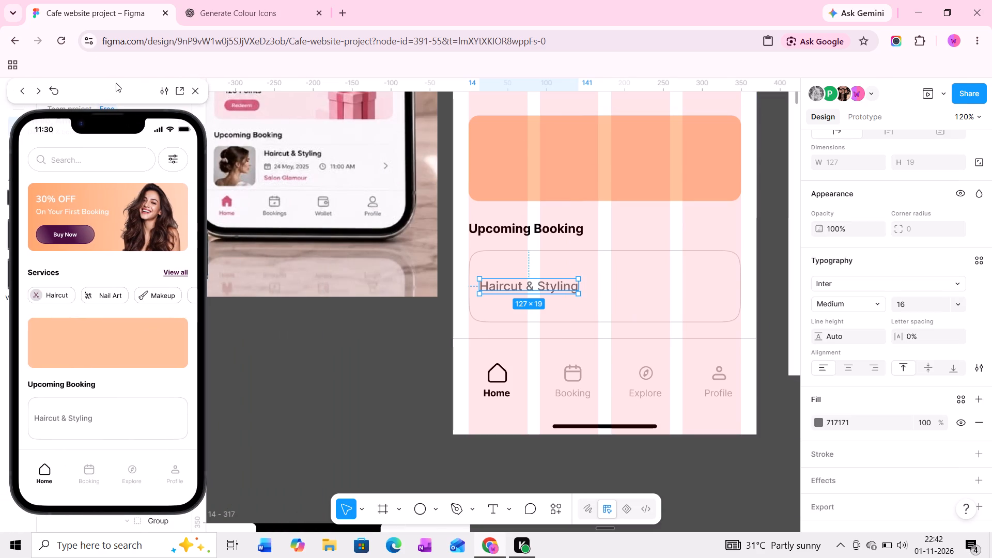
pyautogui.moveTo(116, 83); pyautogui.dragTo(118, 83)
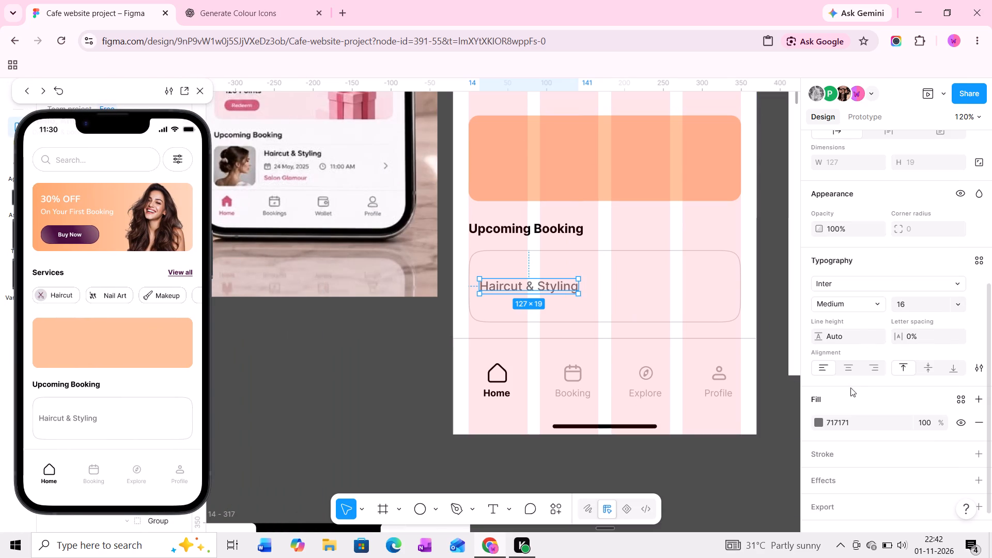
# Set the "Haircut & Styling" text's fill to black 000000.
pyautogui.click(853, 424)
pyautogui.press('0')
pyautogui.press('Return')
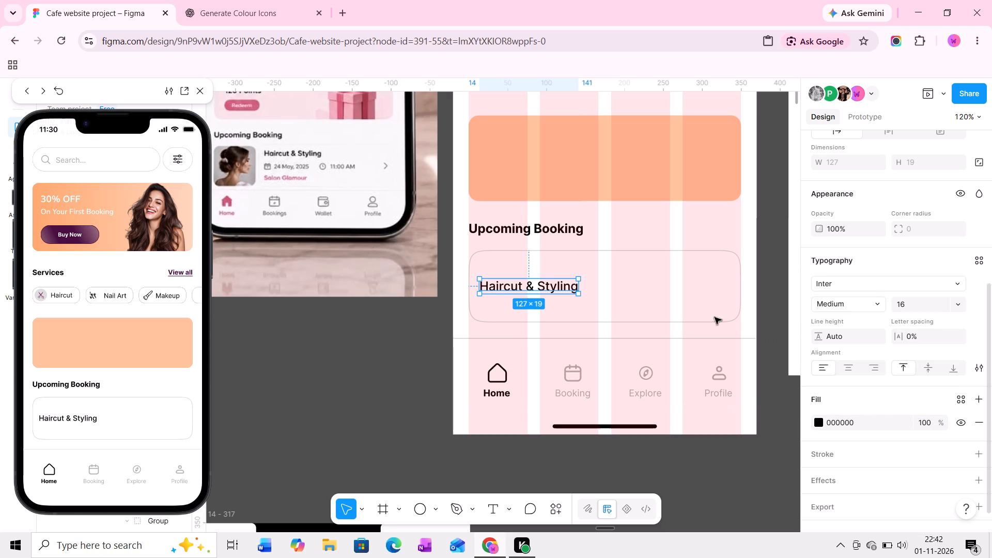
# Set the "Haircut & Styling" text's font weight to Semi Bold.
pyautogui.click(879, 305)
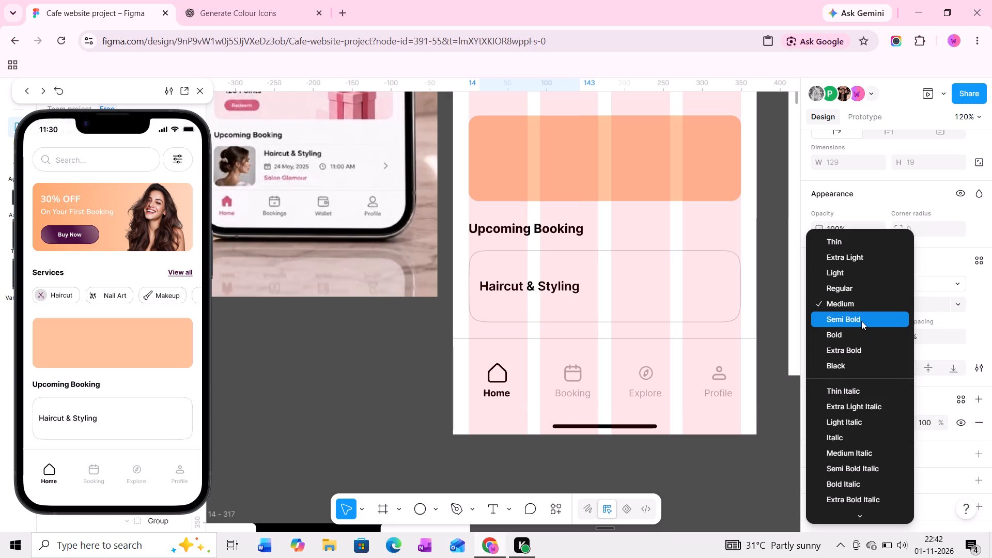
pyautogui.click(861, 321)
# Move the "Haircut & Styling" text near the card's top edge, about 89 px from the card's left edge.
pyautogui.keyDown('ctrl'); pyautogui.scroll(4, 490, 274); pyautogui.keyUp('ctrl')
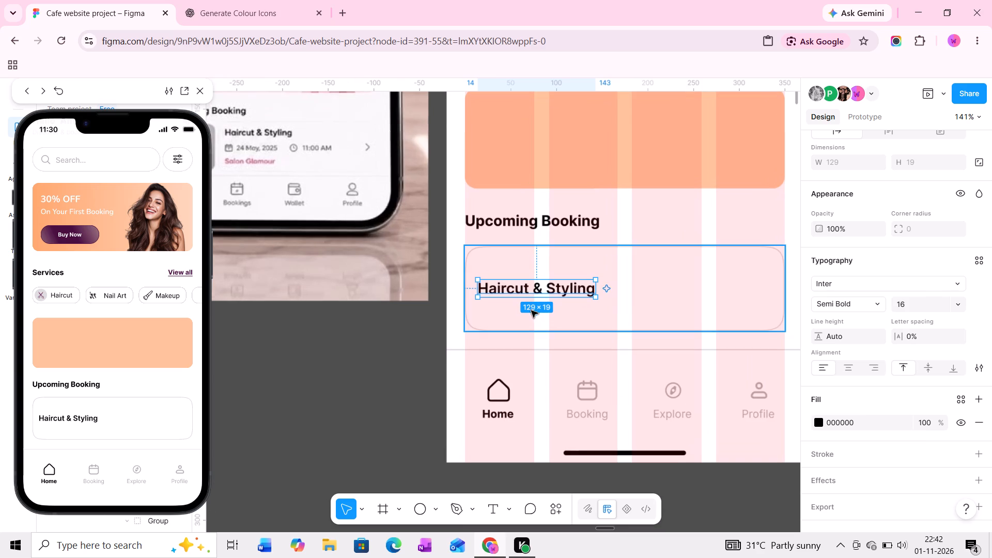
pyautogui.moveTo(549, 290); pyautogui.dragTo(592, 266)
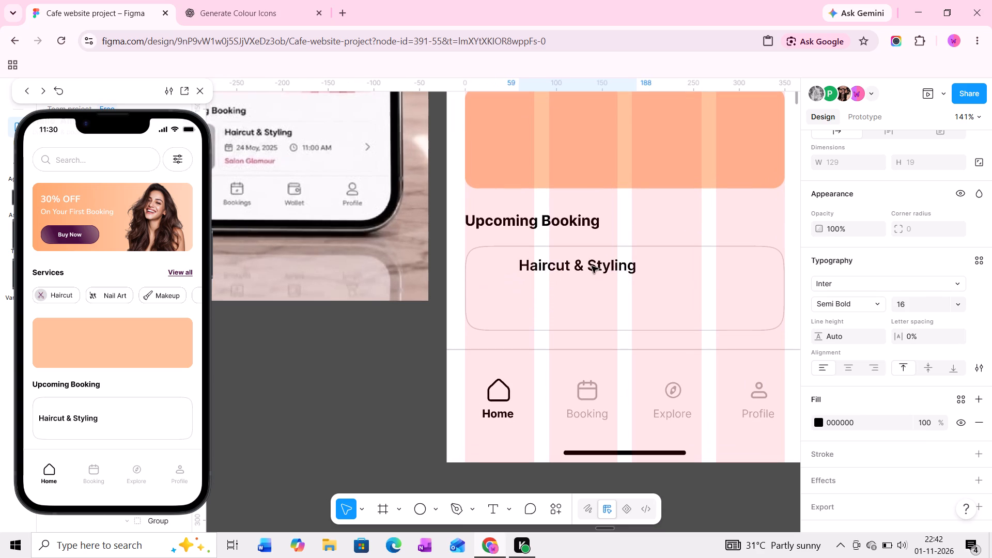
pyautogui.moveTo(592, 266); pyautogui.dragTo(616, 261)
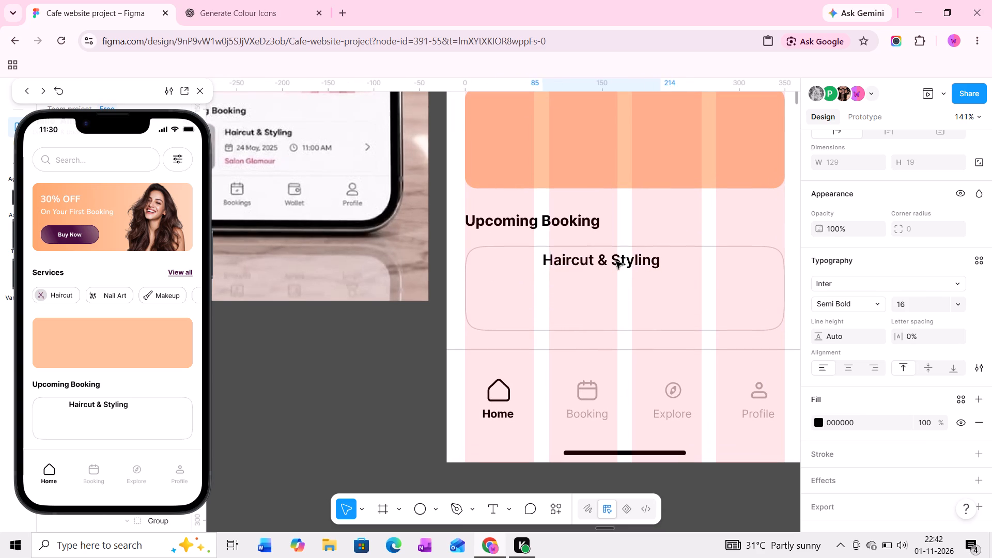
pyautogui.moveTo(616, 261); pyautogui.dragTo(617, 265)
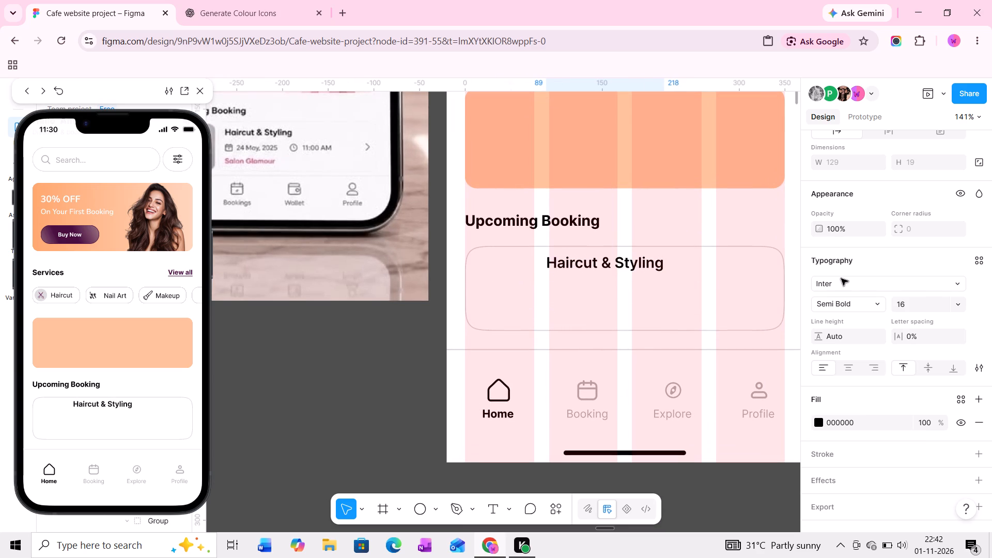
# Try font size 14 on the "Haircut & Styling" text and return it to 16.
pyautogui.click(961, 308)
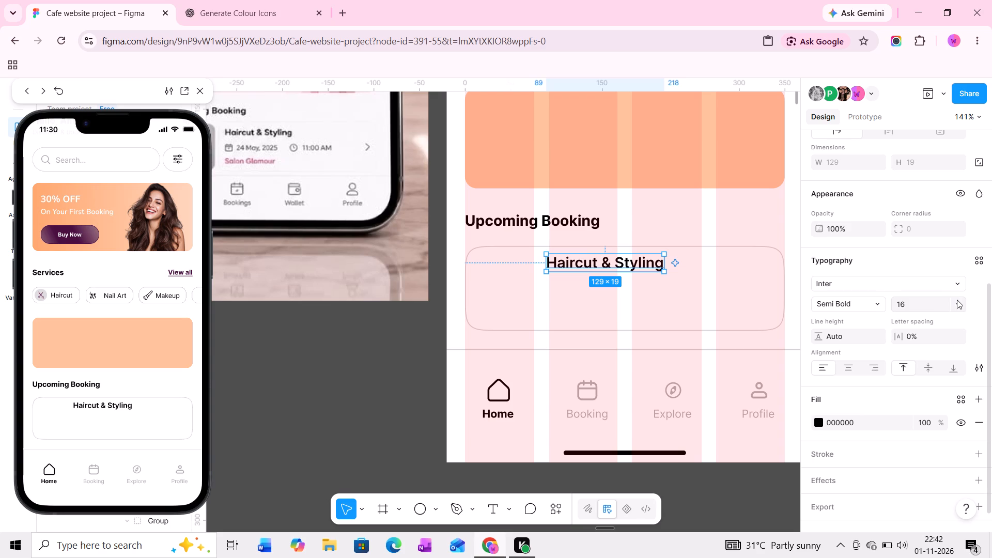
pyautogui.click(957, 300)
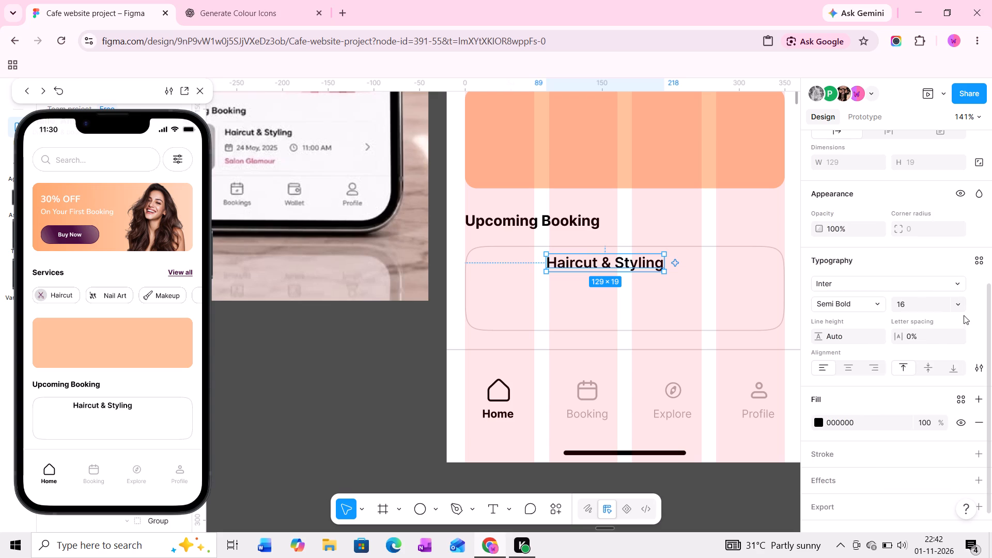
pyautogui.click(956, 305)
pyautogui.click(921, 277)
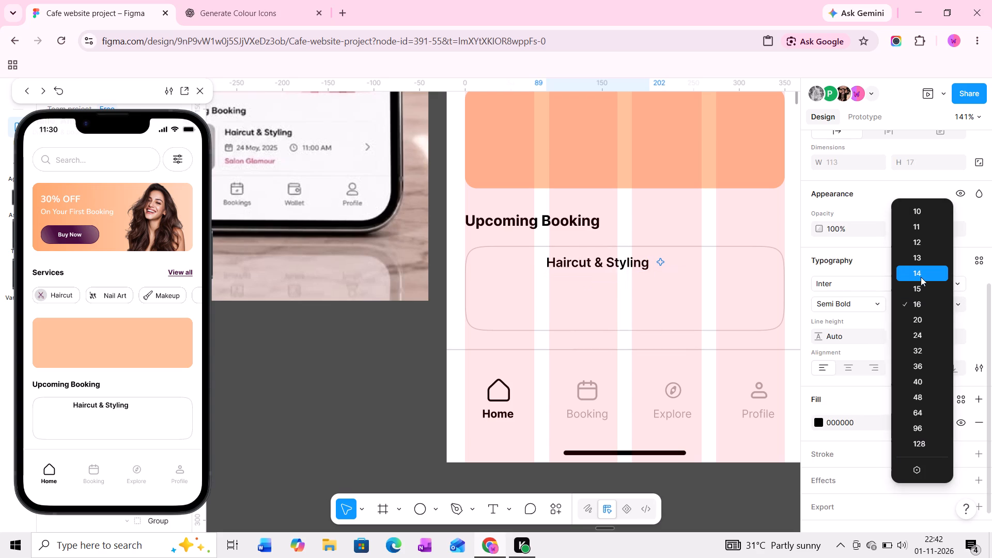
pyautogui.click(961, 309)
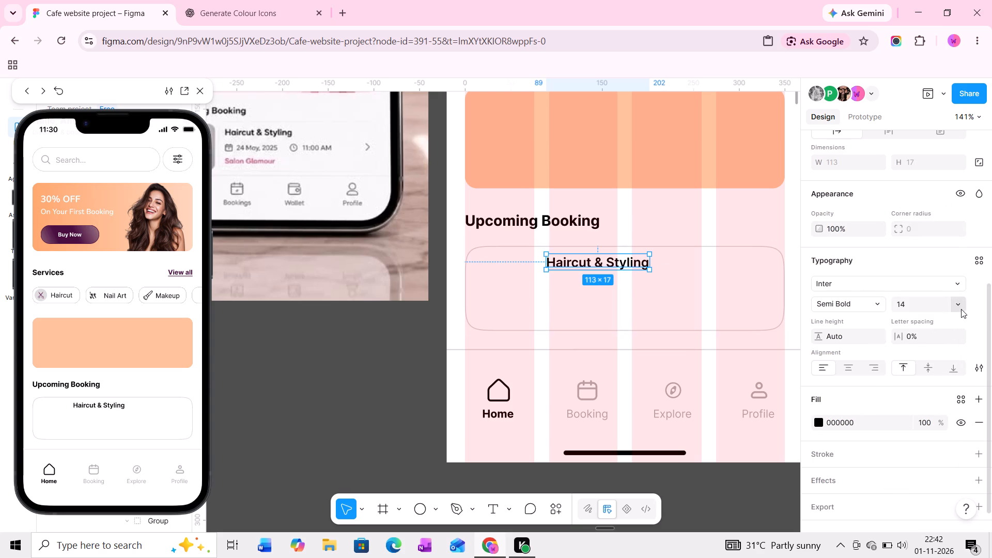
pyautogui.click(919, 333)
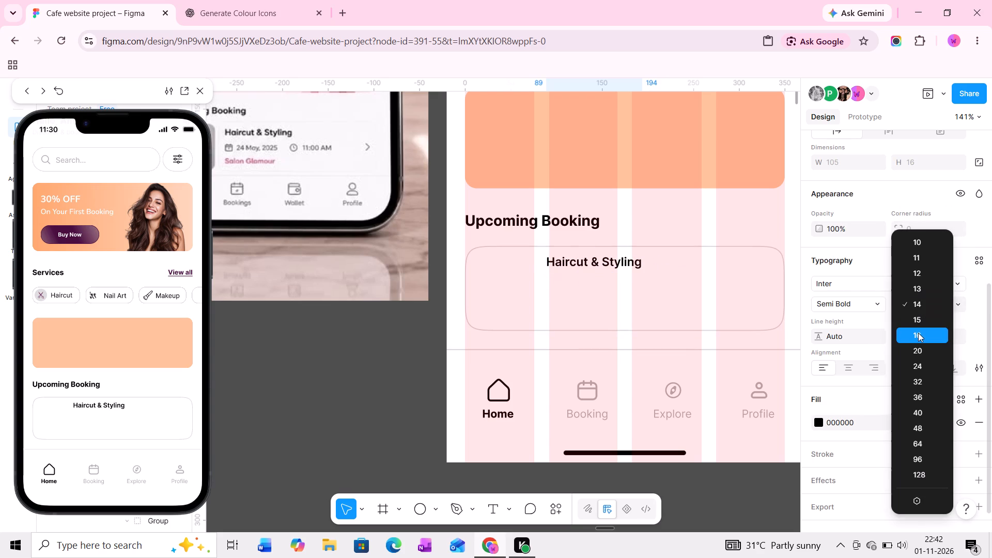
# Duplicate the "Haircut & Styling" text and place the copy just below it inside the card.
pyautogui.moveTo(582, 271); pyautogui.dragTo(585, 294, button='middle')
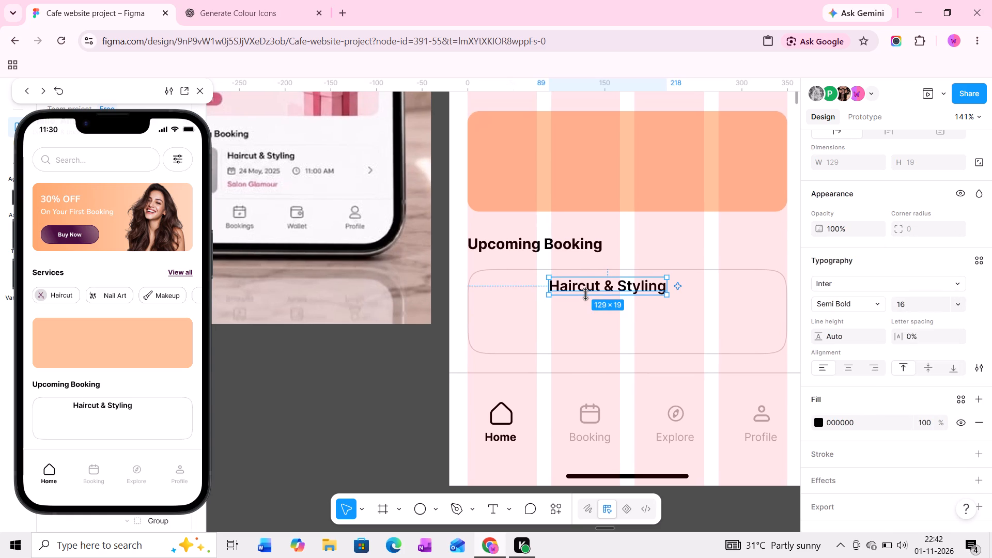
pyautogui.keyDown('ctrl'); pyautogui.scroll(2, 585, 295); pyautogui.keyUp('ctrl')
pyautogui.moveTo(584, 304); pyautogui.dragTo(623, 304, button='middle')
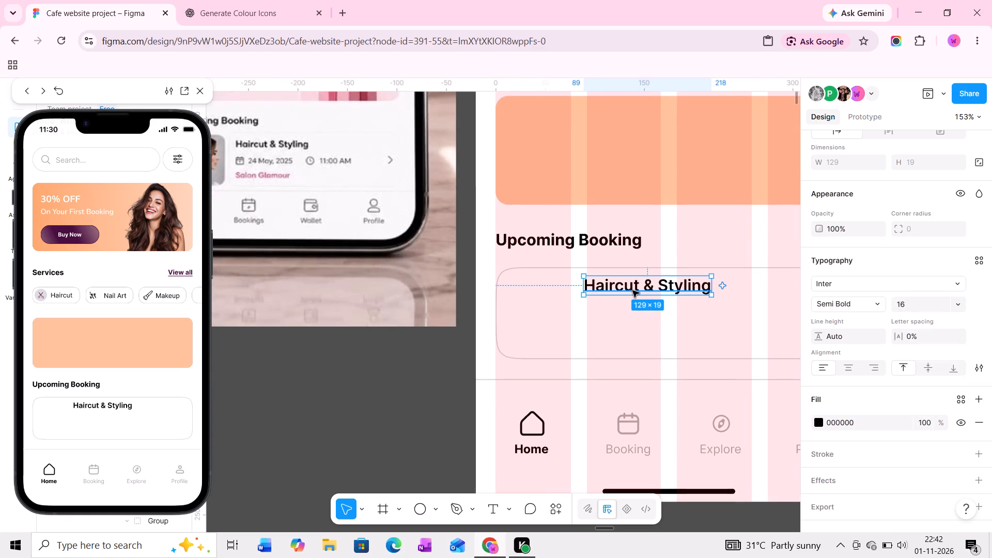
pyautogui.keyDown('alt'); pyautogui.moveTo(633, 287); pyautogui.dragTo(645, 319); pyautogui.keyUp('alt')
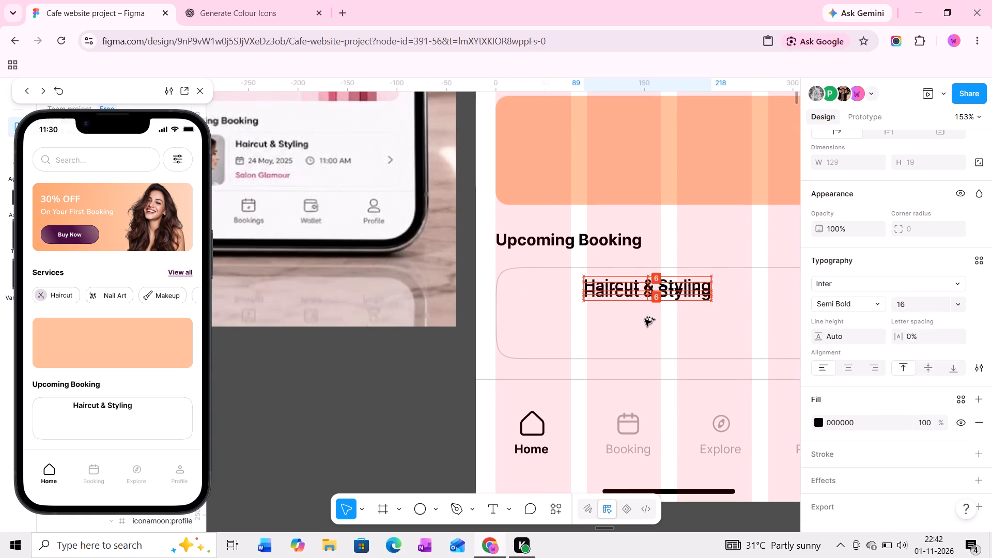
pyautogui.keyDown('alt'); pyautogui.moveTo(645, 319); pyautogui.dragTo(650, 319); pyautogui.keyUp('alt')
# Replace the duplicated text's content with "24 May,2025".
pyautogui.keyDown('alt'); pyautogui.doubleClick(650, 319); pyautogui.keyUp('alt')
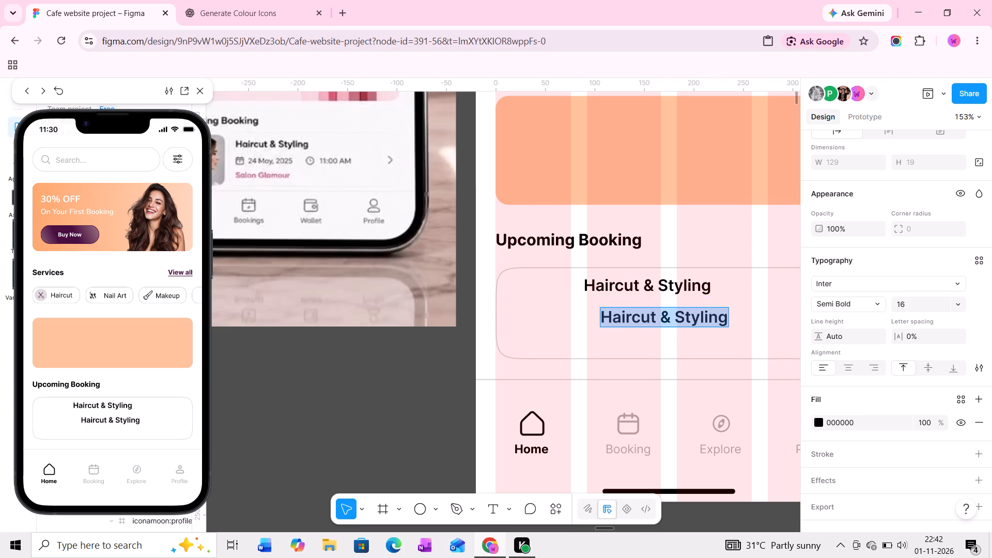
pyautogui.write('23')
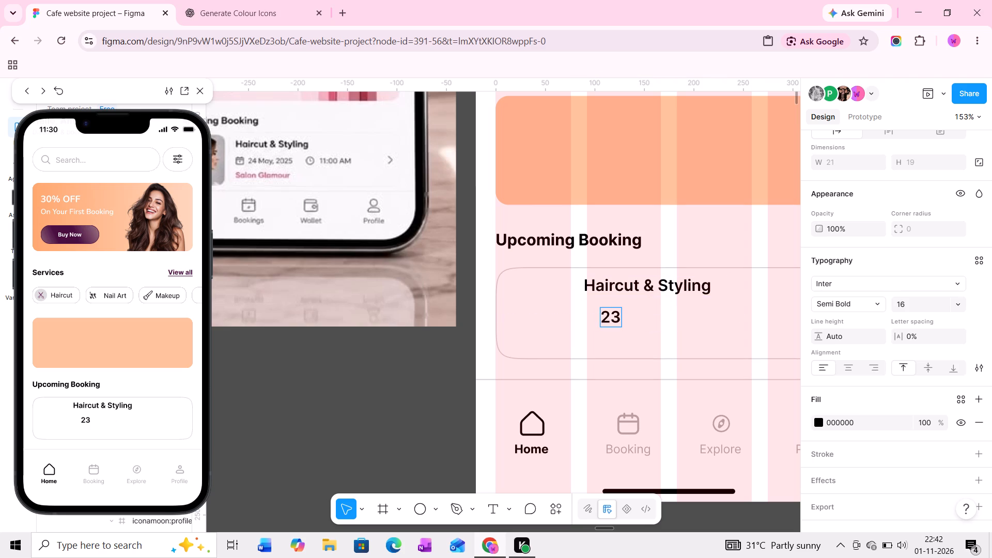
pyautogui.press('BackSpace')
pyautogui.write('4 May')
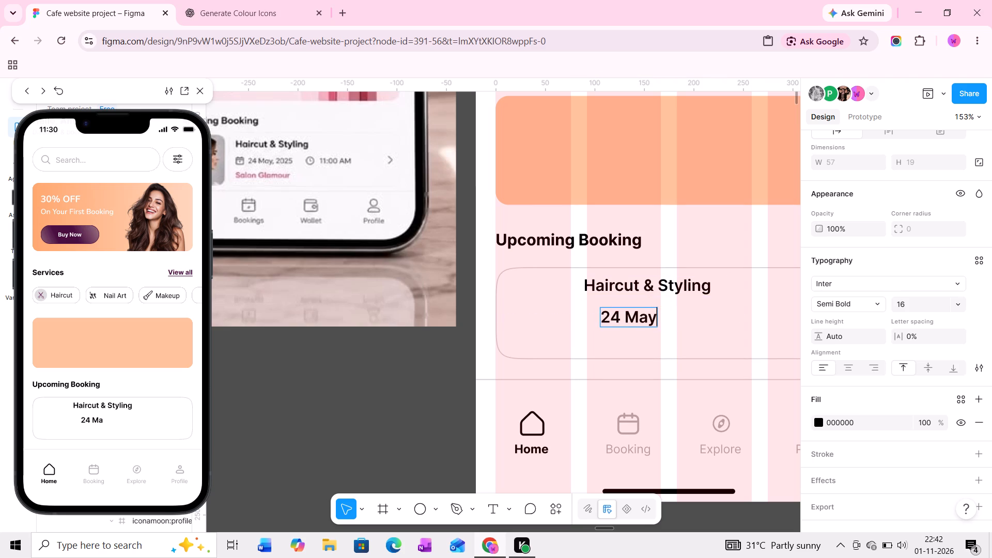
pyautogui.press(',')
pyautogui.write('20')
pyautogui.write('25')
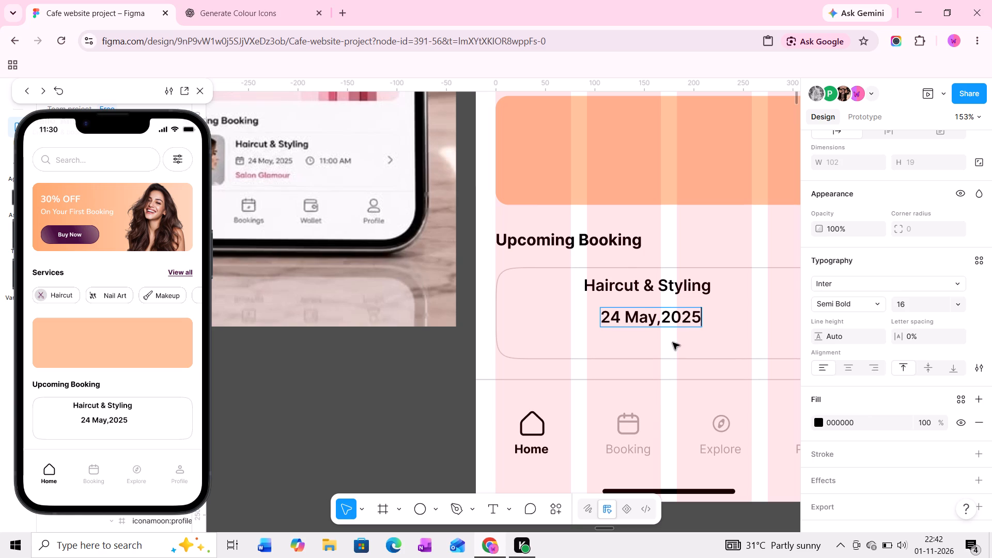
pyautogui.click(746, 320)
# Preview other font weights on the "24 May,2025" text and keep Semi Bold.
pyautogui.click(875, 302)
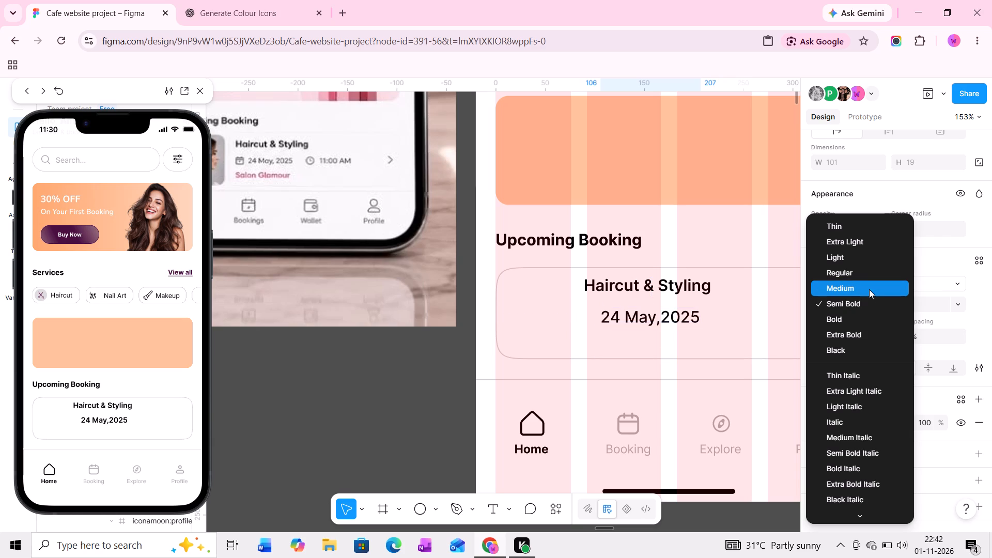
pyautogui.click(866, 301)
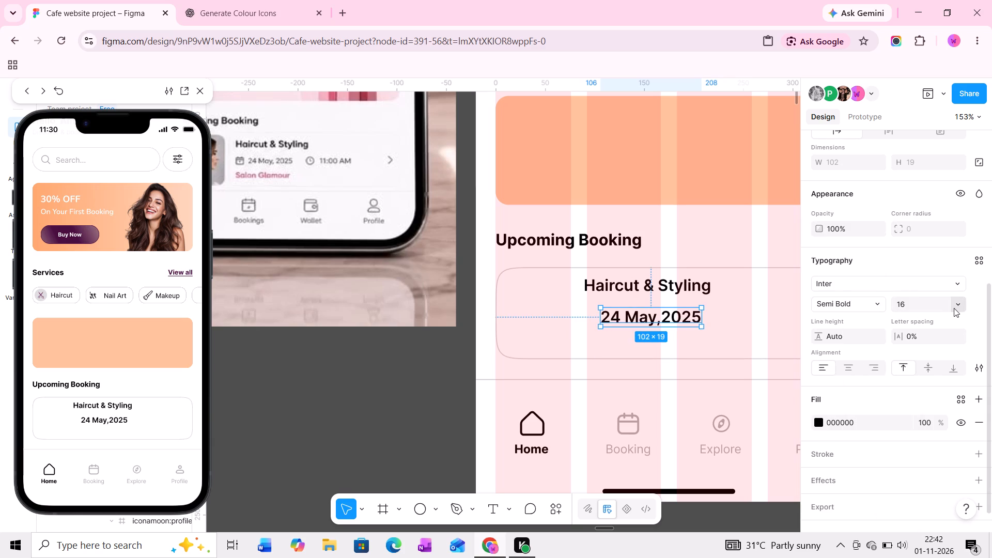
# Style the "24 May,2025" text with font size 14, grey fill 767474 and Medium weight.
pyautogui.click(954, 308)
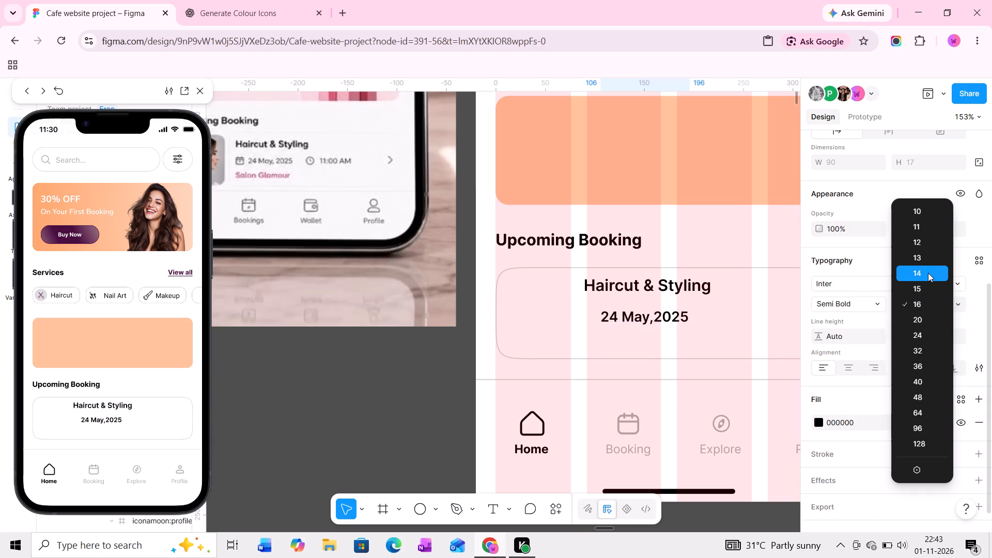
pyautogui.click(928, 273)
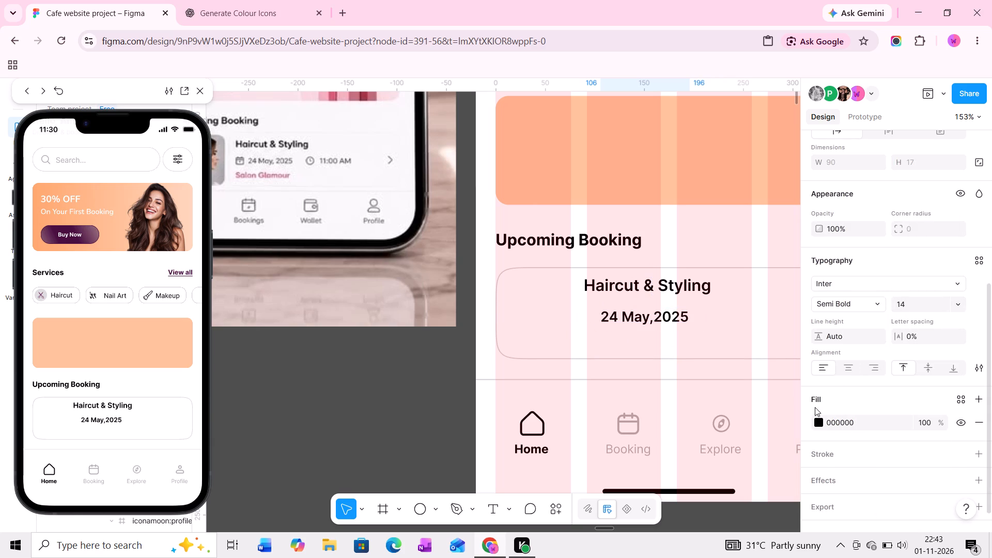
pyautogui.click(818, 421)
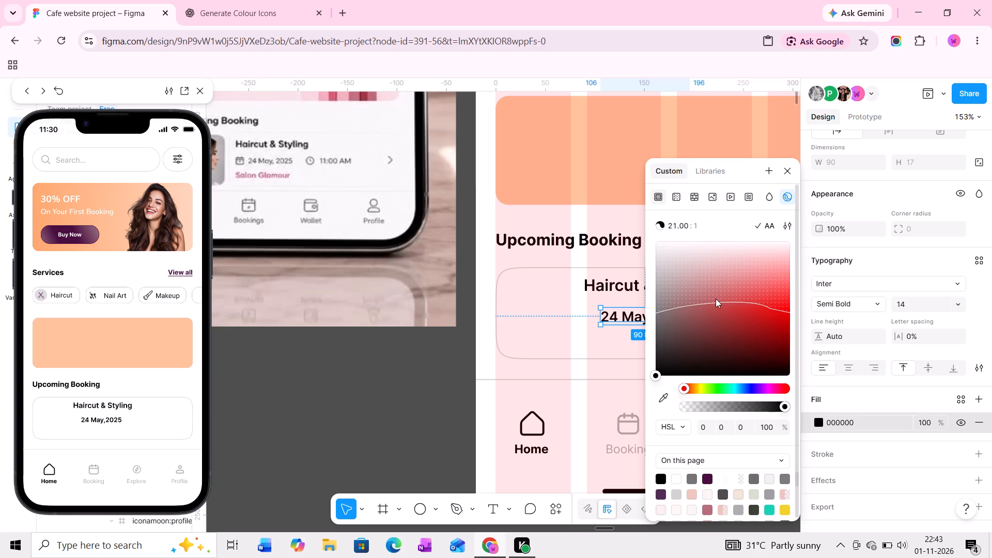
pyautogui.moveTo(692, 304); pyautogui.dragTo(656, 314)
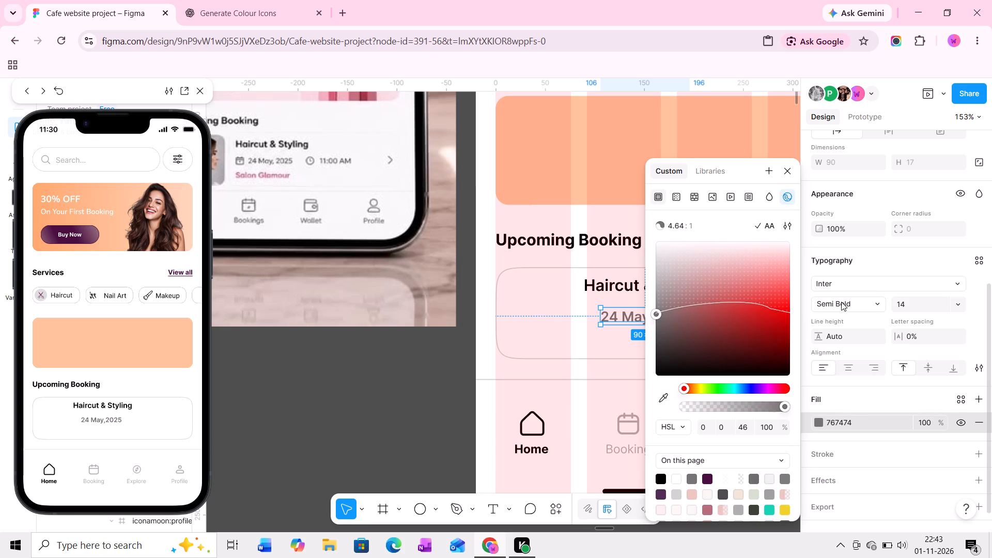
pyautogui.click(879, 305)
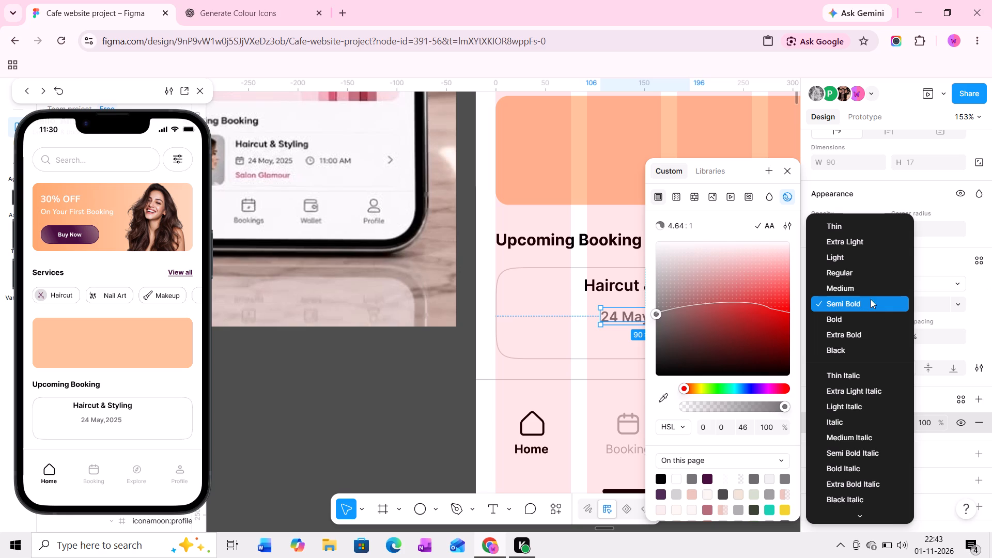
pyautogui.click(863, 283)
pyautogui.click(785, 166)
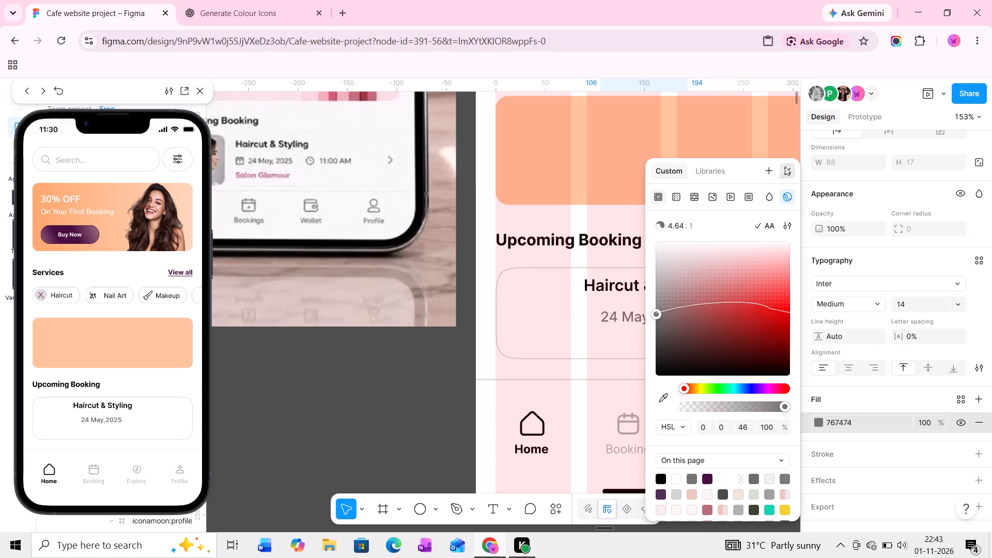
# Select the "24 May,2025" text below "Haircut & Styling" in the Upcoming Booking card.
pyautogui.moveTo(639, 317); pyautogui.dragTo(632, 319, button='middle')
pyautogui.keyDown('ctrl'); pyautogui.scroll(4, 642, 315); pyautogui.keyUp('ctrl')
pyautogui.click(634, 325)
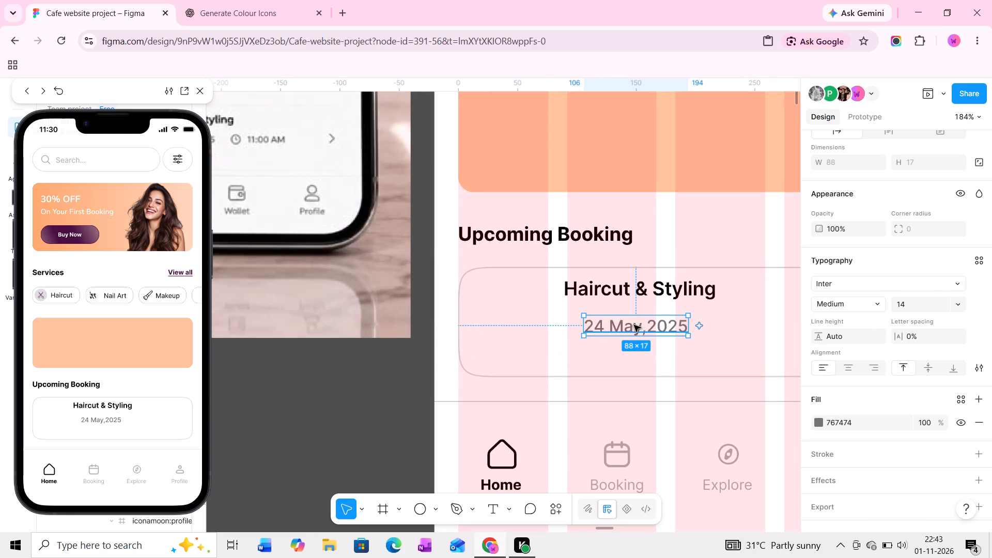
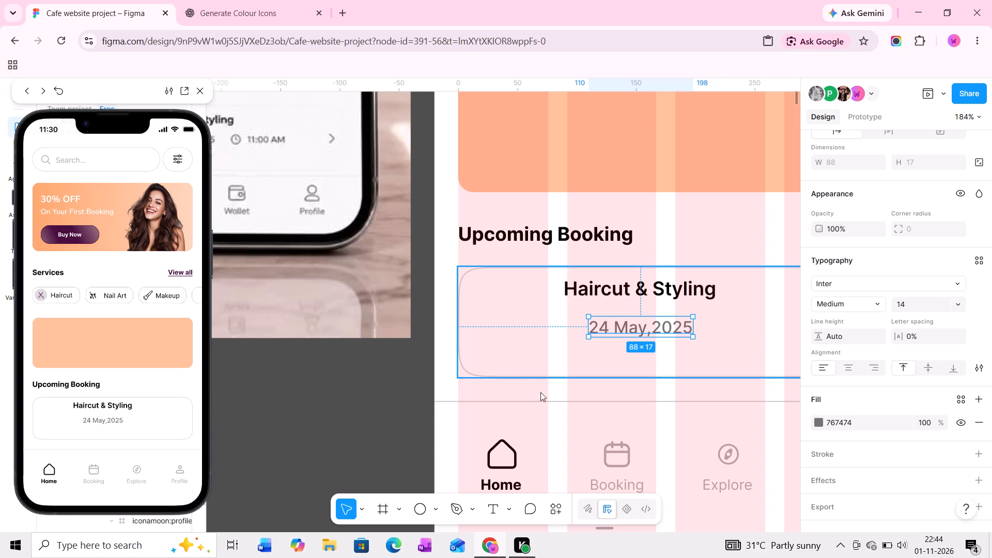
# Duplicate the "24 May,2025" text to its right inside the Upcoming Booking card and change the copy to "11:00 AM".
pyautogui.moveTo(559, 348); pyautogui.dragTo(474, 309, button='middle')
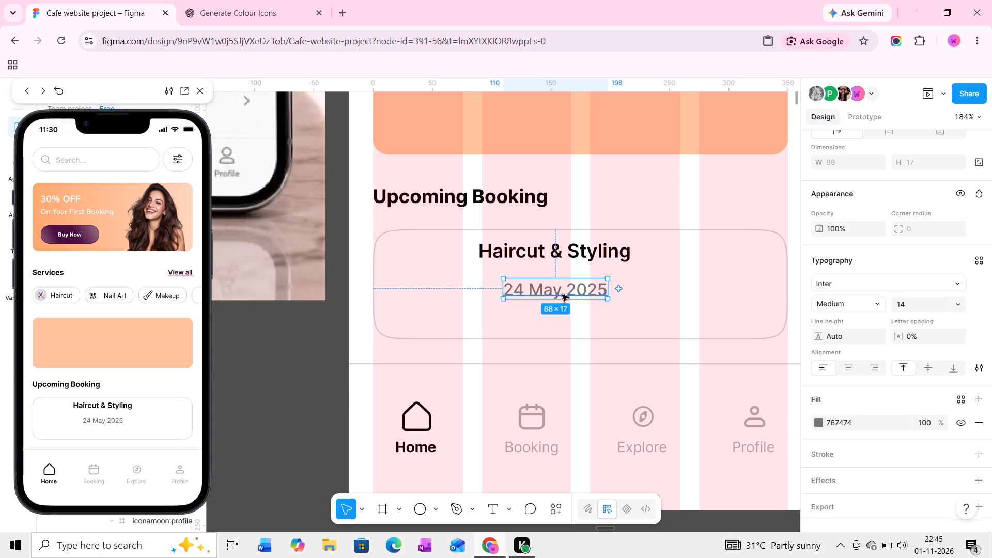
pyautogui.keyDown('alt'); pyautogui.moveTo(562, 295); pyautogui.dragTo(690, 297); pyautogui.keyUp('alt')
pyautogui.keyDown('alt'); pyautogui.moveTo(690, 297); pyautogui.dragTo(712, 293); pyautogui.keyUp('alt')
pyautogui.doubleClick(712, 293)
pyautogui.keyDown('ctrl'); pyautogui.scroll(-2, 706, 291); pyautogui.keyUp('ctrl')
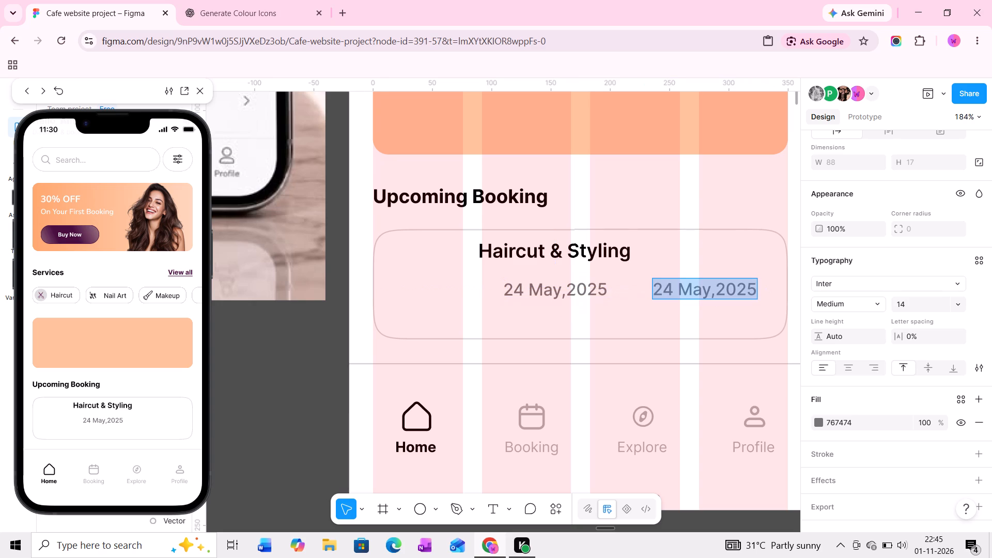
pyautogui.moveTo(705, 291); pyautogui.dragTo(721, 317, button='middle')
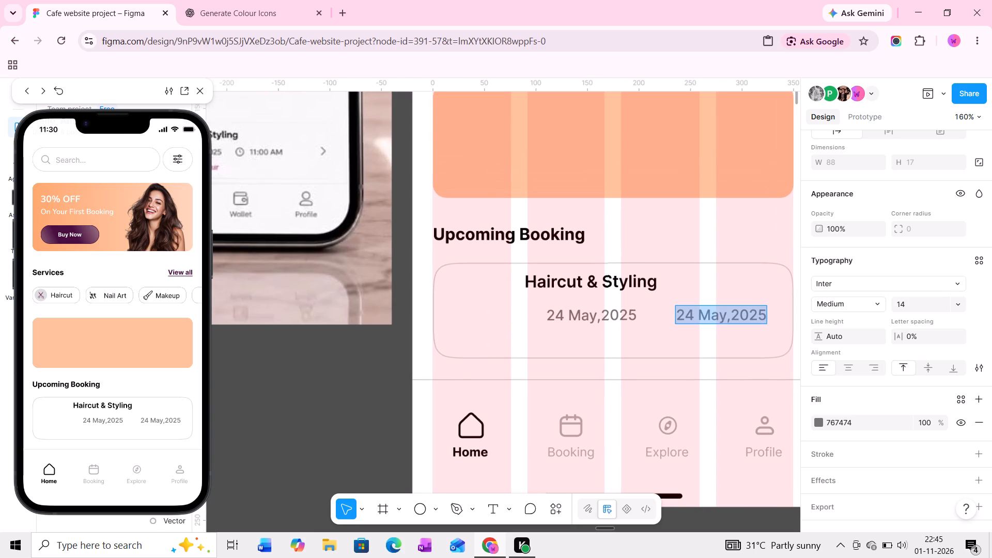
pyautogui.press('1')
pyautogui.press('1')
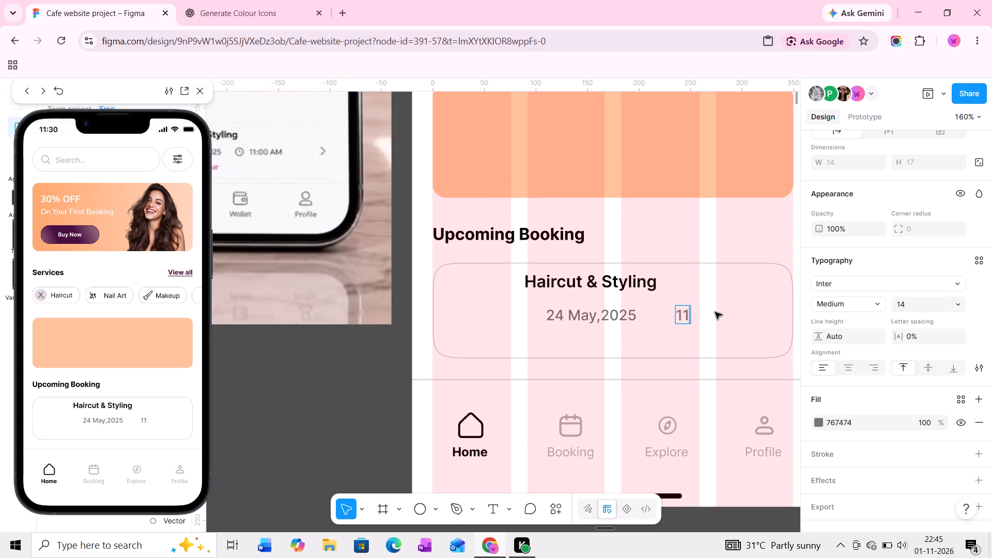
pyautogui.hotkey('shift', ':')
pyautogui.write('00')
pyautogui.press('space')
pyautogui.write('AM')
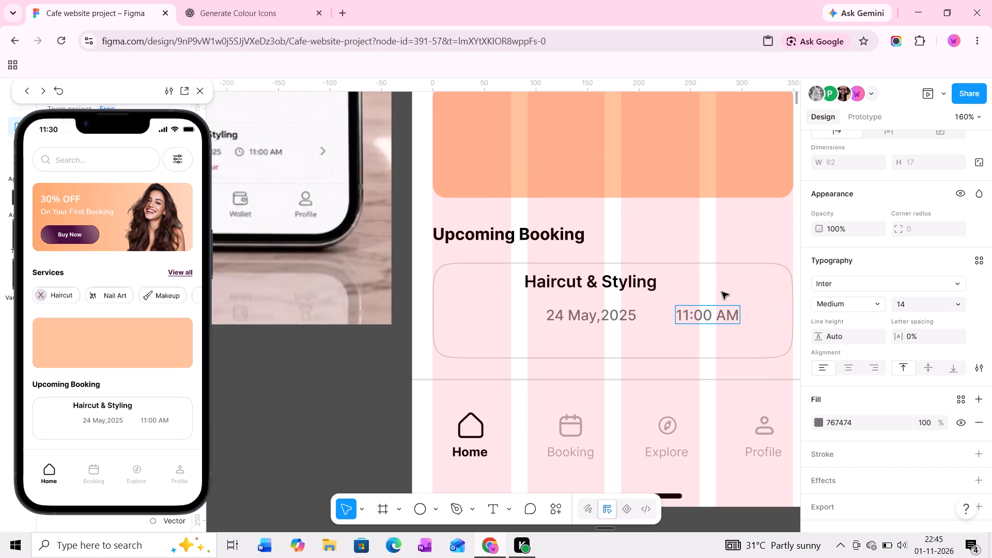
pyautogui.click(722, 290)
# Position the "11:00 AM" text level with the "24 May,2025" text, starting at about x 244.
pyautogui.keyDown('ctrl'); pyautogui.scroll(8, 733, 319); pyautogui.keyUp('ctrl')
pyautogui.moveTo(724, 328); pyautogui.dragTo(625, 341, button='middle')
pyautogui.moveTo(623, 330); pyautogui.dragTo(631, 323)
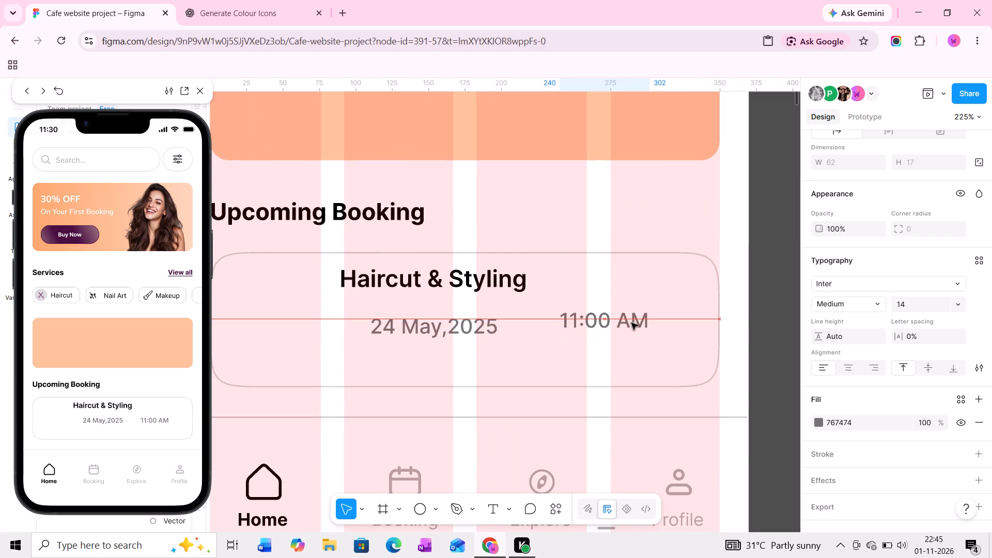
pyautogui.moveTo(631, 323); pyautogui.dragTo(627, 330)
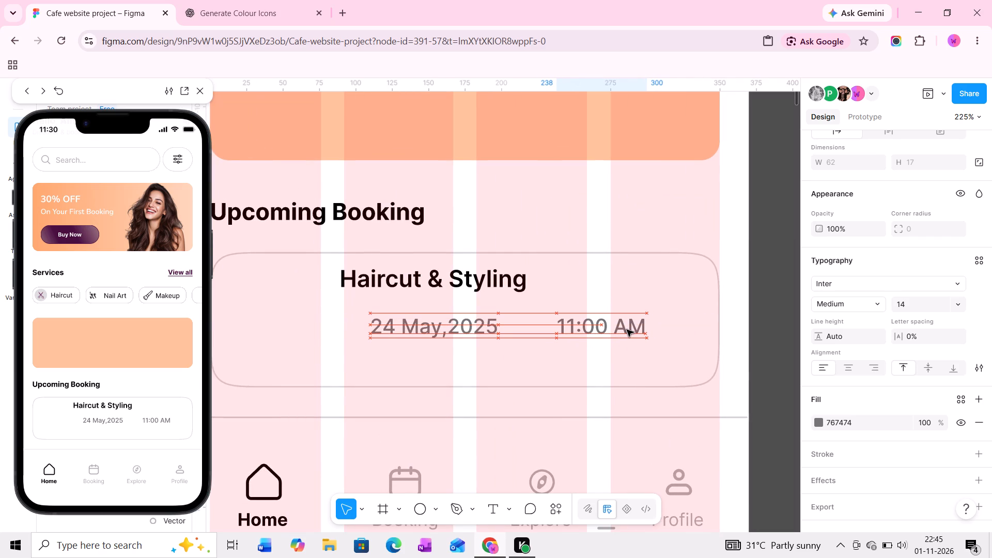
pyautogui.moveTo(627, 330); pyautogui.dragTo(644, 330)
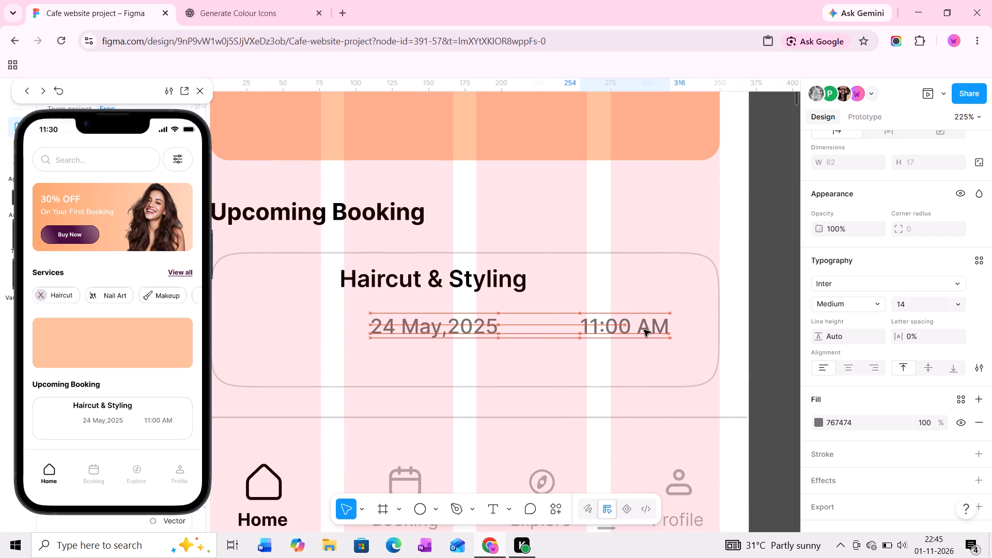
pyautogui.moveTo(644, 330); pyautogui.dragTo(634, 330)
# Compare the card with the reference design and shift the "Haircut & Styling" text right to about x 98.
pyautogui.moveTo(527, 332); pyautogui.dragTo(526, 332, button='middle')
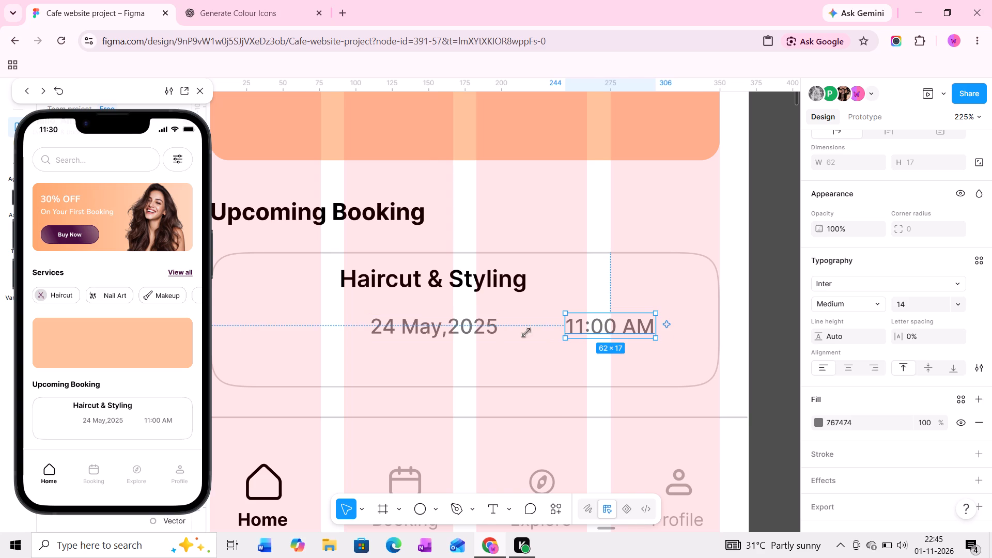
pyautogui.moveTo(526, 332); pyautogui.dragTo(613, 332, button='middle')
pyautogui.keyDown('ctrl'); pyautogui.scroll(-5, 552, 334); pyautogui.keyUp('ctrl')
pyautogui.moveTo(543, 339); pyautogui.dragTo(637, 344, button='middle')
pyautogui.keyDown('ctrl'); pyautogui.scroll(-3, 638, 344); pyautogui.keyUp('ctrl')
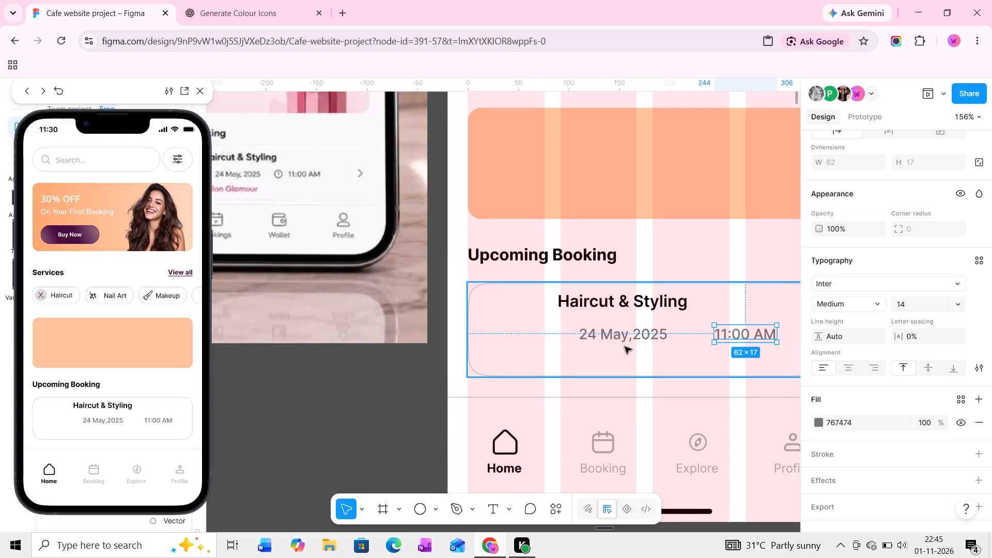
pyautogui.keyDown('ctrl'); pyautogui.scroll(5, 617, 342); pyautogui.keyUp('ctrl')
pyautogui.moveTo(619, 342); pyautogui.dragTo(559, 346, button='middle')
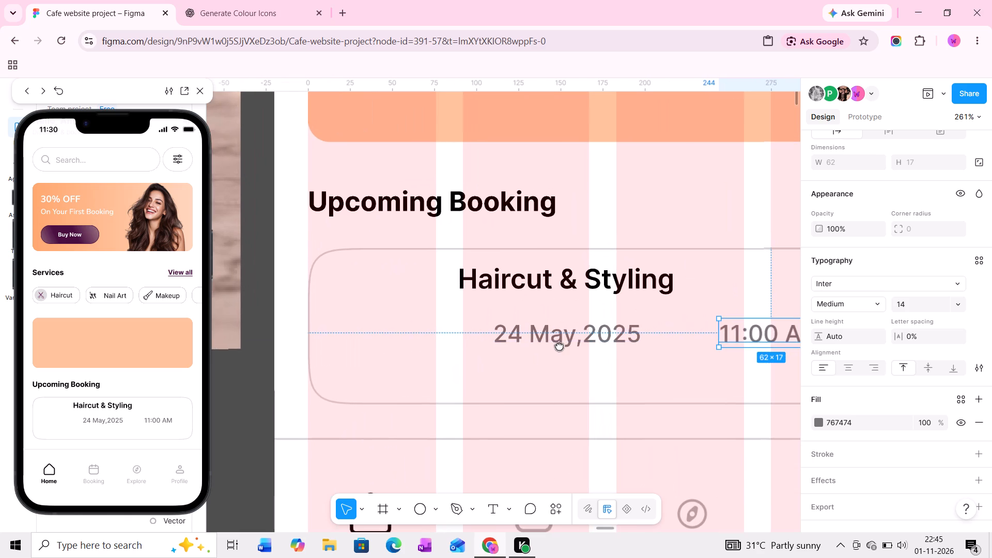
pyautogui.keyDown('ctrl'); pyautogui.scroll(4, 541, 335); pyautogui.keyUp('ctrl')
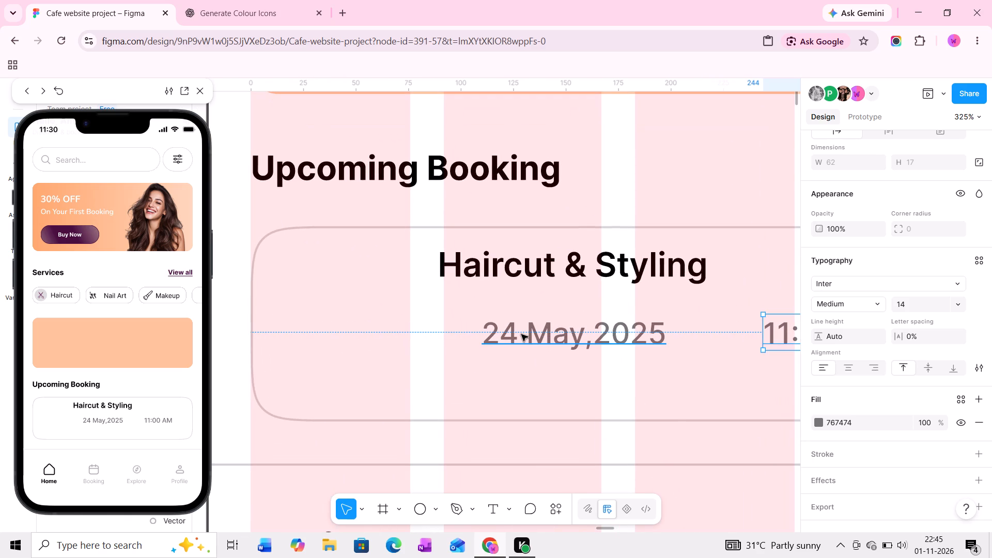
pyautogui.keyDown('ctrl'); pyautogui.scroll(-2, 452, 264); pyautogui.keyUp('ctrl')
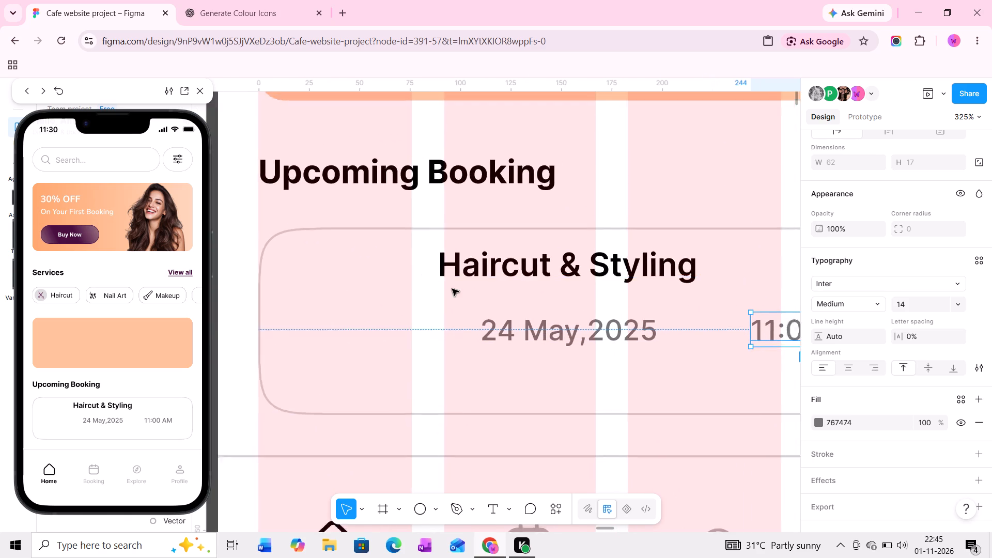
pyautogui.keyDown('ctrl'); pyautogui.scroll(-9, 452, 289); pyautogui.keyUp('ctrl')
pyautogui.moveTo(437, 276); pyautogui.dragTo(542, 283, button='middle')
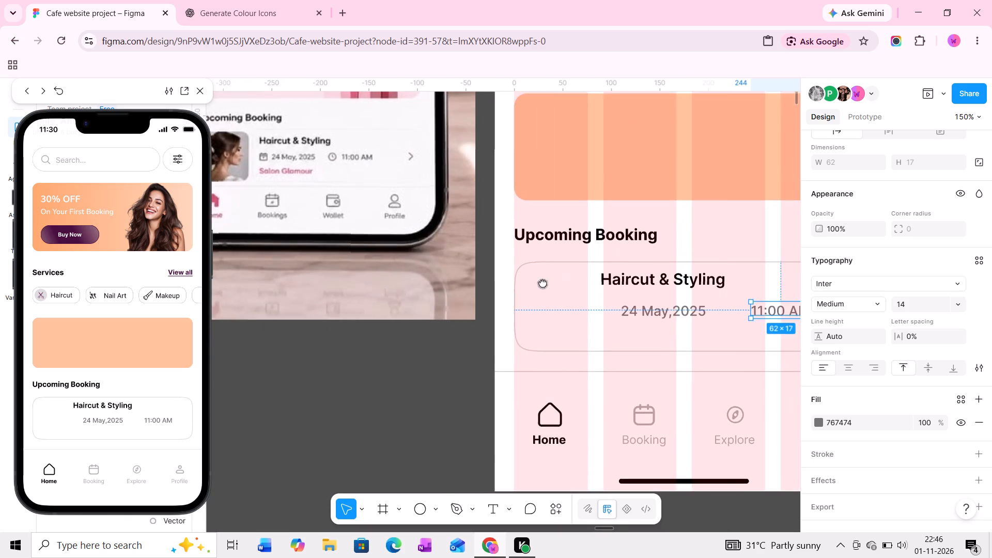
pyautogui.moveTo(542, 283); pyautogui.dragTo(507, 289, button='middle')
pyautogui.keyDown('ctrl'); pyautogui.scroll(7, 458, 291); pyautogui.keyUp('ctrl')
pyautogui.moveTo(486, 296); pyautogui.dragTo(445, 293, button='middle')
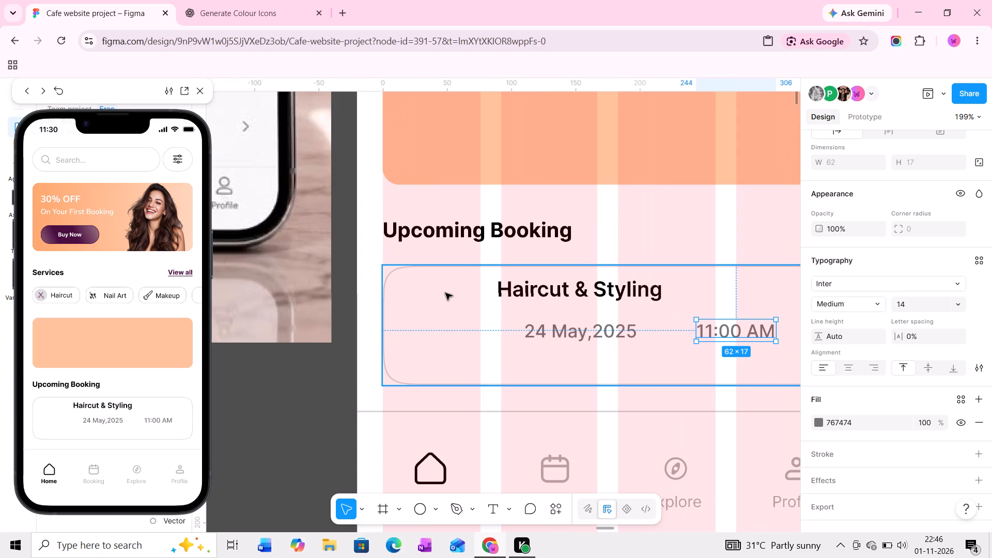
pyautogui.moveTo(409, 293); pyautogui.dragTo(417, 287, button='middle')
pyautogui.click(528, 275)
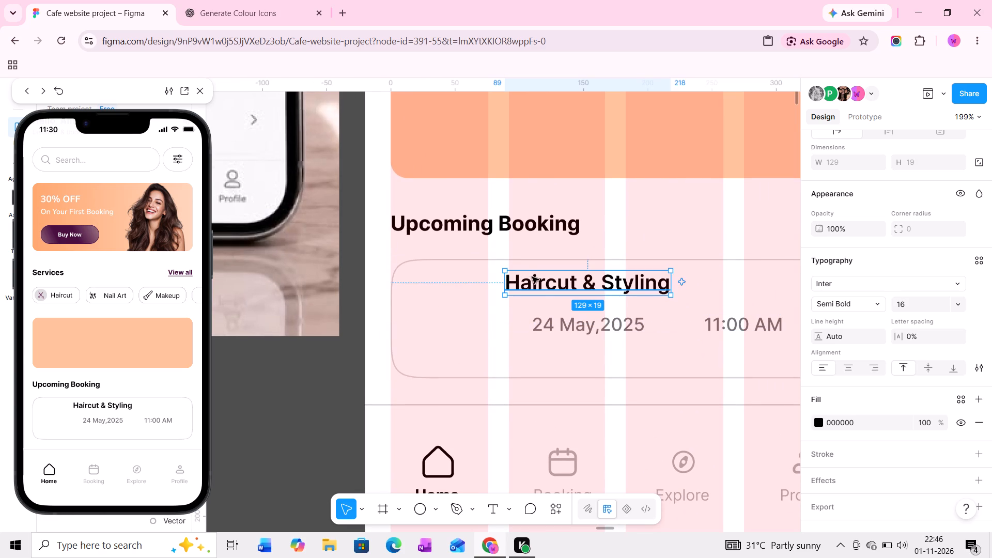
pyautogui.moveTo(538, 281); pyautogui.dragTo(551, 281)
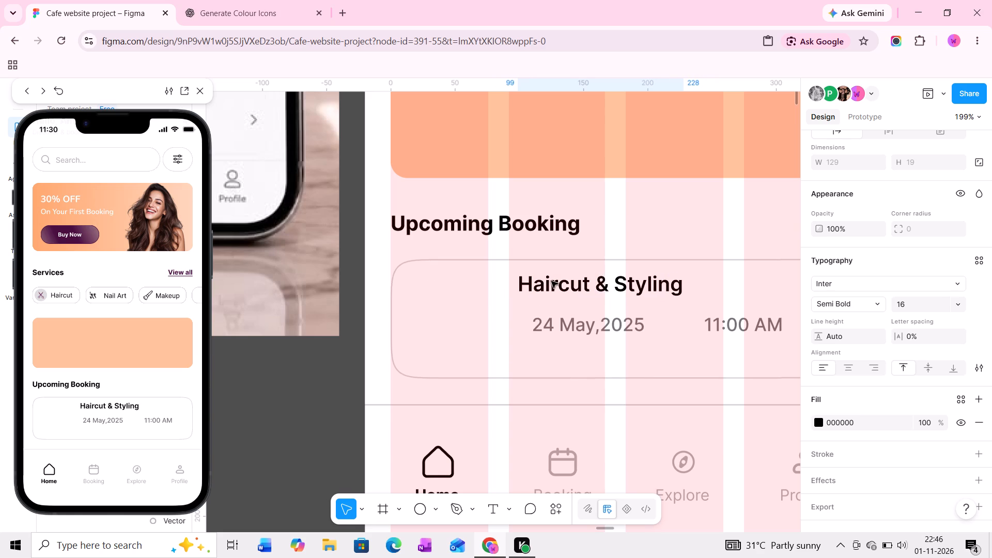
pyautogui.moveTo(551, 281); pyautogui.dragTo(550, 281)
# Draw an image frame of about 80 × 70 beside "Haircut & Styling" at the card's left side, with corner radius 16.
pyautogui.press('f')
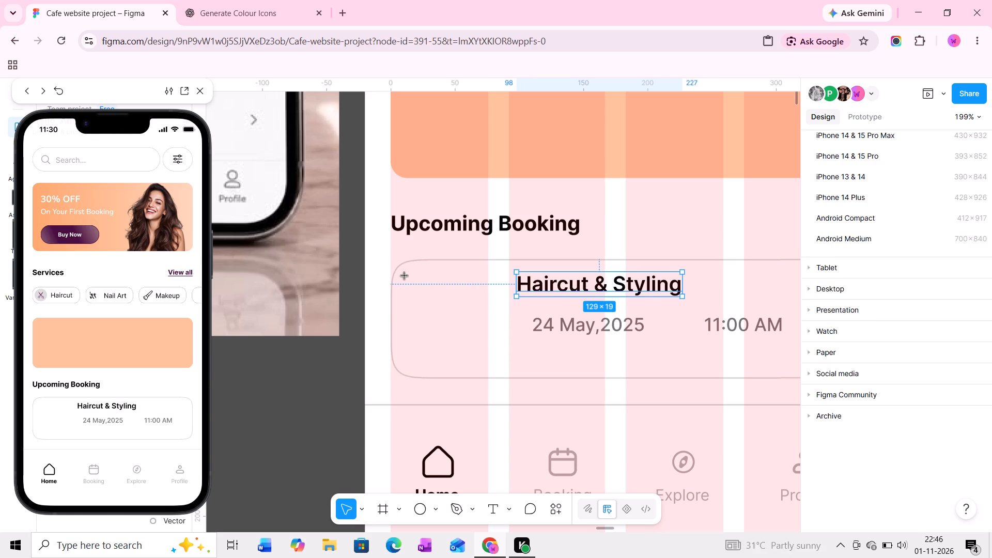
pyautogui.moveTo(405, 276); pyautogui.dragTo(512, 362)
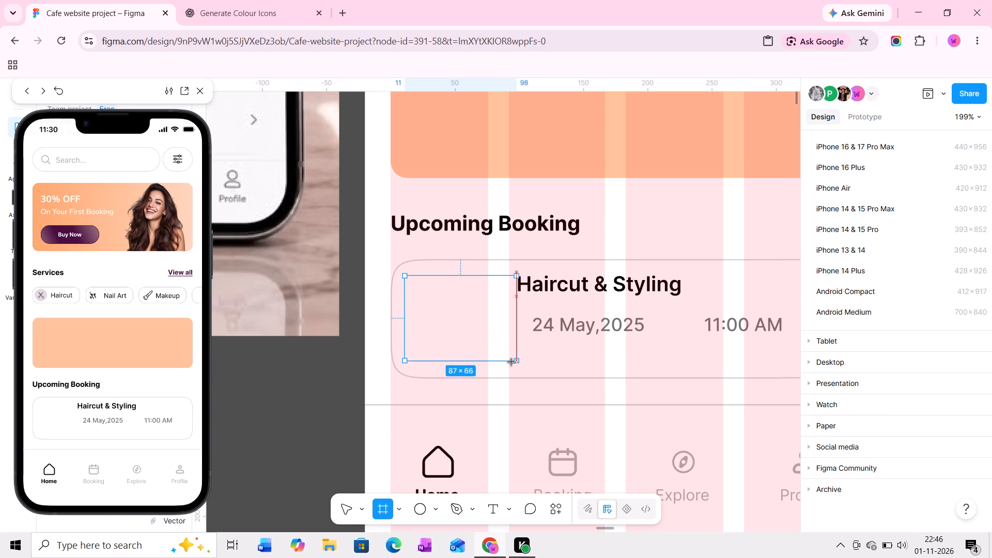
pyautogui.moveTo(512, 362); pyautogui.dragTo(507, 369)
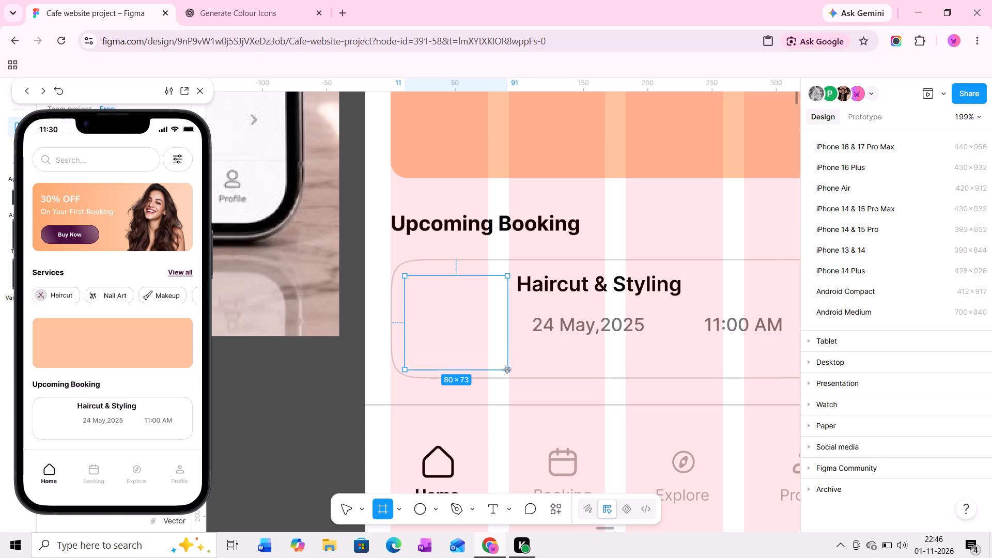
pyautogui.moveTo(507, 369); pyautogui.dragTo(507, 366)
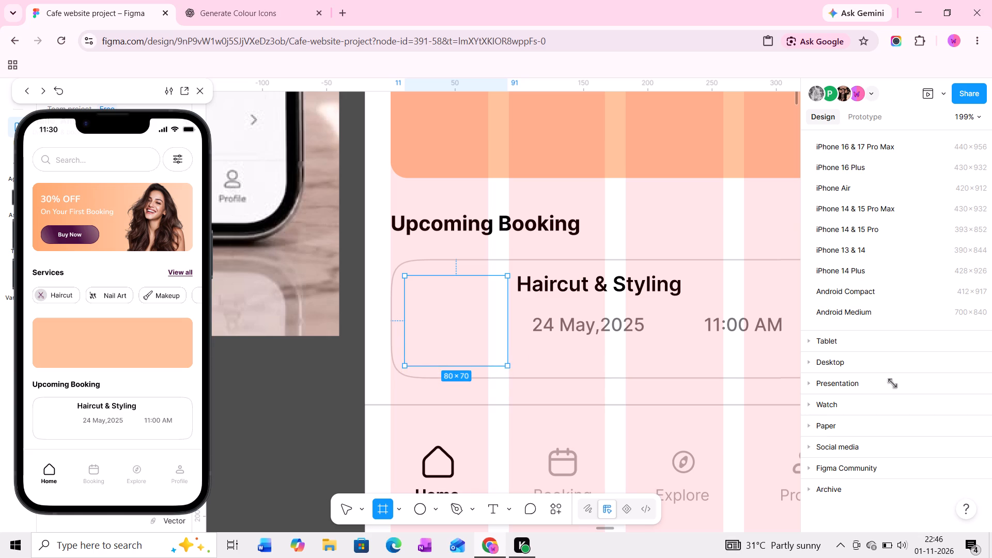
pyautogui.moveTo(897, 326); pyautogui.dragTo(762, 301)
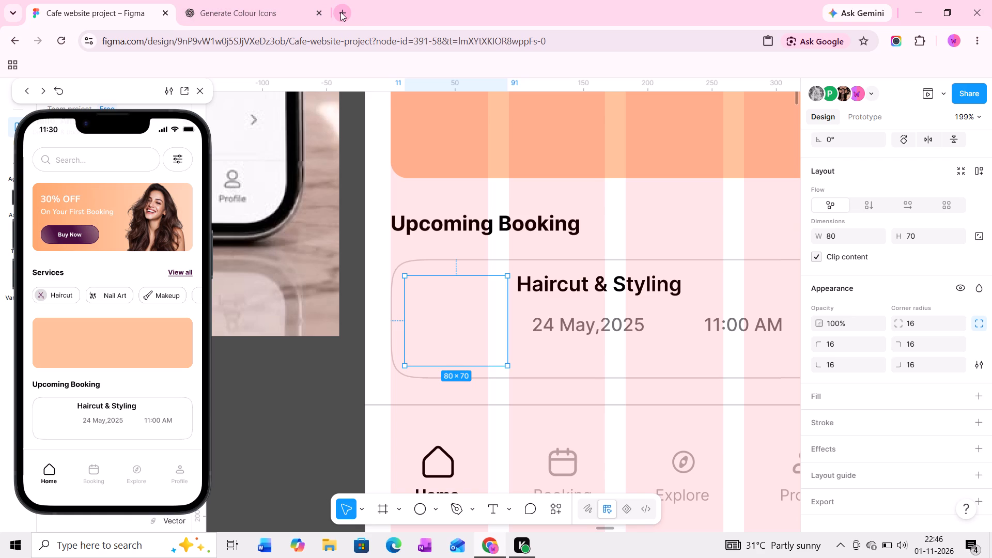
# Open Pinterest in a new browser tab.
pyautogui.click(340, 12)
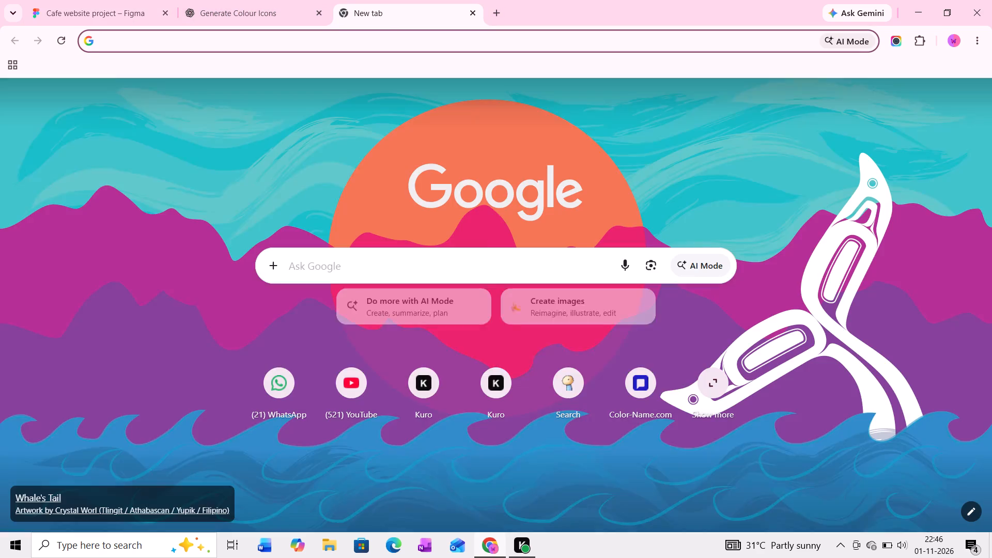
pyautogui.click(308, 261)
pyautogui.click(347, 307)
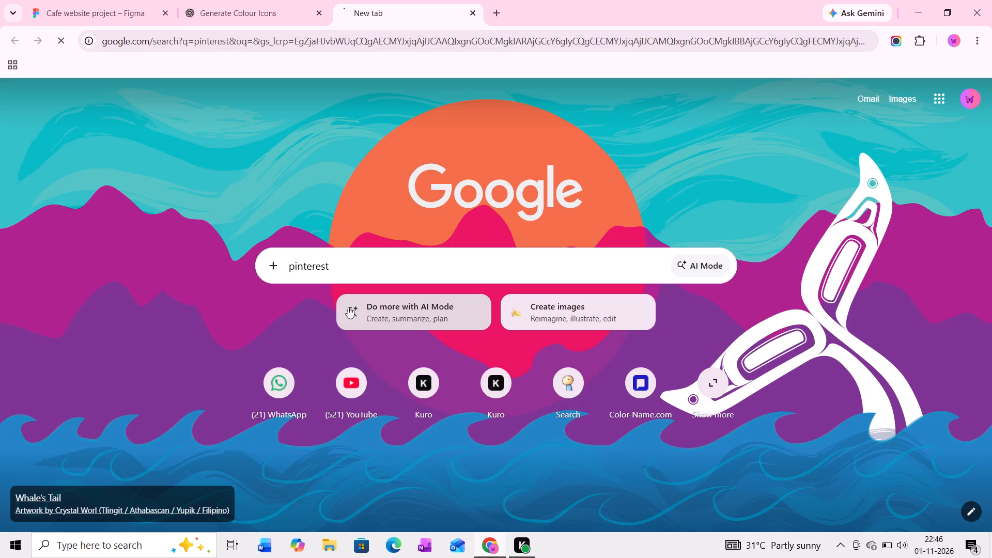
pyautogui.click(171, 240)
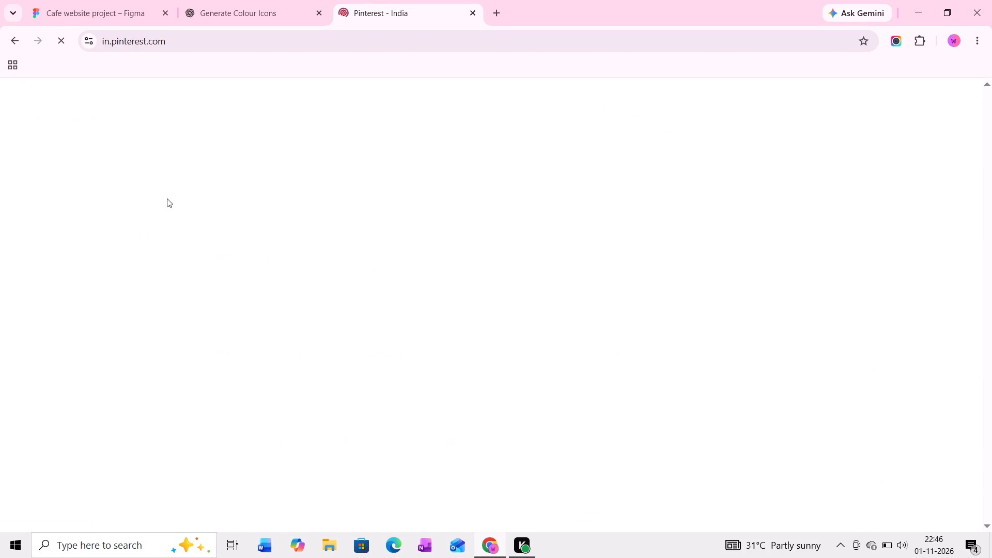
# Search Pinterest for "hair styling image".
pyautogui.click(203, 103)
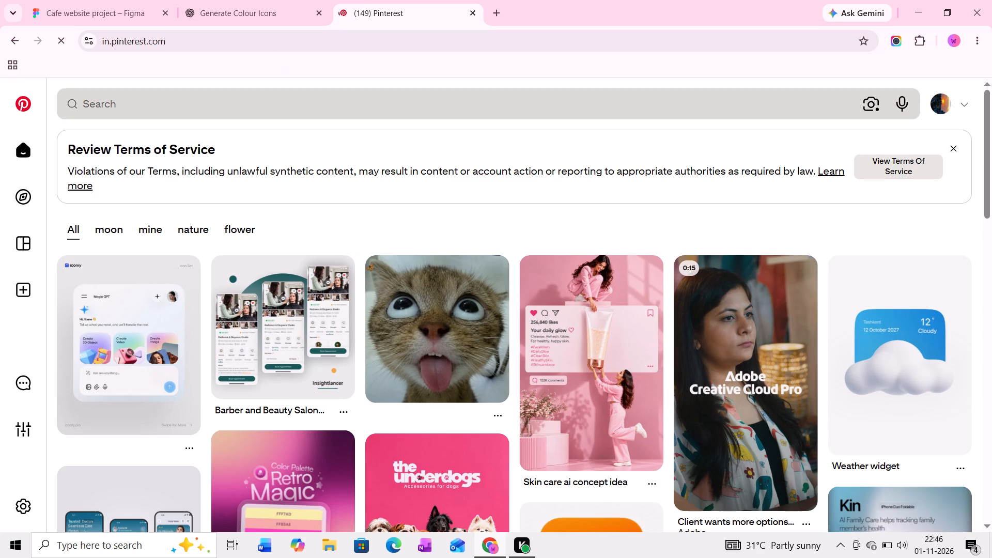
pyautogui.write('hair sty')
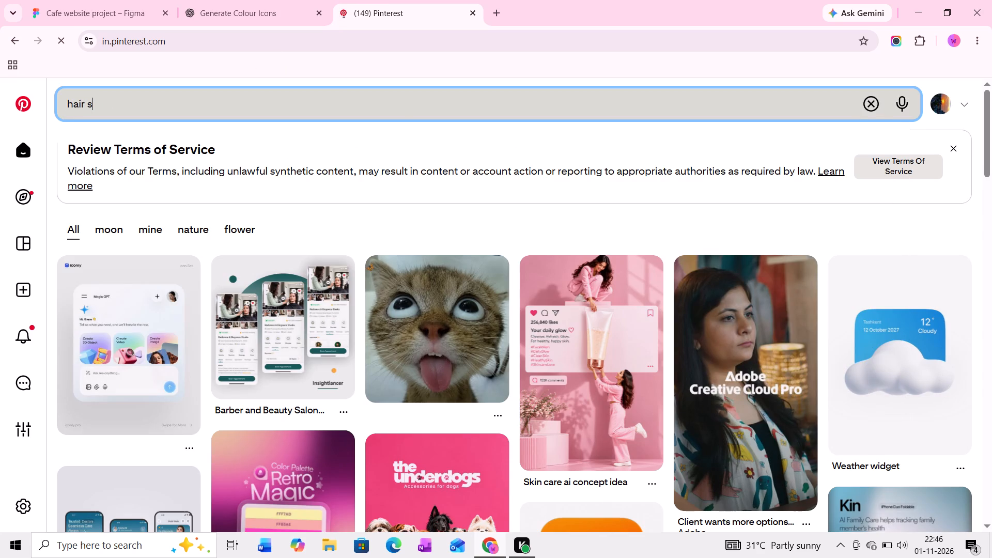
pyautogui.write('ling image')
pyautogui.press('Return')
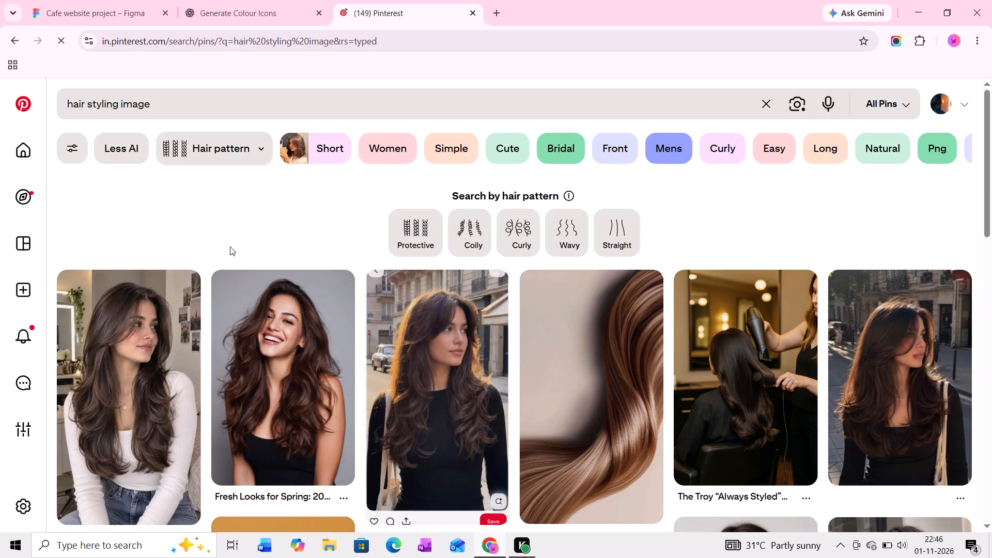
# Browse the hair styling results for a photo that suits the Haircut & Styling booking card.
pyautogui.scroll(-3, 230, 246)
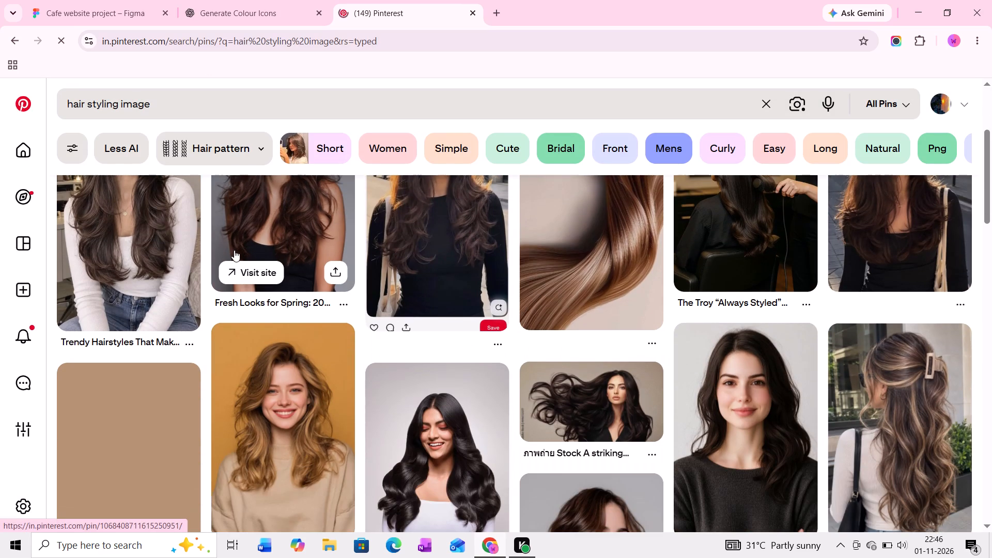
pyautogui.scroll(-3, 238, 251)
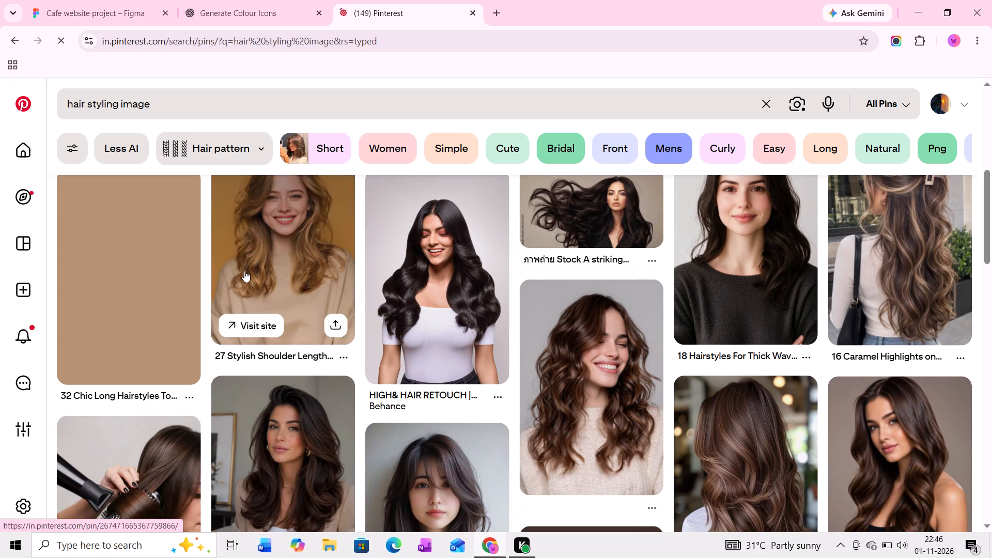
pyautogui.scroll(-4, 244, 271)
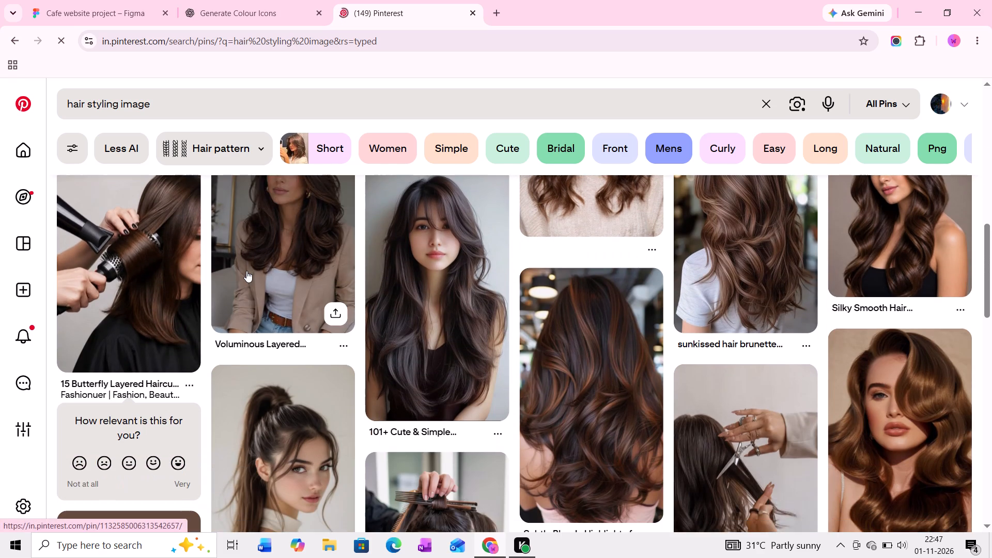
pyautogui.scroll(-2, 246, 271)
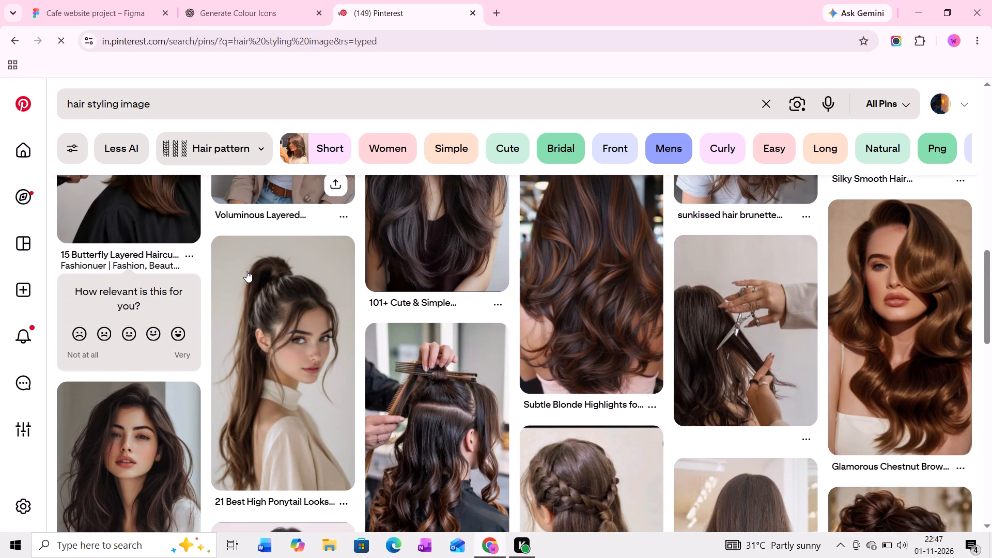
pyautogui.scroll(-3, 247, 271)
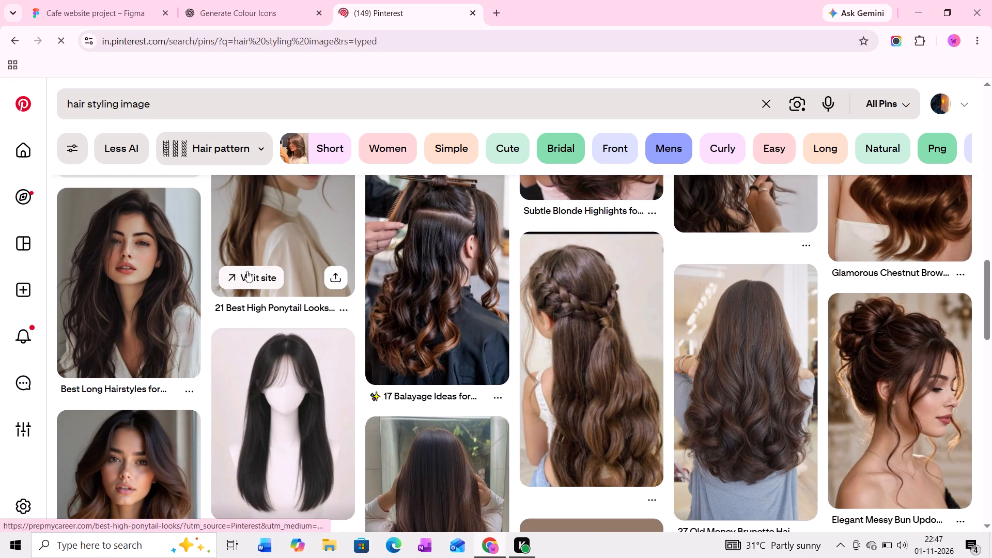
pyautogui.scroll(3, 247, 271)
pyautogui.scroll(-1, 247, 271)
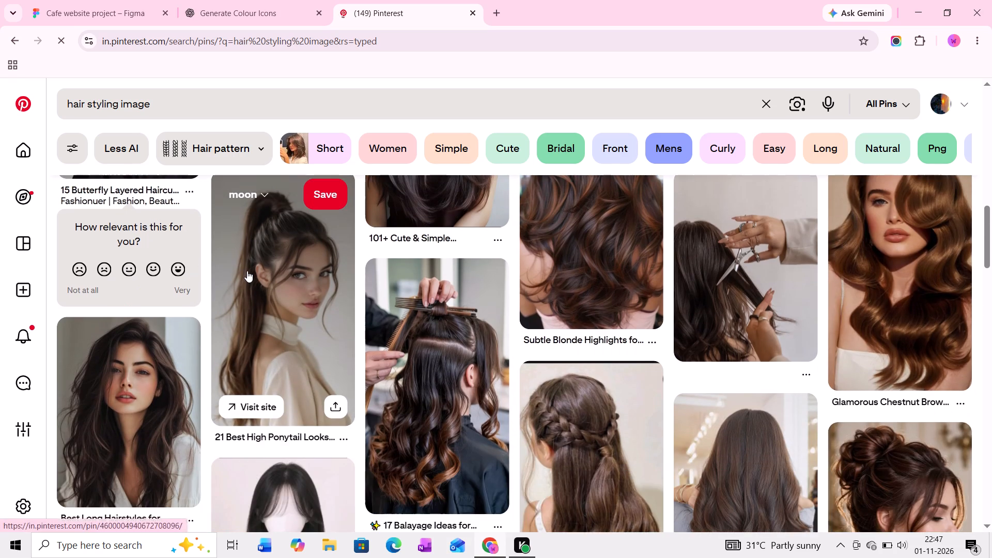
pyautogui.scroll(3, 247, 271)
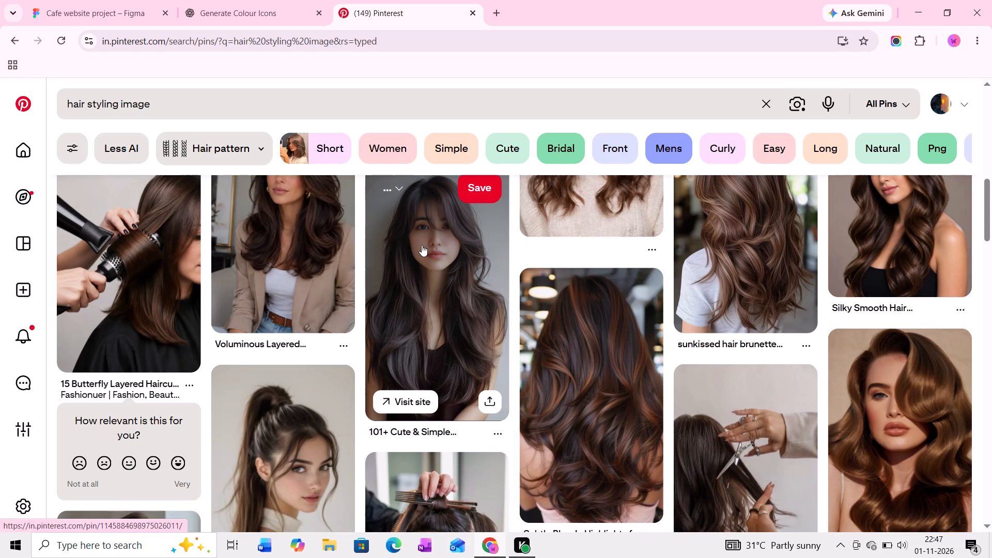
pyautogui.scroll(-7, 421, 263)
pyautogui.scroll(1, 420, 265)
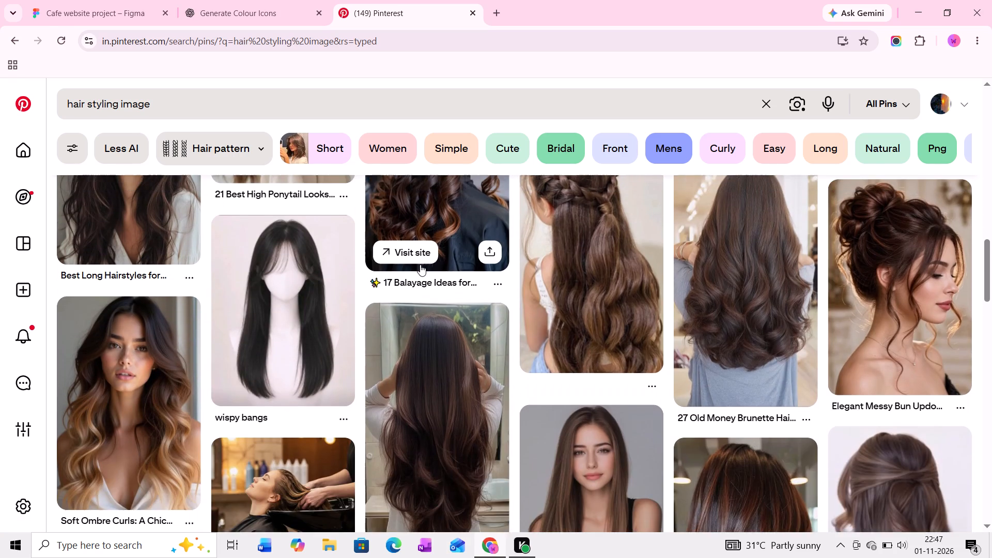
pyautogui.scroll(-2, 420, 265)
pyautogui.scroll(1, 420, 265)
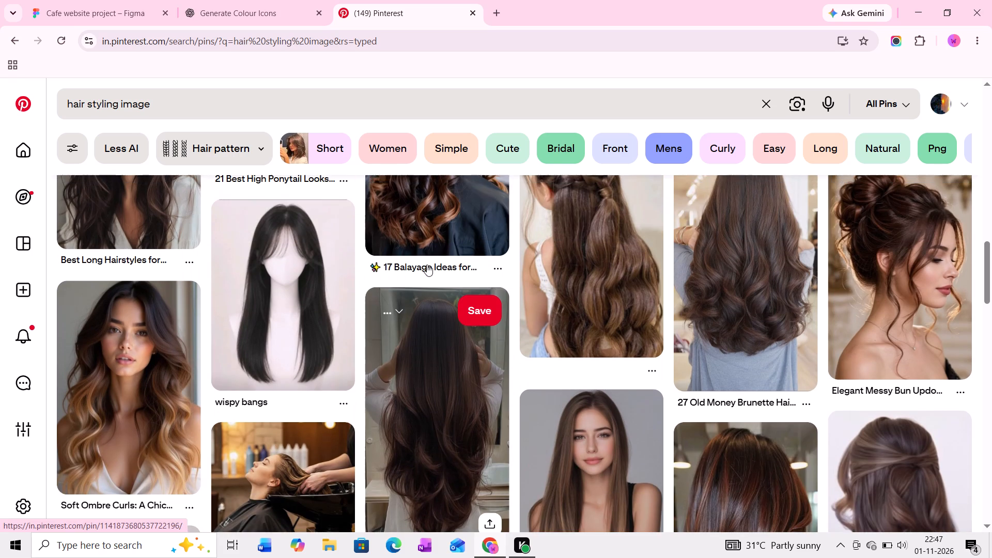
# Examine the half-up braided hairstyle pin and its related pins, and return to the search results.
pyautogui.click(638, 254)
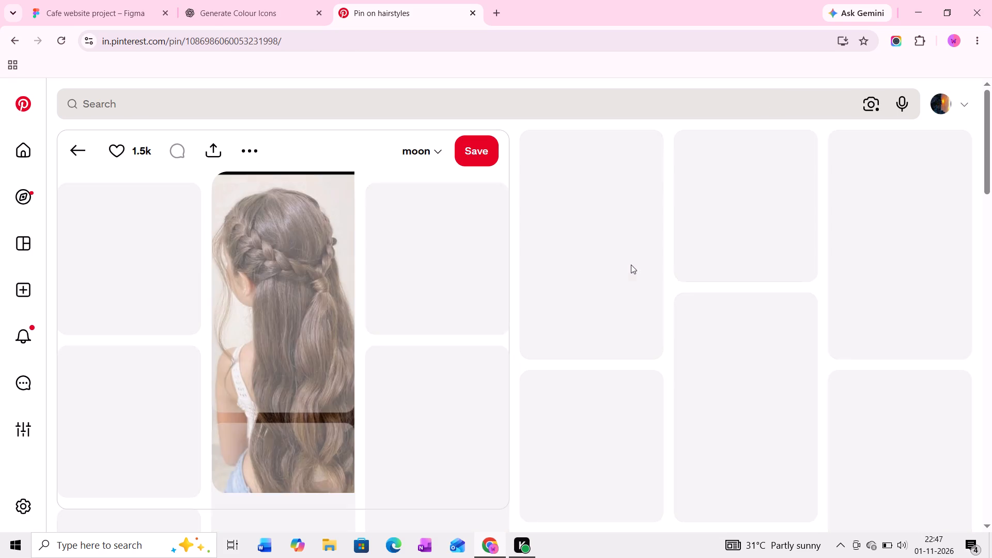
pyautogui.scroll(-2, 575, 300)
pyautogui.scroll(1, 575, 300)
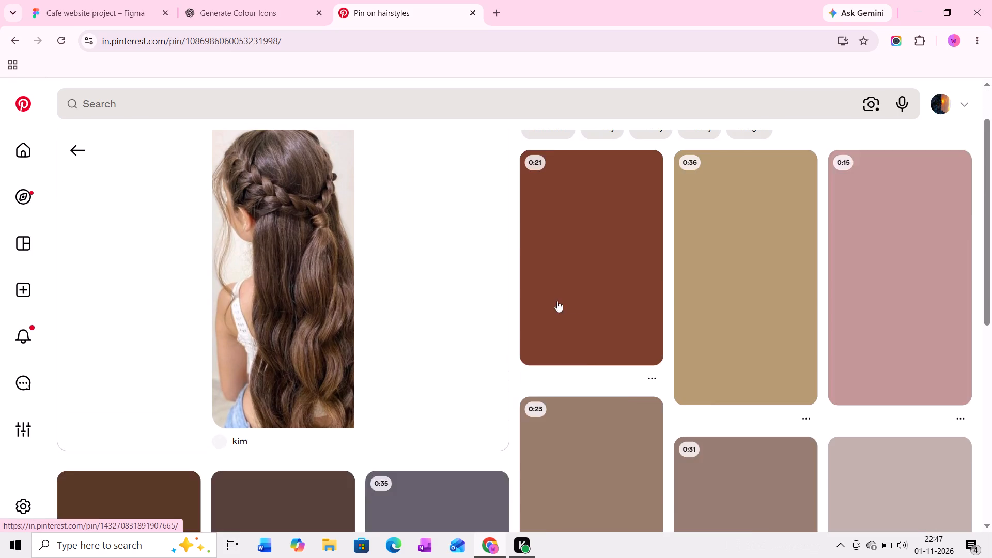
pyautogui.scroll(-2, 268, 331)
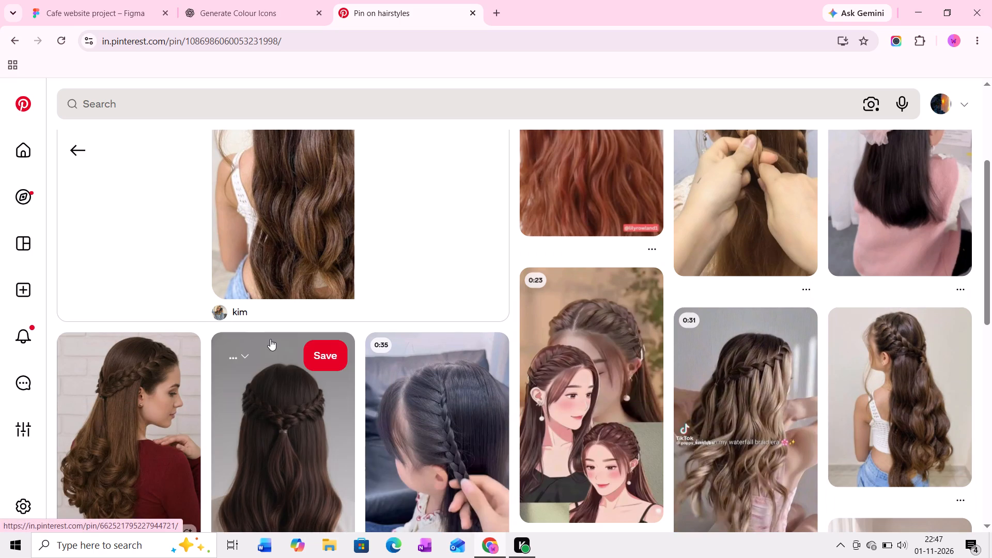
pyautogui.scroll(1, 270, 339)
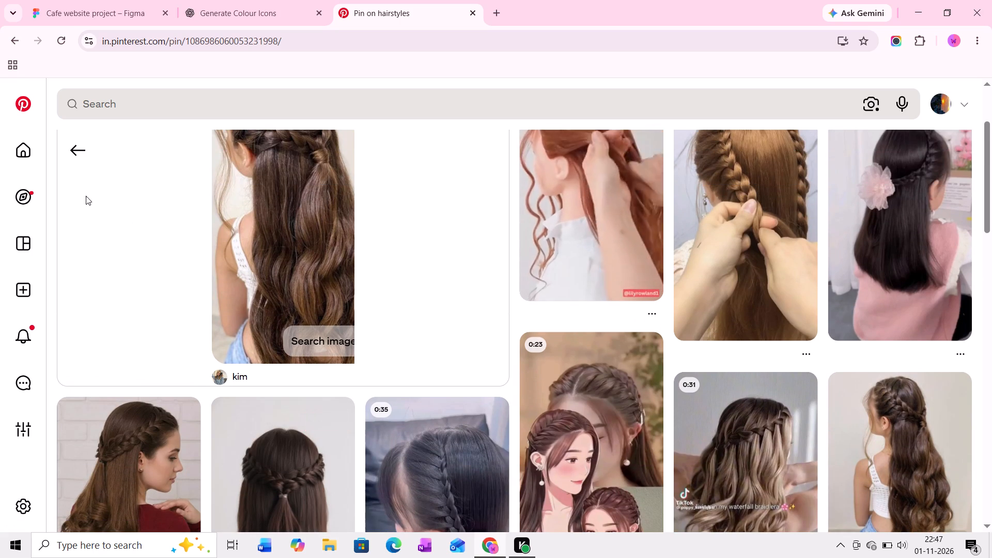
pyautogui.click(76, 148)
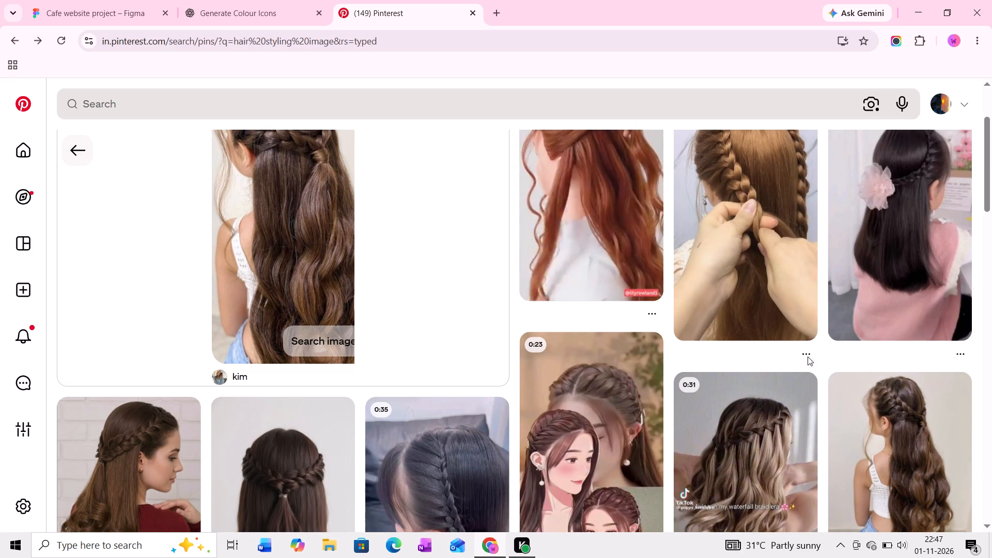
# Open the Elegant Messy Bun Updo pin and copy the image from its related Front & Back Hairstyle pin.
pyautogui.click(891, 354)
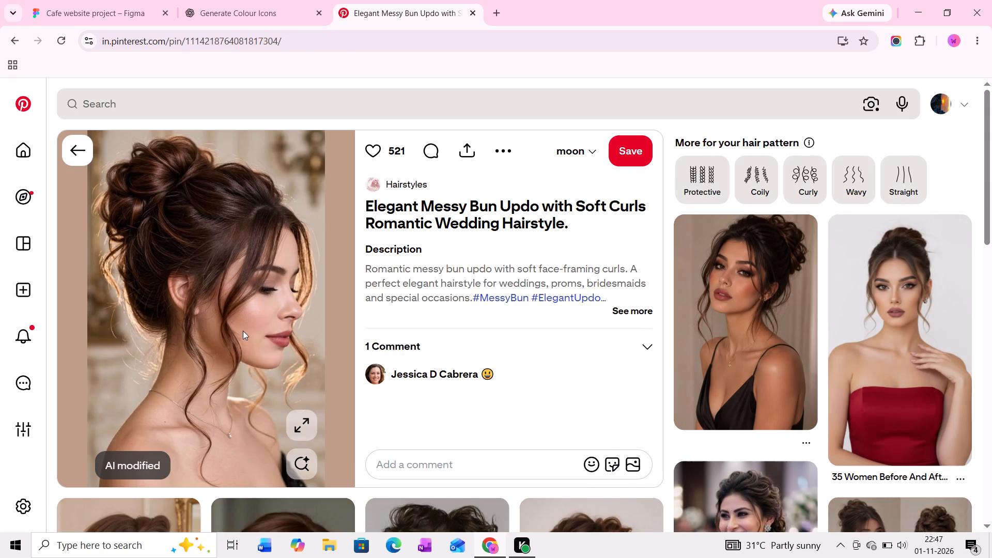
pyautogui.scroll(-2, 243, 331)
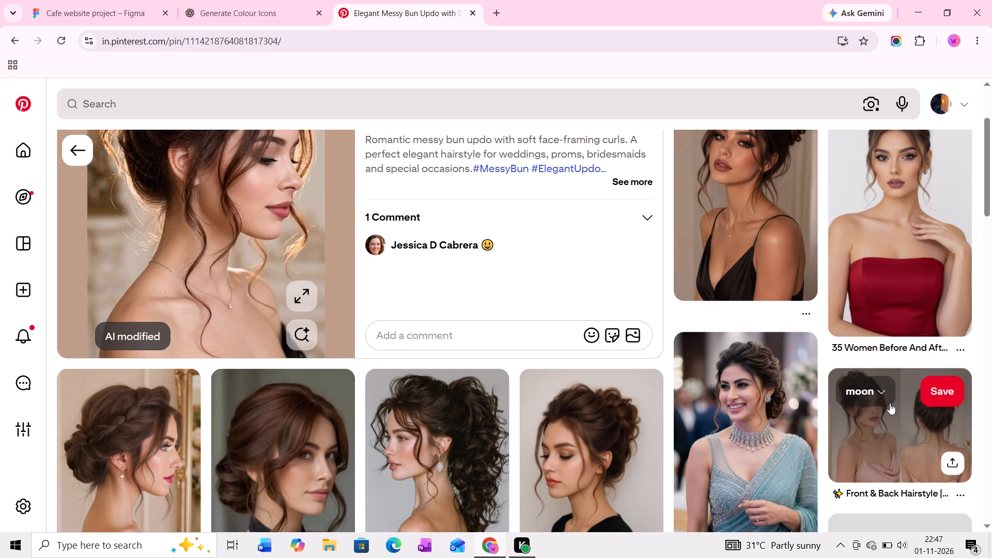
pyautogui.click(891, 426)
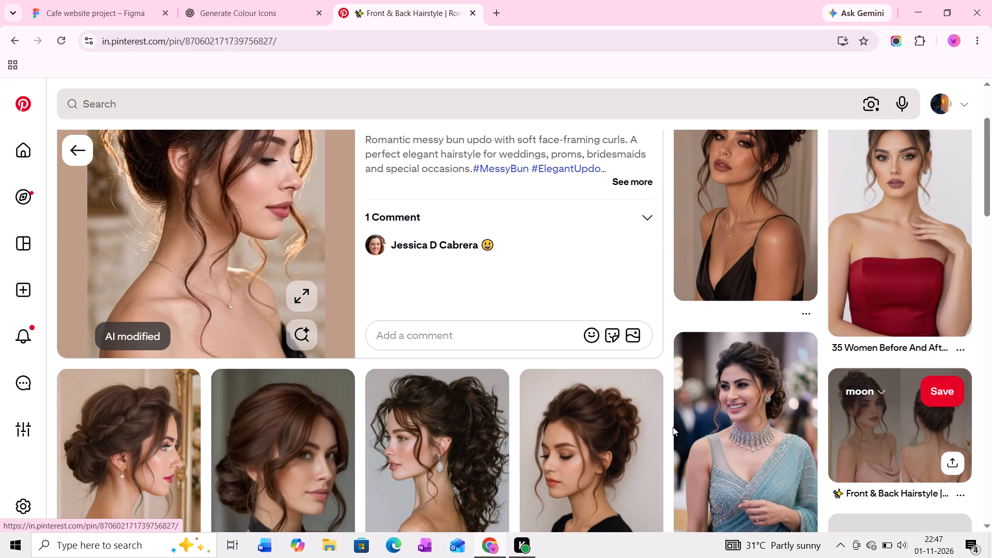
pyautogui.rightClick(278, 327)
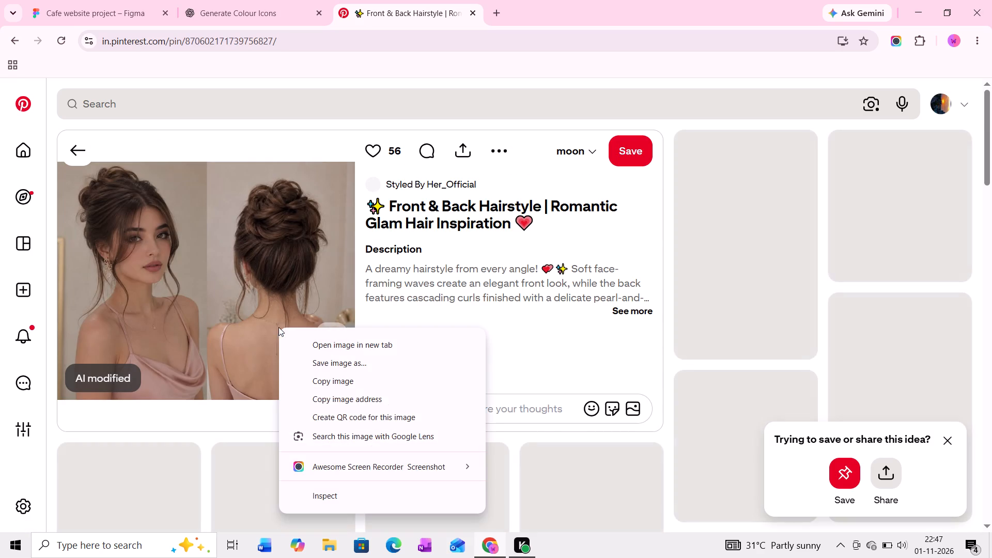
pyautogui.click(328, 385)
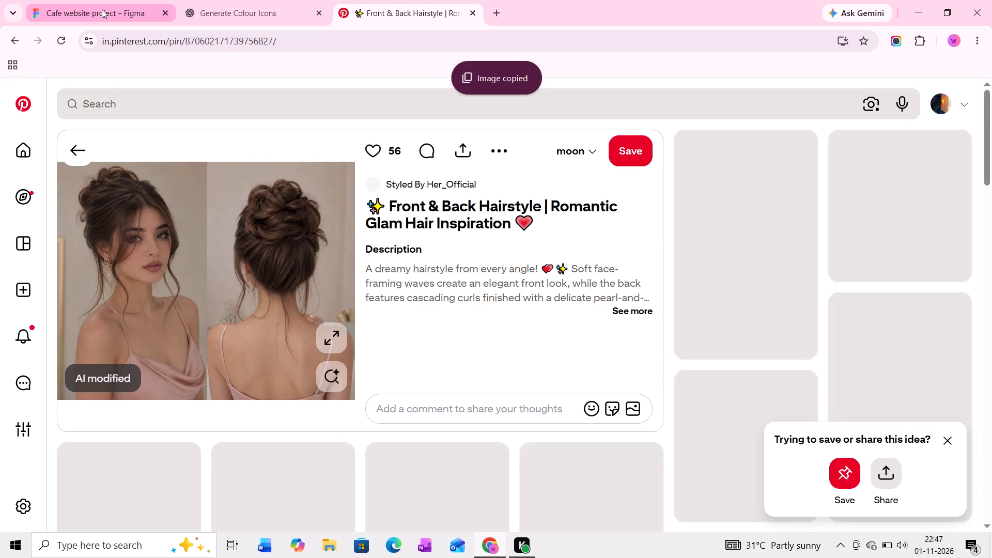
# Switch to the Figma file and paste the copied hairstyle image outside the frames, near the home screen.
pyautogui.click(102, 9)
pyautogui.moveTo(461, 331); pyautogui.dragTo(497, 191, button='middle')
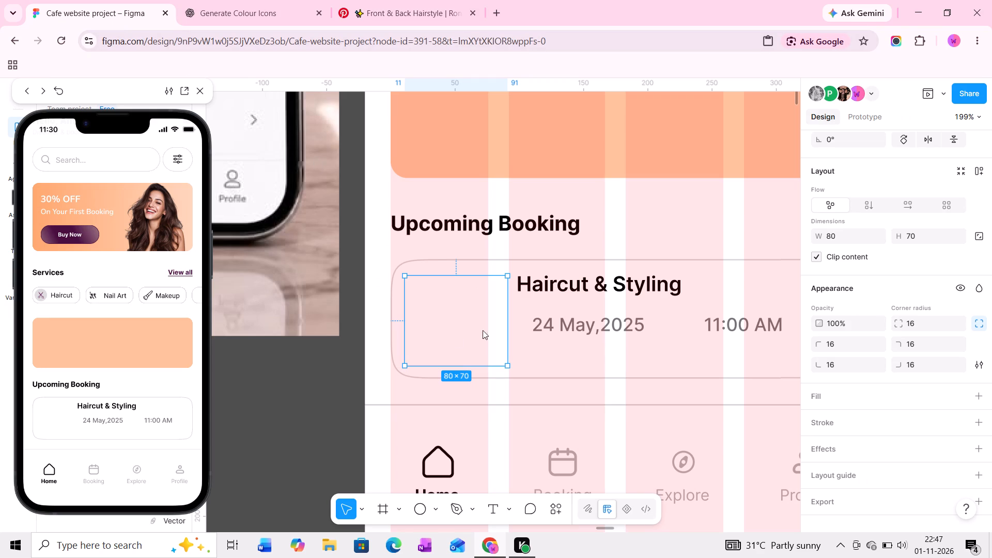
pyautogui.moveTo(483, 334); pyautogui.dragTo(482, 212, button='middle')
pyautogui.scroll(1, 458, 375)
pyautogui.scroll(-18, 486, 324)
pyautogui.moveTo(662, 321); pyautogui.dragTo(611, 308, button='middle')
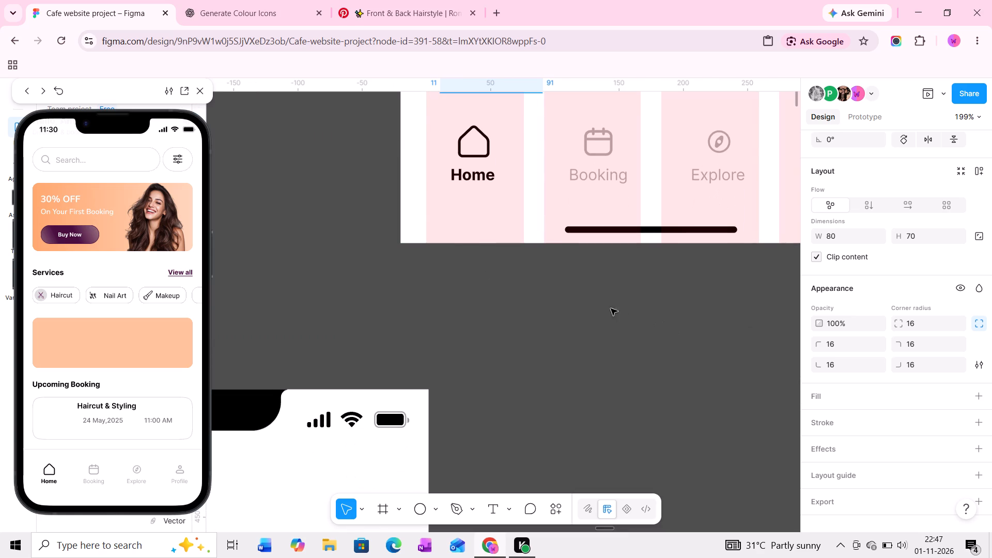
pyautogui.moveTo(611, 308); pyautogui.dragTo(571, 303, button='middle')
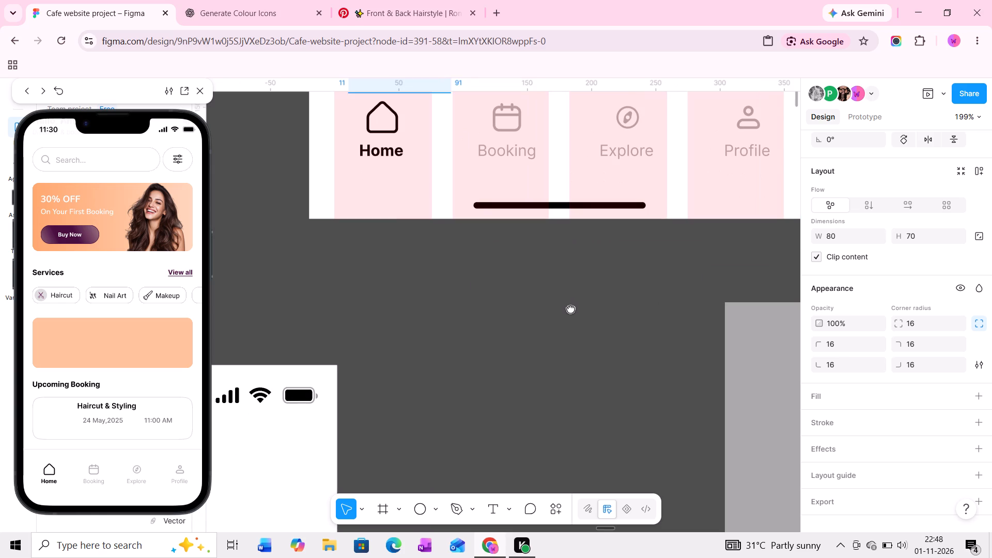
pyautogui.click(570, 308)
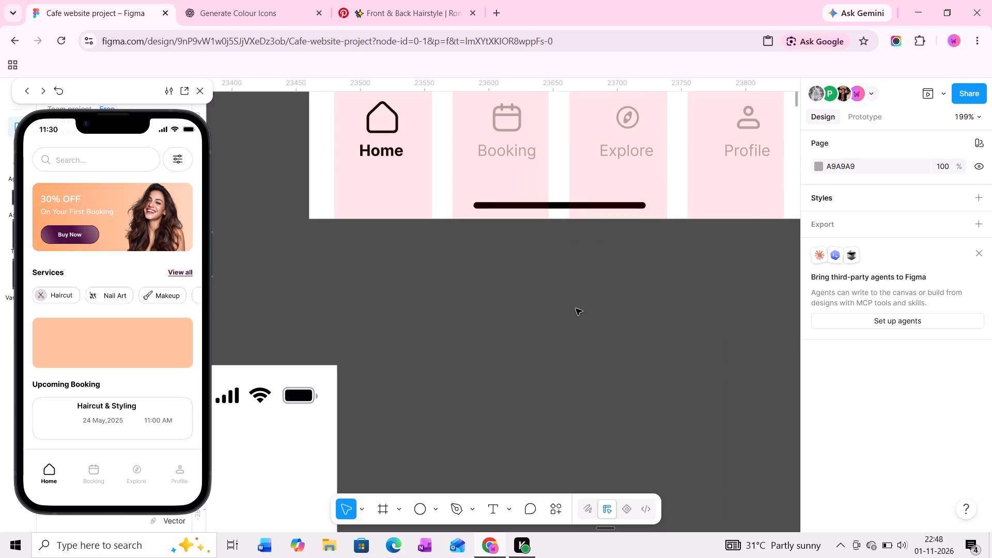
pyautogui.hotkey('ctrl', 'v')
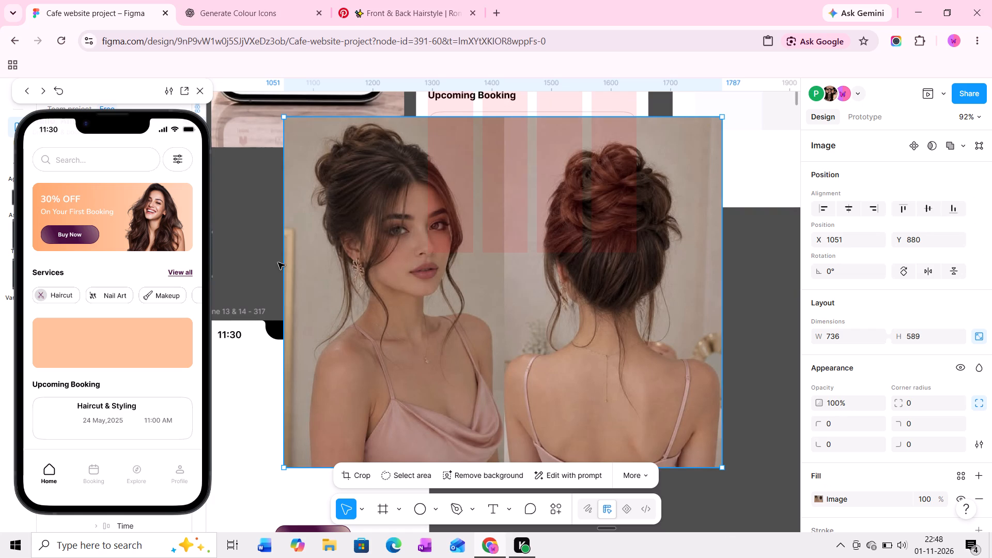
# Crop the pasted image to the back view of the bun, roughly square and about 377 wide.
pyautogui.keyDown('ctrl'); pyautogui.moveTo(285, 259); pyautogui.dragTo(451, 254); pyautogui.keyUp('ctrl')
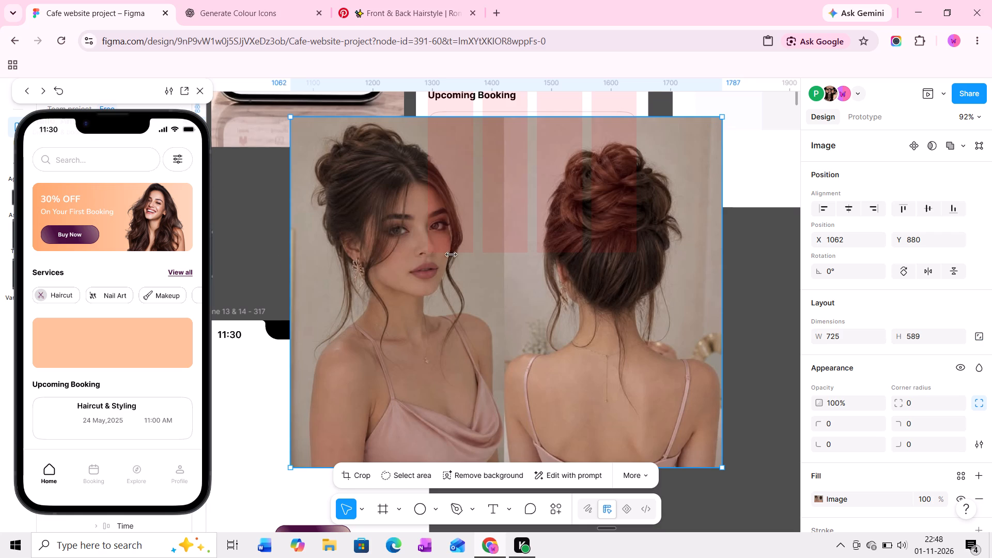
pyautogui.keyDown('ctrl'); pyautogui.moveTo(451, 254); pyautogui.dragTo(499, 254); pyautogui.keyUp('ctrl')
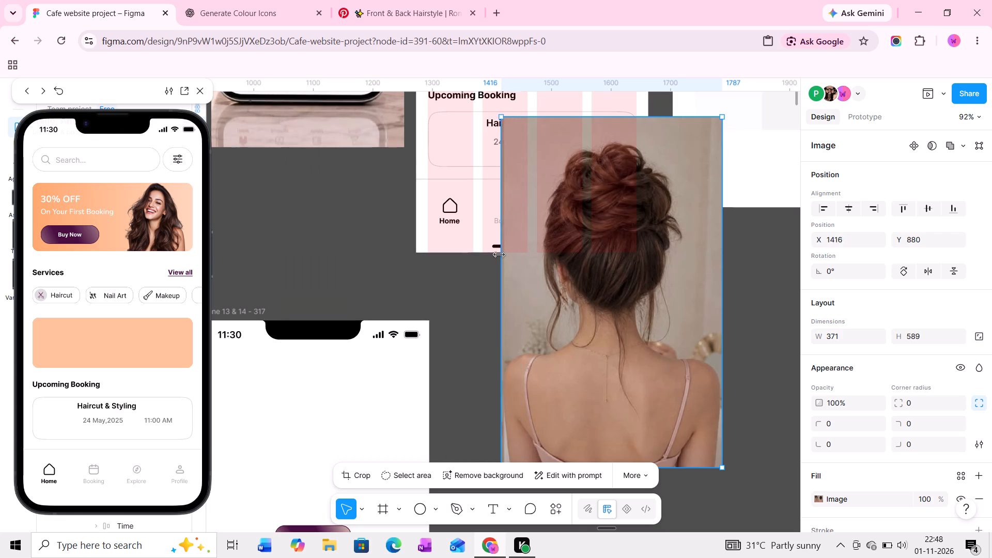
pyautogui.keyDown('ctrl'); pyautogui.moveTo(499, 254); pyautogui.dragTo(498, 254); pyautogui.keyUp('ctrl')
pyautogui.moveTo(502, 255); pyautogui.dragTo(450, 189, button='middle')
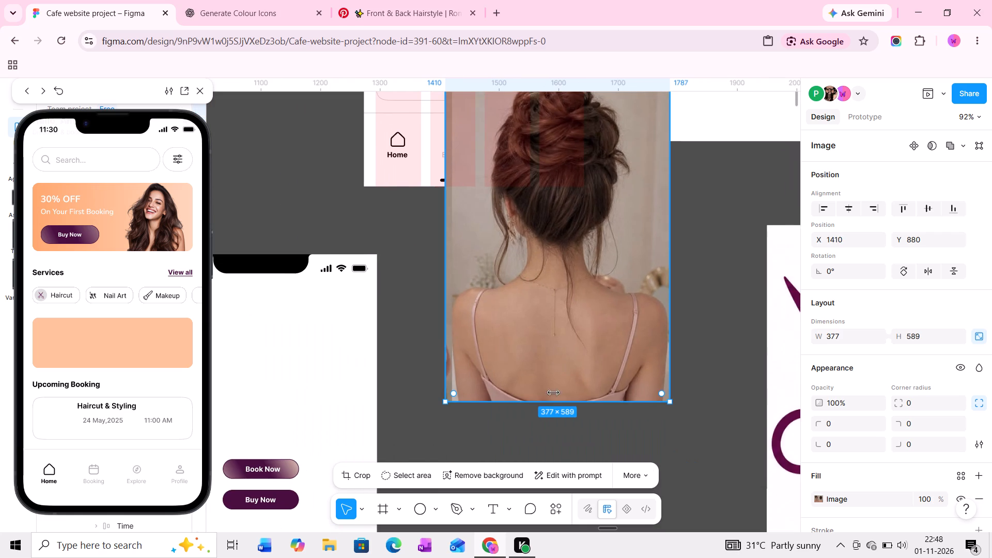
pyautogui.moveTo(552, 402); pyautogui.dragTo(547, 328)
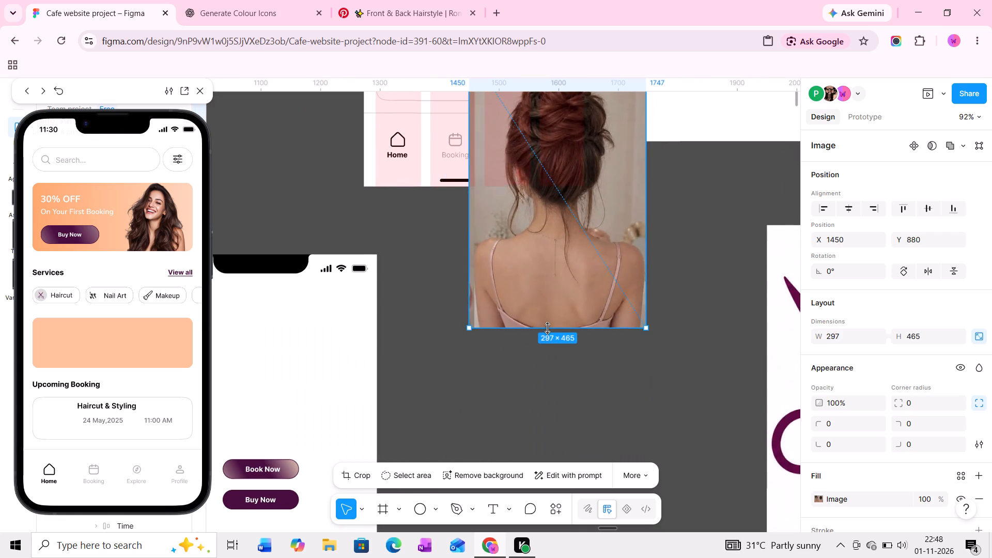
pyautogui.moveTo(547, 328); pyautogui.dragTo(547, 290)
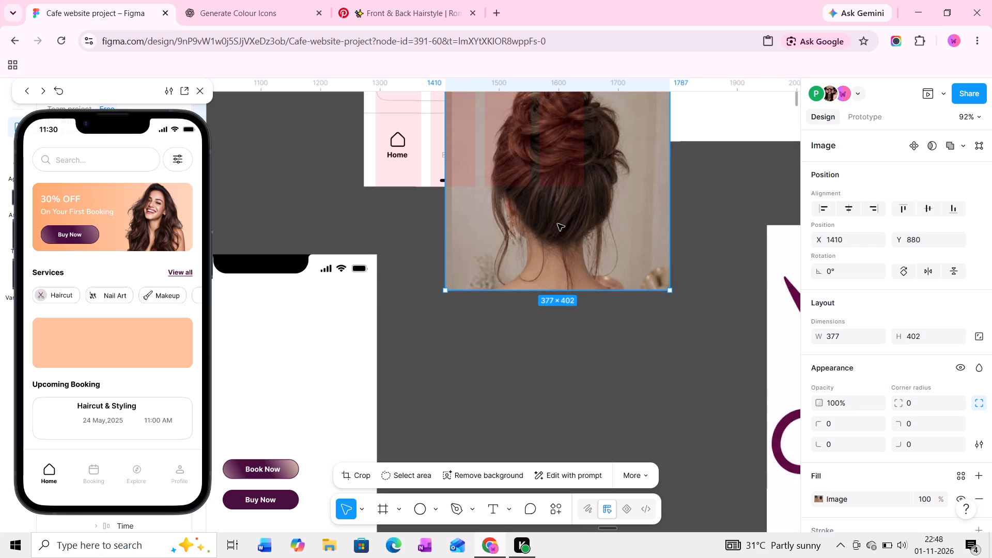
pyautogui.moveTo(557, 224); pyautogui.dragTo(545, 306, button='middle')
pyautogui.keyDown('ctrl'); pyautogui.moveTo(555, 135); pyautogui.dragTo(555, 137); pyautogui.keyUp('ctrl')
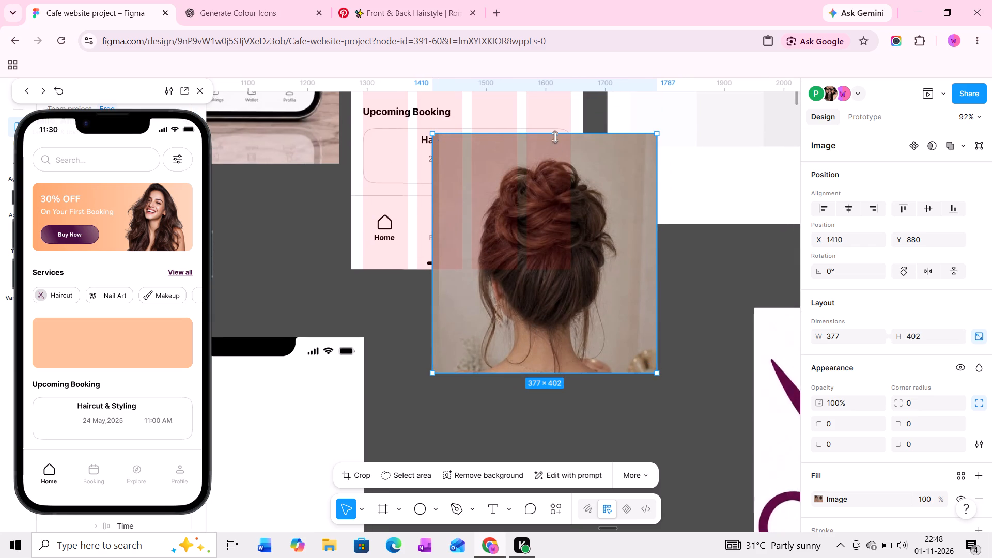
pyautogui.keyDown('ctrl'); pyautogui.moveTo(555, 137); pyautogui.dragTo(553, 149); pyautogui.keyUp('ctrl')
# Move the cropped hairstyle image onto the home screen below the Upcoming Booking card and scale it down to 80 × 80.
pyautogui.moveTo(605, 211); pyautogui.dragTo(534, 181)
pyautogui.moveTo(585, 121); pyautogui.dragTo(430, 275)
pyautogui.moveTo(396, 304); pyautogui.dragTo(402, 206)
pyautogui.keyDown('ctrl'); pyautogui.scroll(12, 418, 196); pyautogui.keyUp('ctrl')
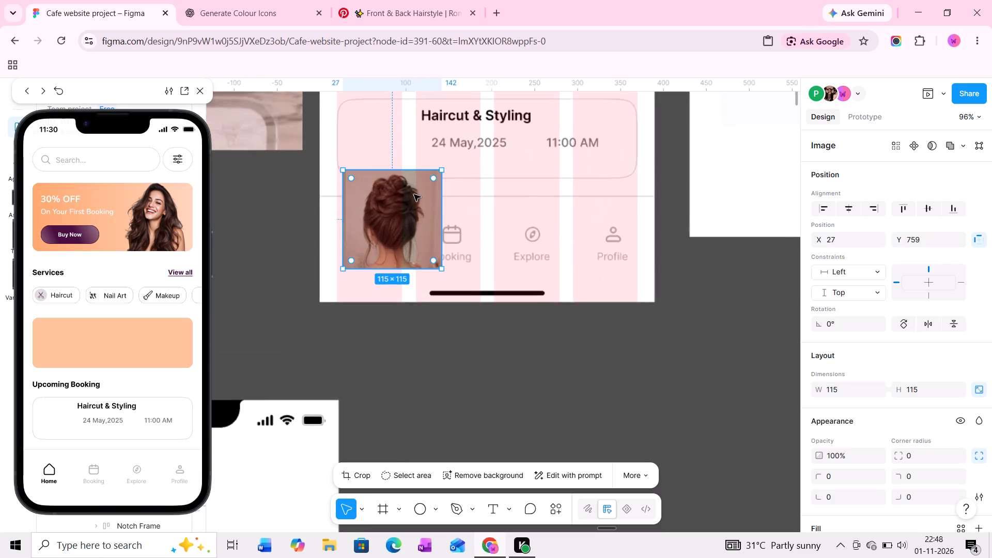
pyautogui.keyDown('ctrl'); pyautogui.scroll(6, 414, 194); pyautogui.keyUp('ctrl')
pyautogui.moveTo(411, 194); pyautogui.dragTo(444, 252, button='middle')
pyautogui.keyDown('ctrl'); pyautogui.scroll(6, 445, 245); pyautogui.keyUp('ctrl')
pyautogui.moveTo(444, 245); pyautogui.dragTo(483, 266, button='middle')
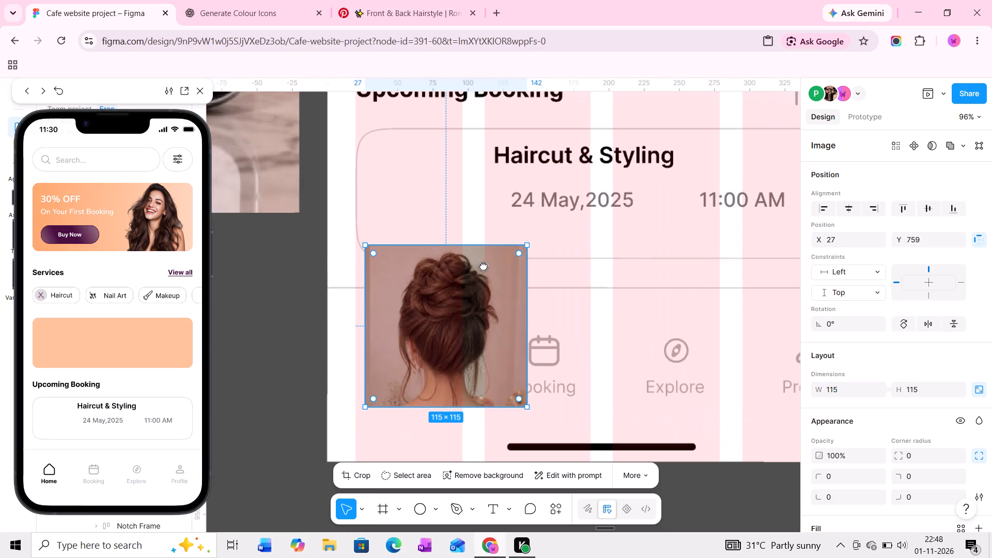
pyautogui.keyDown('ctrl'); pyautogui.scroll(6, 473, 267); pyautogui.keyUp('ctrl')
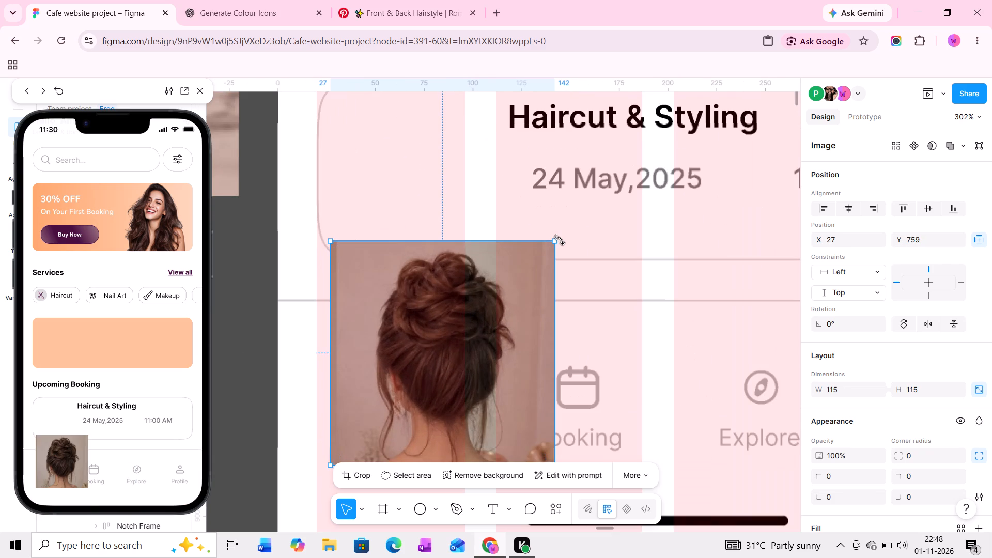
pyautogui.moveTo(554, 241); pyautogui.dragTo(487, 307)
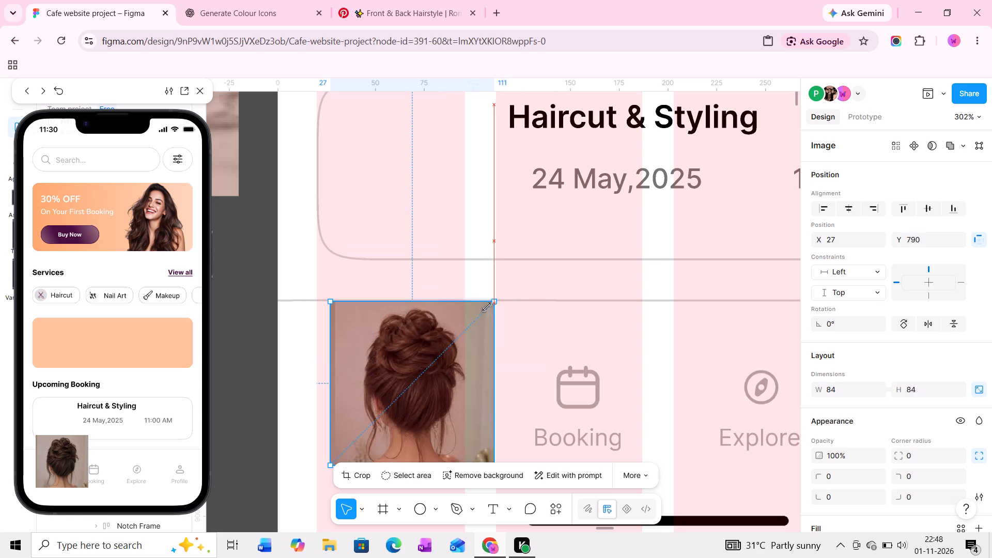
pyautogui.moveTo(487, 307); pyautogui.dragTo(483, 309)
# Place the 80 × 80 image inside the Upcoming Booking card's rounded image frame, at about X -5, Y -5.
pyautogui.moveTo(430, 366); pyautogui.dragTo(421, 143)
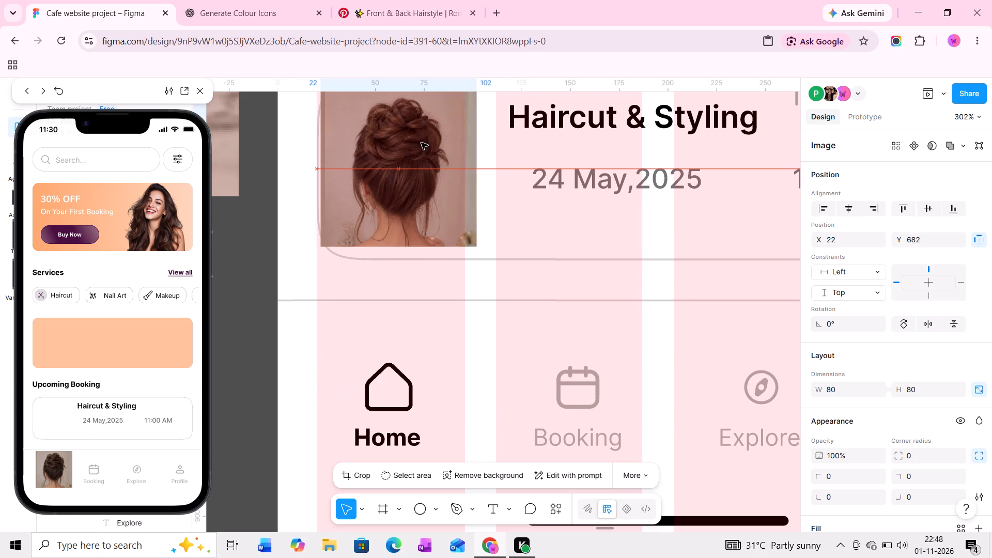
pyautogui.moveTo(421, 143); pyautogui.dragTo(428, 150)
pyautogui.moveTo(428, 150); pyautogui.dragTo(424, 213, button='middle')
pyautogui.keyDown('ctrl'); pyautogui.scroll(3, 424, 214); pyautogui.keyUp('ctrl')
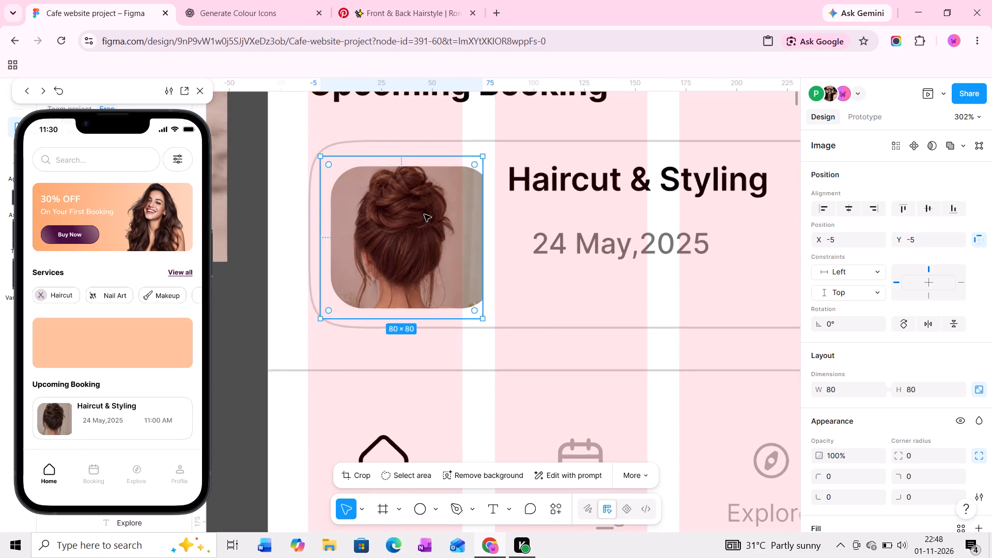
pyautogui.scroll(1, 424, 214)
pyautogui.moveTo(424, 214); pyautogui.dragTo(452, 215, button='middle')
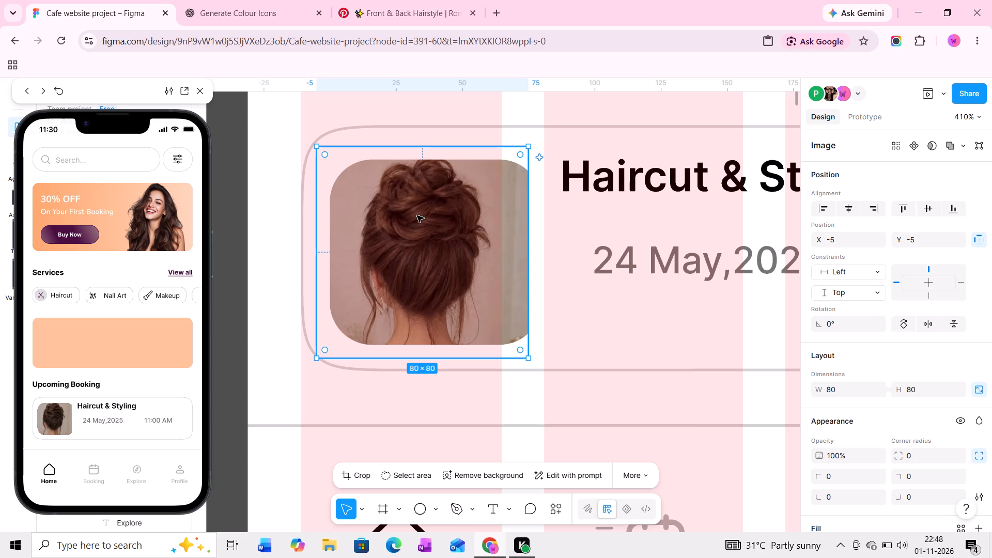
pyautogui.keyDown('ctrl'); pyautogui.click(417, 215); pyautogui.keyUp('ctrl')
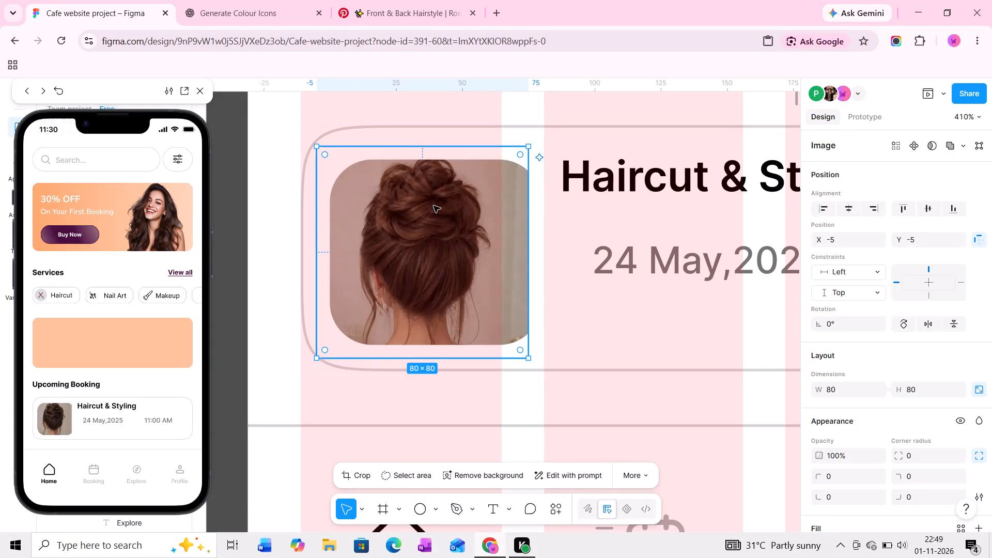
pyautogui.keyDown('ctrl'); pyautogui.scroll(-4, 433, 206); pyautogui.keyUp('ctrl')
pyautogui.moveTo(441, 206); pyautogui.dragTo(503, 218, button='middle')
pyautogui.keyDown('ctrl'); pyautogui.click(500, 206); pyautogui.keyUp('ctrl')
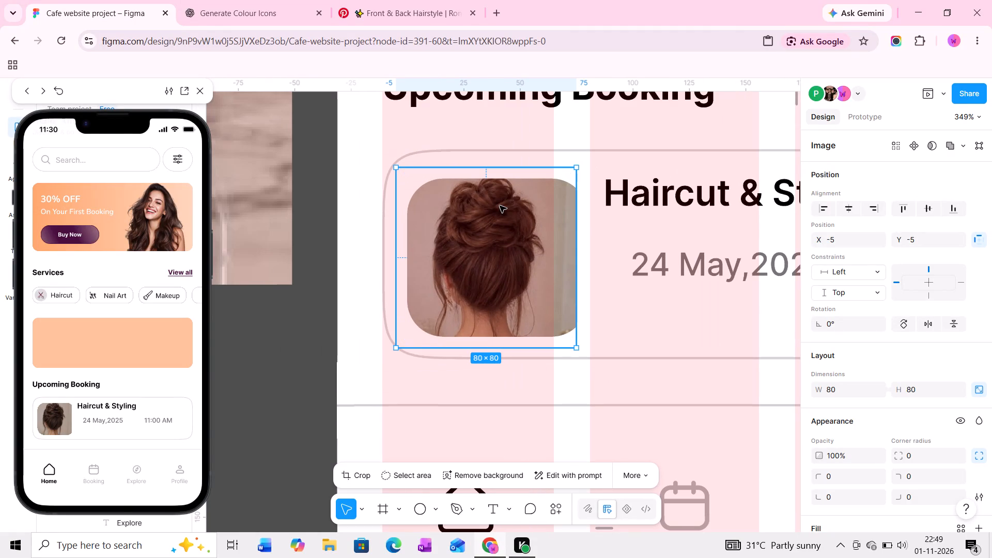
pyautogui.rightClick(550, 207)
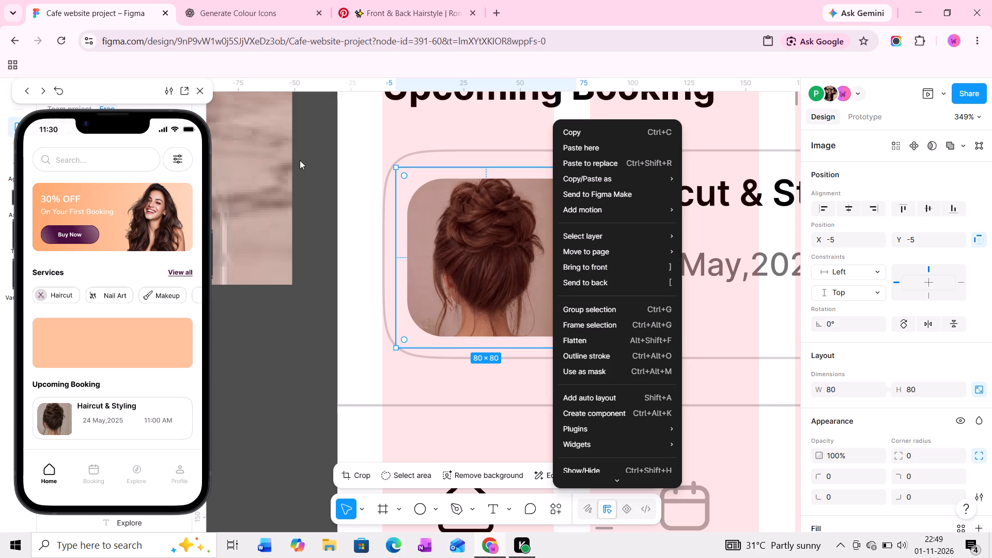
pyautogui.click(276, 191)
# Move the floating prototype preview aside to uncover the layer list.
pyautogui.moveTo(104, 97); pyautogui.dragTo(171, 98)
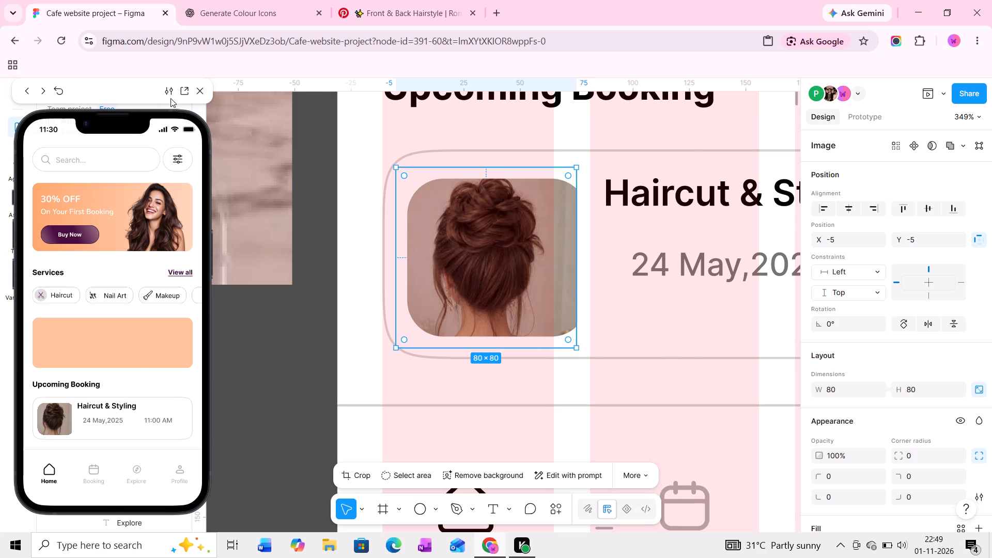
pyautogui.moveTo(171, 98); pyautogui.dragTo(270, 94)
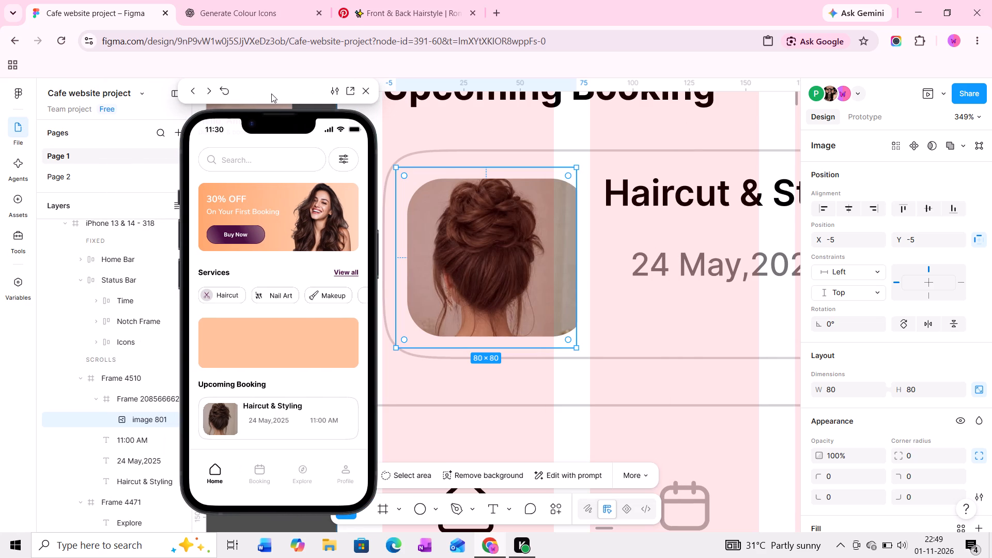
# Scale the hairstyle image to about 73 × 73 and align it with its frame's top-left corner at X 0, Y 0.
pyautogui.moveTo(396, 203); pyautogui.dragTo(382, 203)
pyautogui.moveTo(382, 203); pyautogui.dragTo(415, 203)
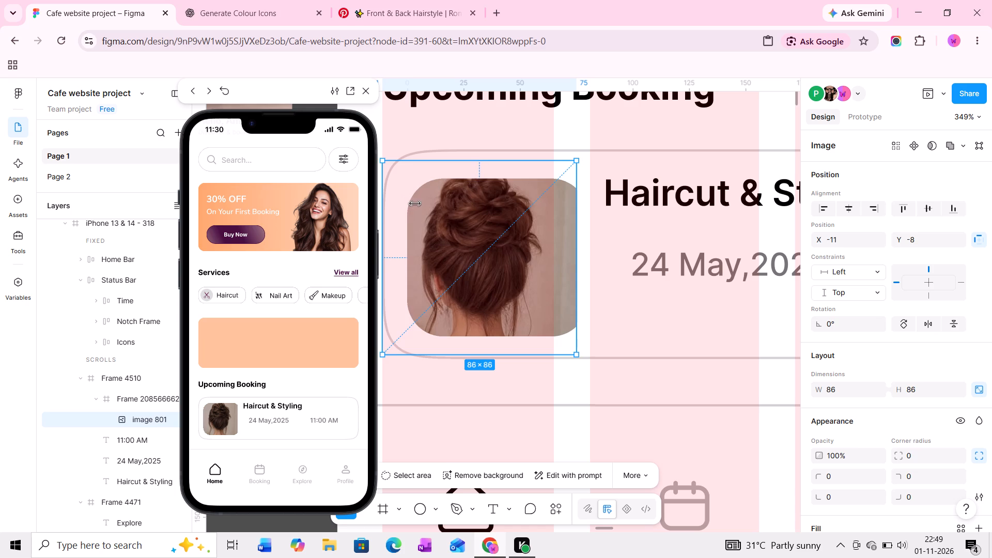
pyautogui.moveTo(415, 203); pyautogui.dragTo(416, 203)
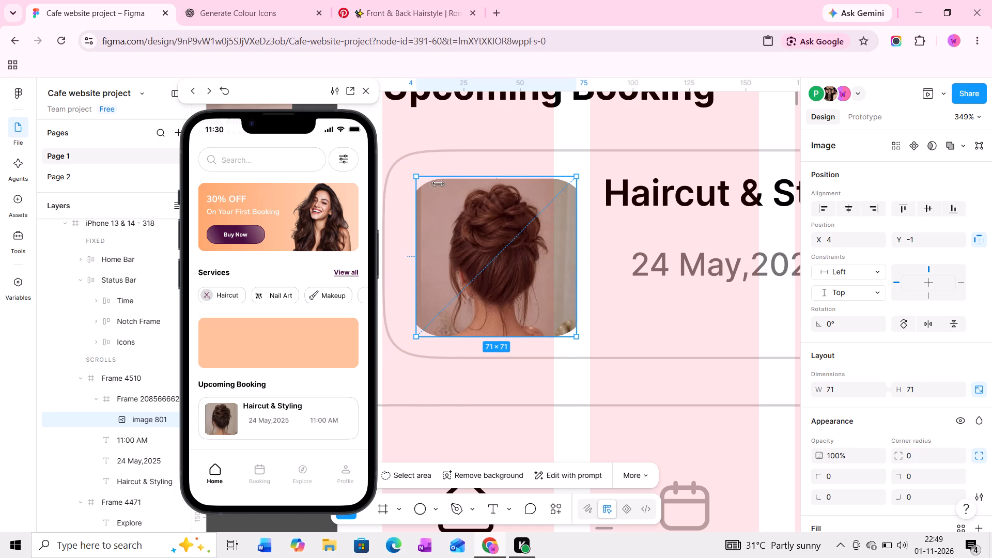
pyautogui.moveTo(455, 177); pyautogui.dragTo(457, 185)
pyautogui.moveTo(420, 231); pyautogui.dragTo(408, 231)
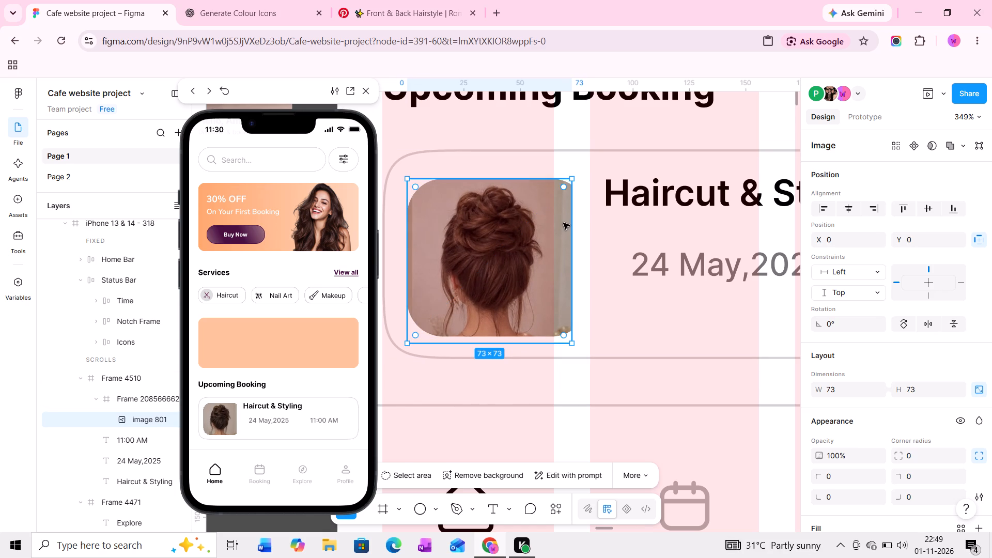
# Stretch the hairstyle image to about 80 × 72 at X 0, Y -1 so it fills the rounded frame.
pyautogui.click(575, 227)
pyautogui.moveTo(571, 227); pyautogui.dragTo(576, 227)
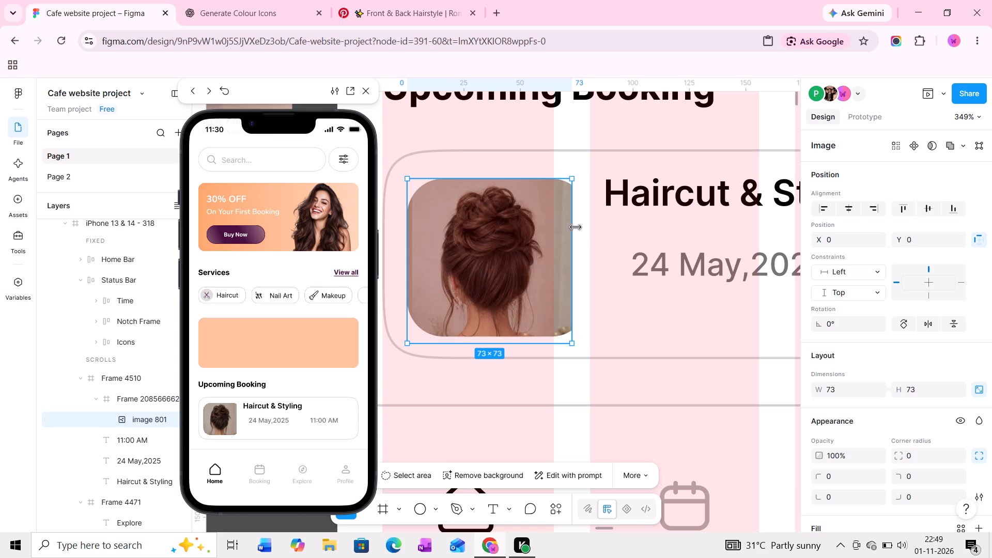
pyautogui.moveTo(576, 227); pyautogui.dragTo(583, 227)
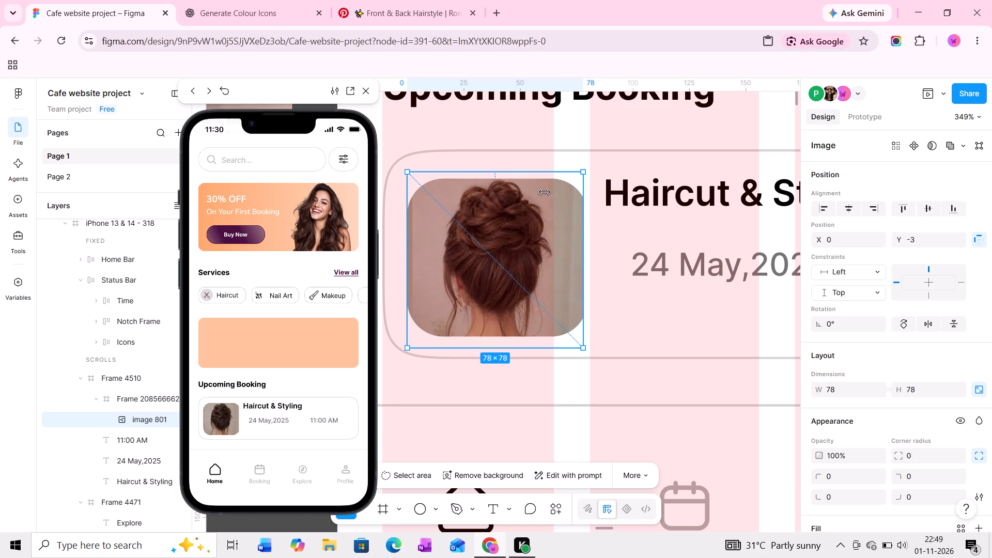
pyautogui.moveTo(539, 175); pyautogui.dragTo(539, 184)
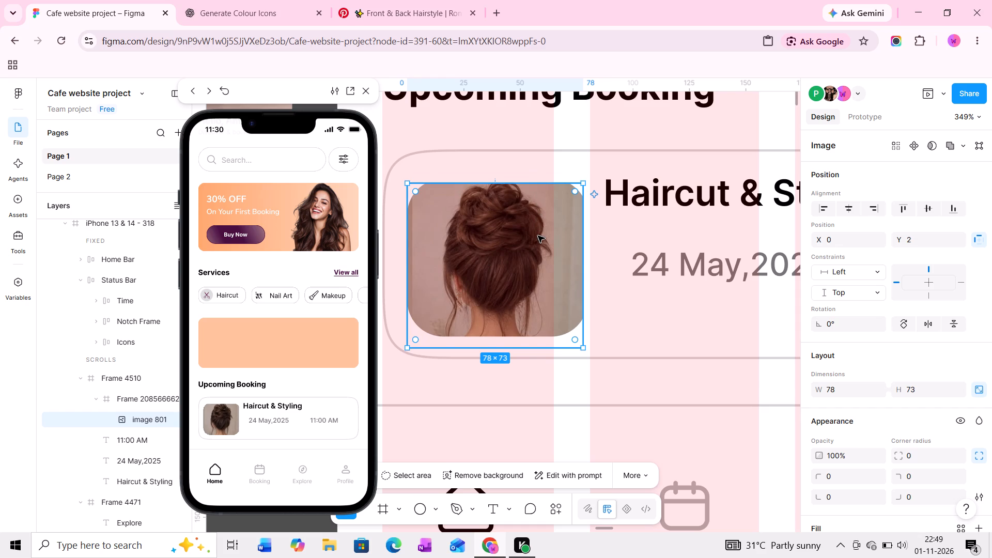
pyautogui.hotkey('ctrl', 'z')
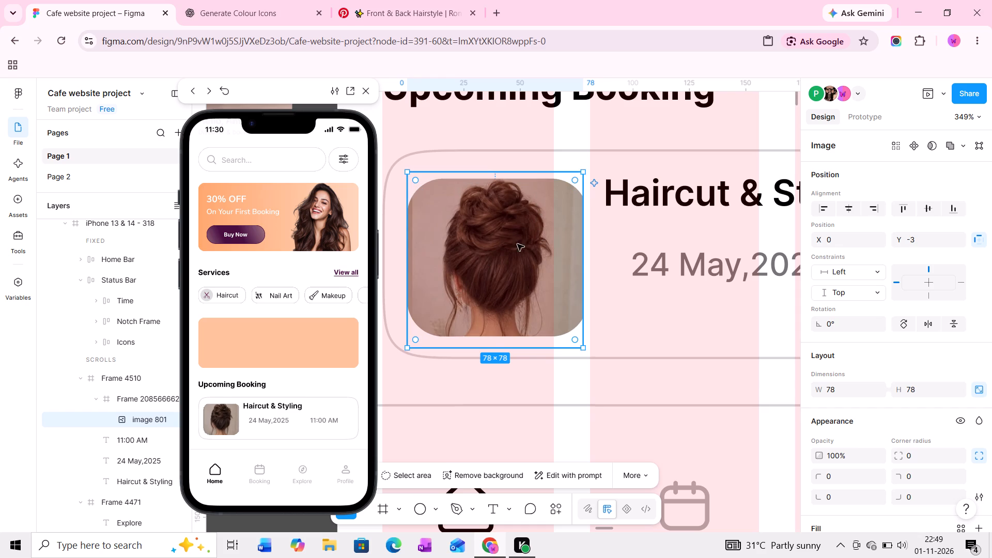
pyautogui.moveTo(512, 273); pyautogui.dragTo(512, 281)
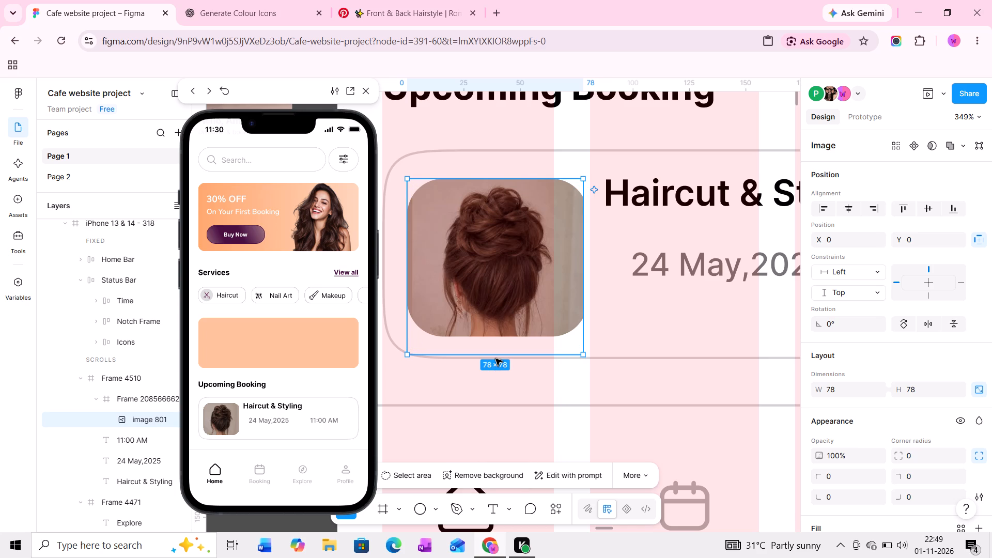
pyautogui.keyDown('ctrl'); pyautogui.moveTo(497, 355); pyautogui.dragTo(497, 337); pyautogui.keyUp('ctrl')
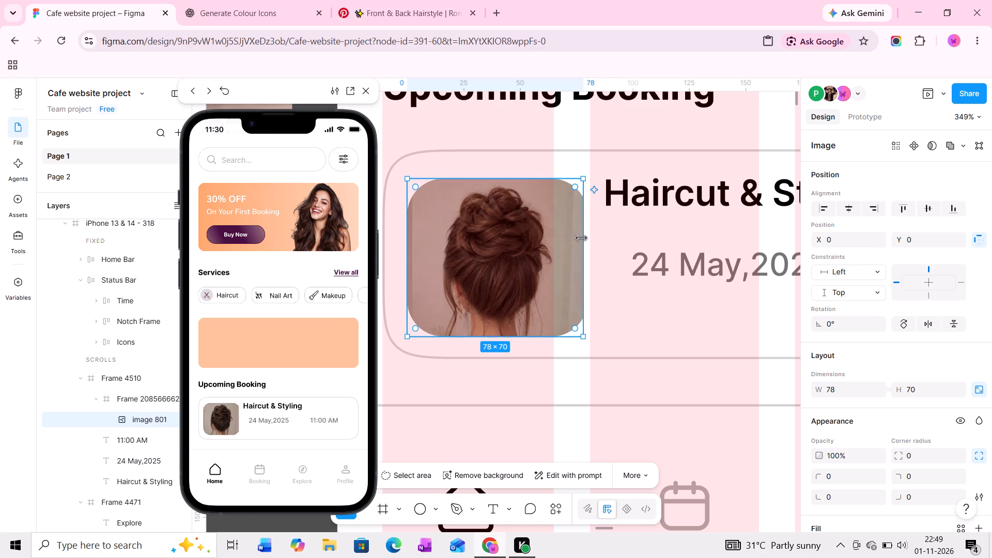
pyautogui.moveTo(581, 238); pyautogui.dragTo(588, 238)
pyautogui.click(616, 257)
# Select the 24 May,2025 and 11:00 AM texts in the booking card and nudge them about 3 right and down to Y 43.
pyautogui.keyDown('ctrl'); pyautogui.scroll(-2, 608, 277); pyautogui.keyUp('ctrl')
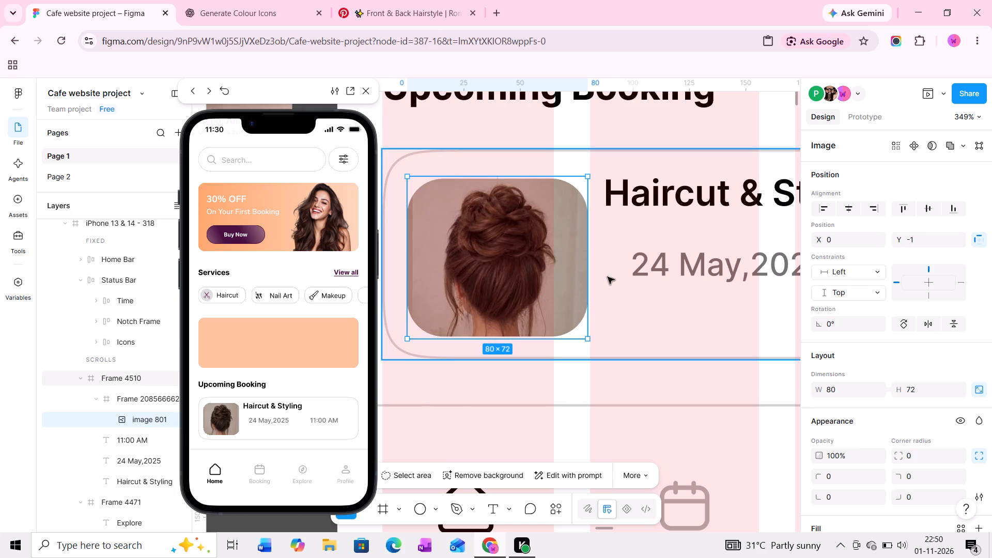
pyautogui.keyDown('ctrl'); pyautogui.scroll(-2, 608, 277); pyautogui.keyUp('ctrl')
pyautogui.moveTo(624, 281); pyautogui.dragTo(593, 291, button='middle')
pyautogui.keyDown('ctrl'); pyautogui.scroll(-3, 592, 291); pyautogui.keyUp('ctrl')
pyautogui.moveTo(612, 280); pyautogui.dragTo(595, 286, button='middle')
pyautogui.moveTo(618, 281); pyautogui.dragTo(580, 280, button='middle')
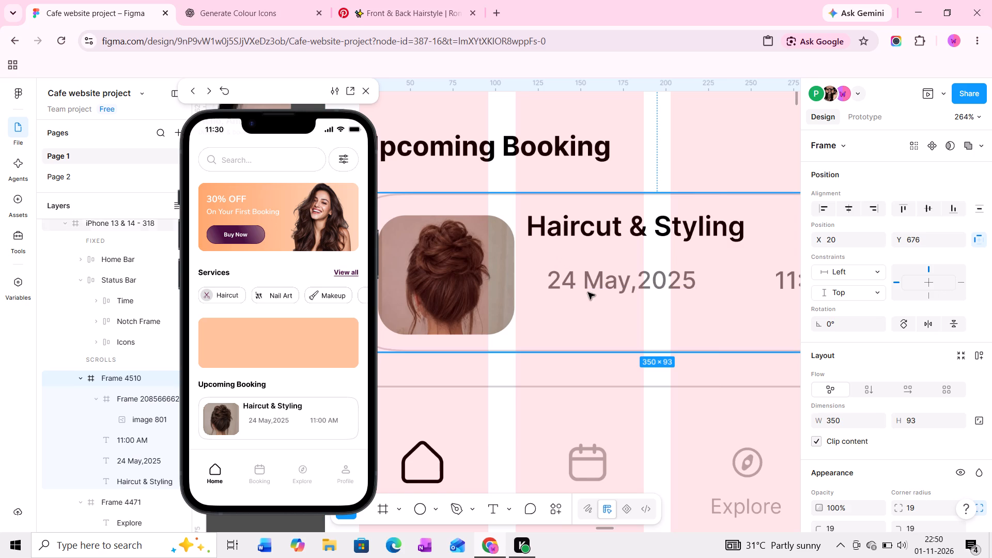
pyautogui.click(588, 292)
pyautogui.keyDown('ctrl'); pyautogui.click(591, 285); pyautogui.keyUp('ctrl')
pyautogui.moveTo(612, 280); pyautogui.dragTo(577, 277, button='middle')
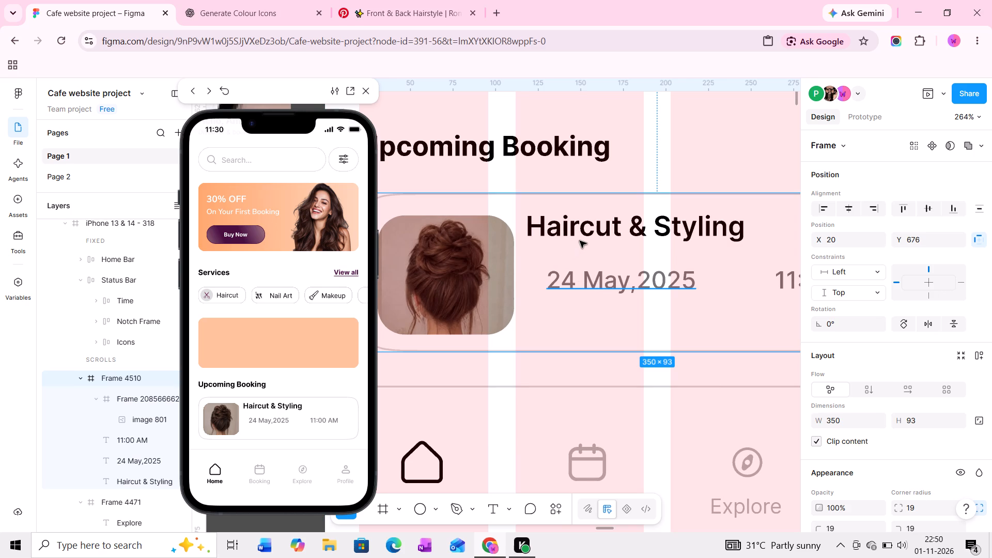
pyautogui.moveTo(716, 259); pyautogui.dragTo(608, 258, button='middle')
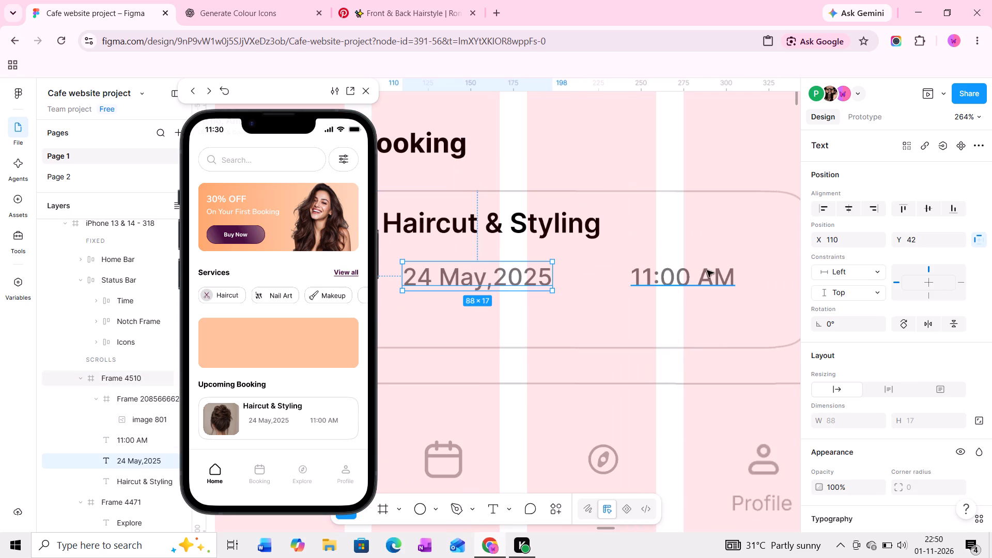
pyautogui.keyDown('shift'); pyautogui.click(685, 274); pyautogui.keyUp('shift')
pyautogui.keyDown('shift'); pyautogui.click(517, 222); pyautogui.keyUp('shift')
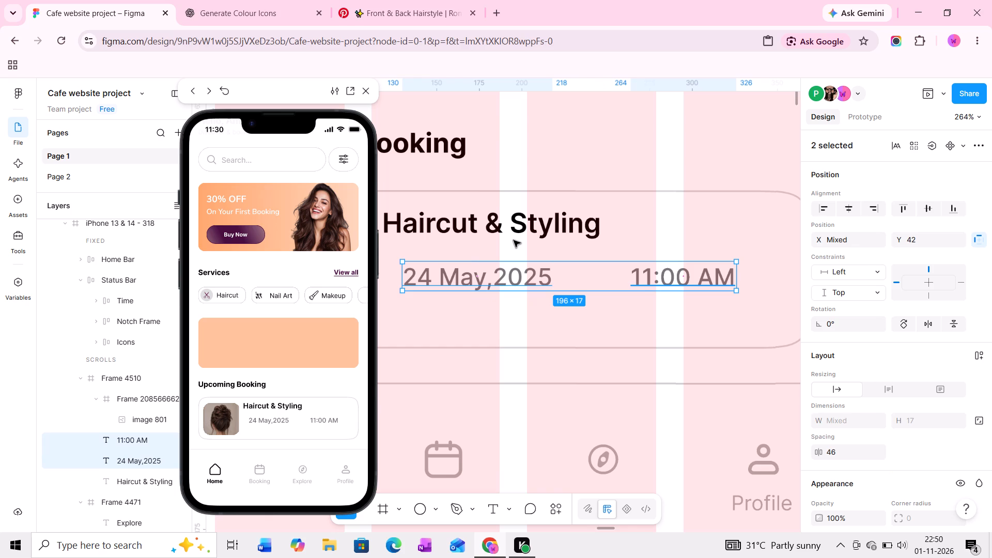
pyautogui.moveTo(506, 240); pyautogui.dragTo(563, 239, button='middle')
pyautogui.moveTo(563, 239); pyautogui.dragTo(564, 239, button='middle')
pyautogui.moveTo(574, 247); pyautogui.dragTo(577, 268)
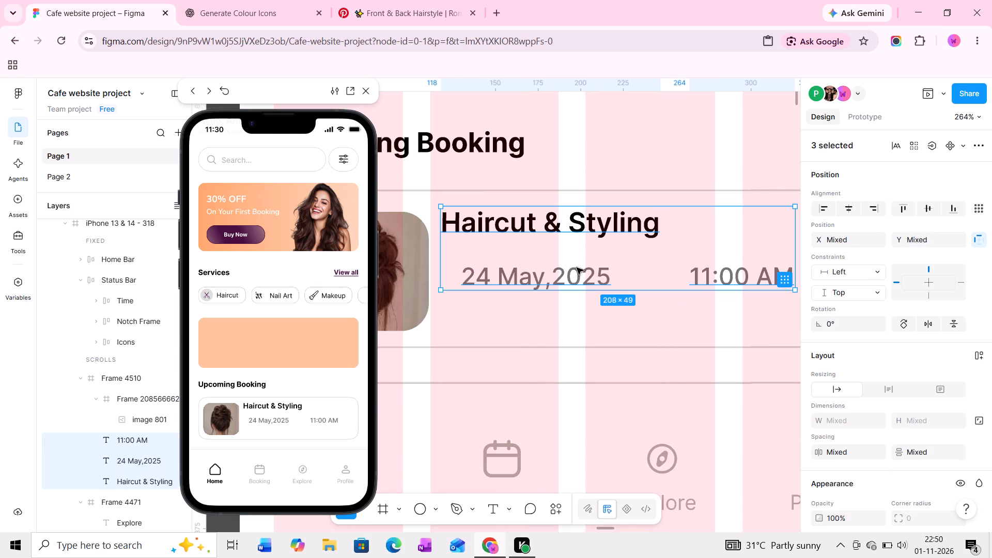
# Move the Haircut & Styling title with its date and time texts down together, placing the title at X 100, Y 22.
pyautogui.moveTo(577, 268); pyautogui.dragTo(577, 269)
pyautogui.moveTo(577, 269); pyautogui.dragTo(577, 267)
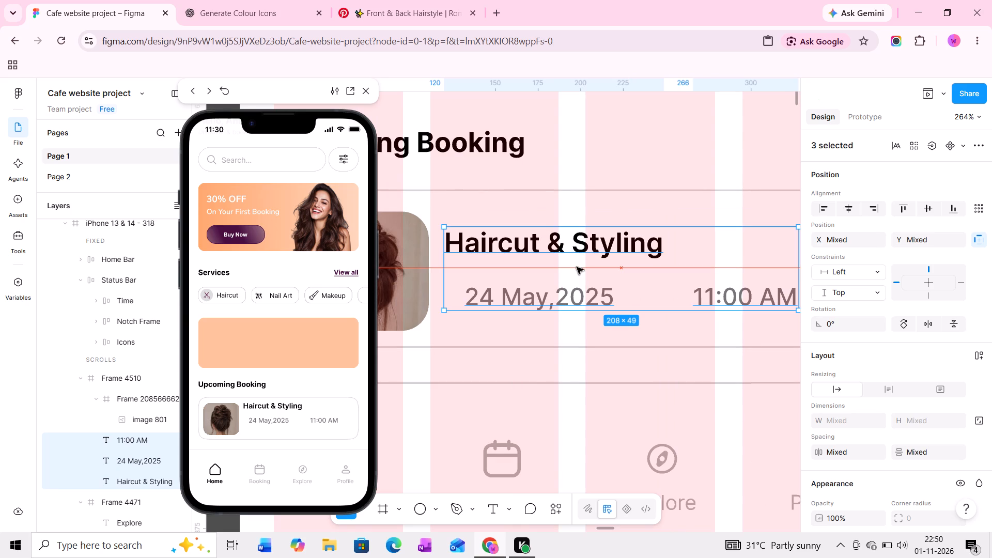
pyautogui.moveTo(577, 267); pyautogui.dragTo(577, 267)
pyautogui.click(584, 151)
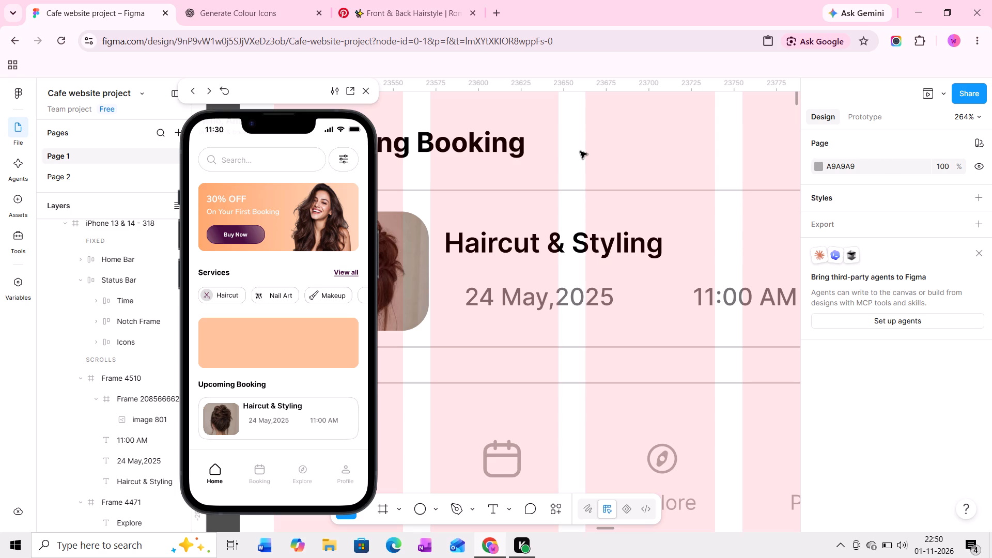
# Select only the Haircut & Styling title in the booking card.
pyautogui.keyDown('ctrl'); pyautogui.click(524, 242); pyautogui.keyUp('ctrl')
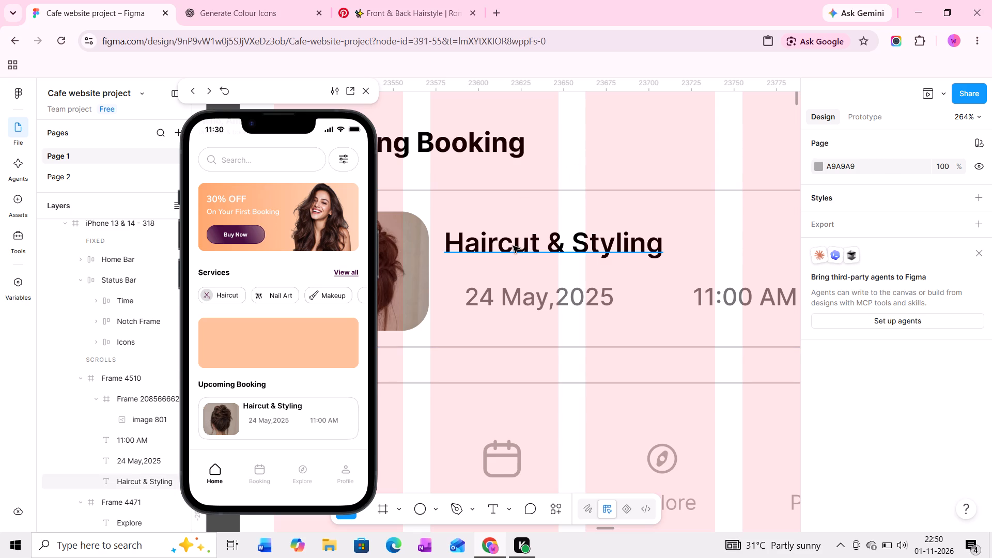
pyautogui.keyDown('ctrl'); pyautogui.scroll(1, 510, 246); pyautogui.keyUp('ctrl')
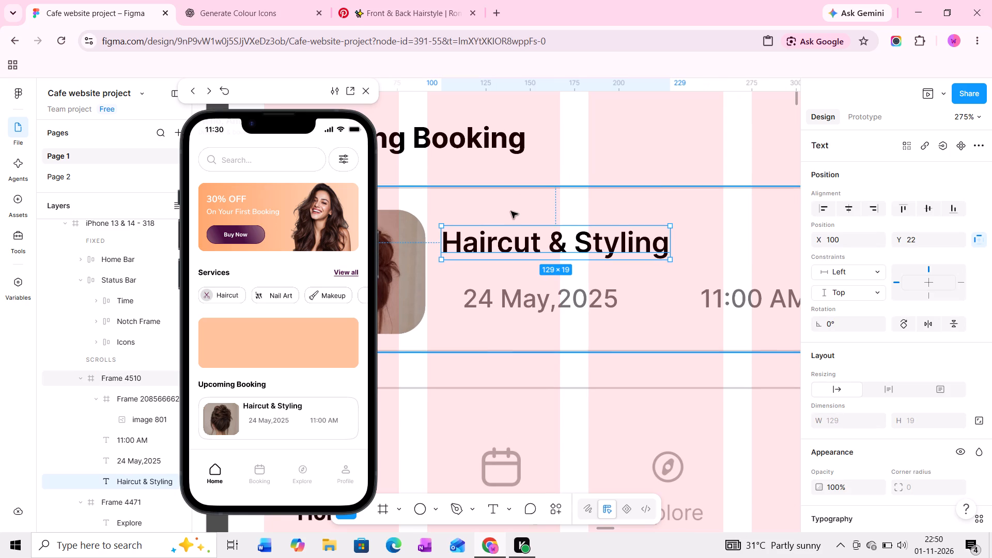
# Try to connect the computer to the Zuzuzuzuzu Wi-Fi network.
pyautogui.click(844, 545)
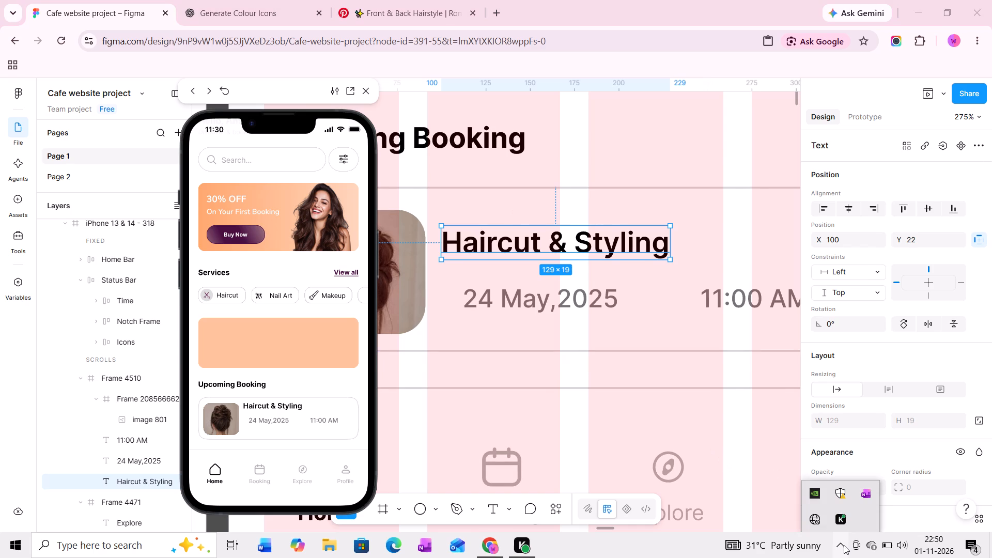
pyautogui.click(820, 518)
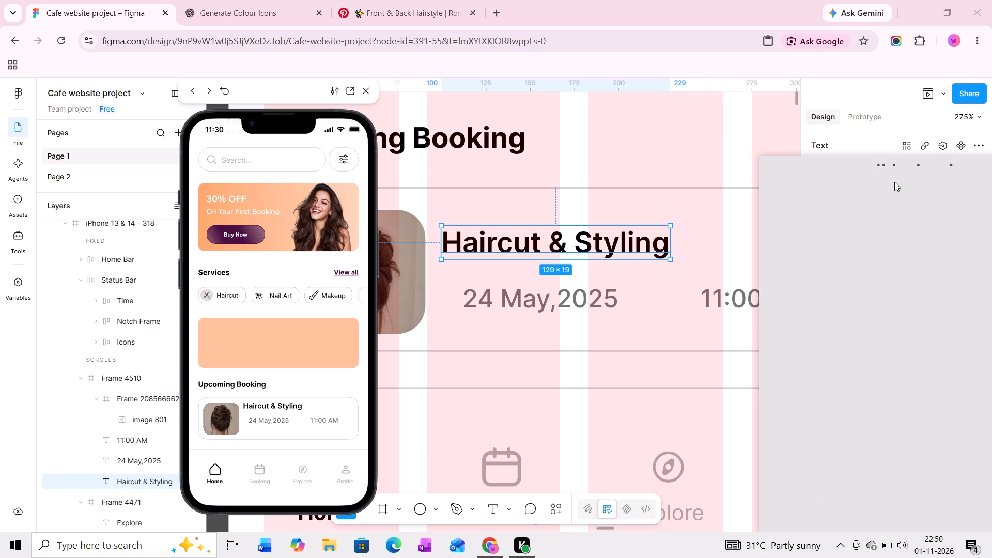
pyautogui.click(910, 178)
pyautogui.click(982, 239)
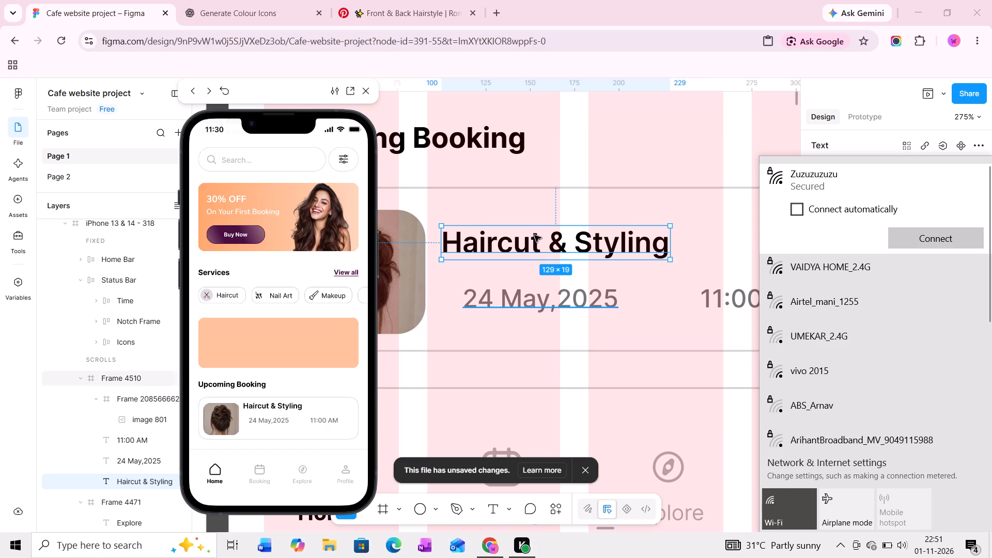
# Move the Haircut & Styling title up to Y 18, keeping it at X 100.
pyautogui.keyDown('ctrl'); pyautogui.scroll(2, 534, 235); pyautogui.keyUp('ctrl')
pyautogui.moveTo(514, 240); pyautogui.dragTo(513, 231)
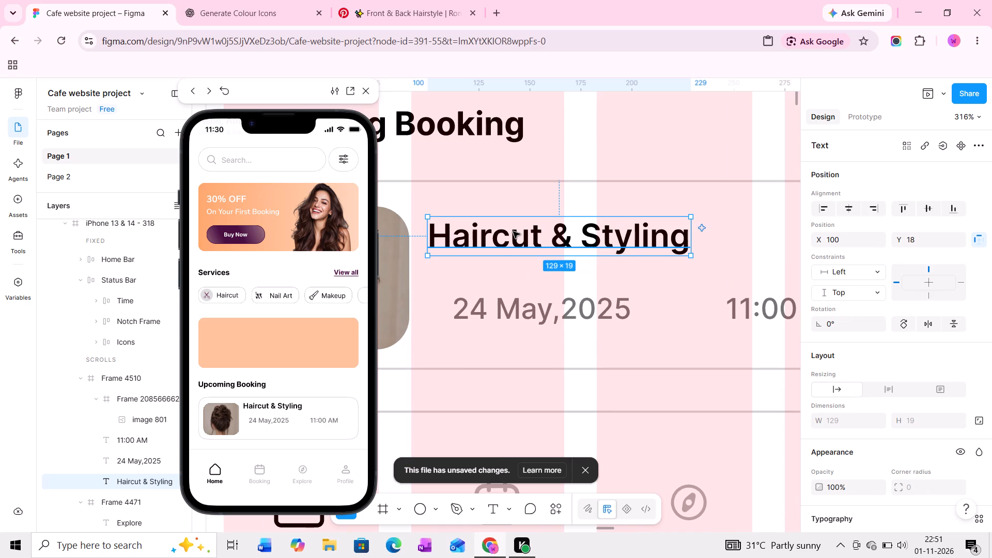
pyautogui.click(513, 231)
# Select the 24 May,2025 and 11:00 AM texts and move them to Y 48, left-aligned with the Haircut & Styling title.
pyautogui.click(533, 300)
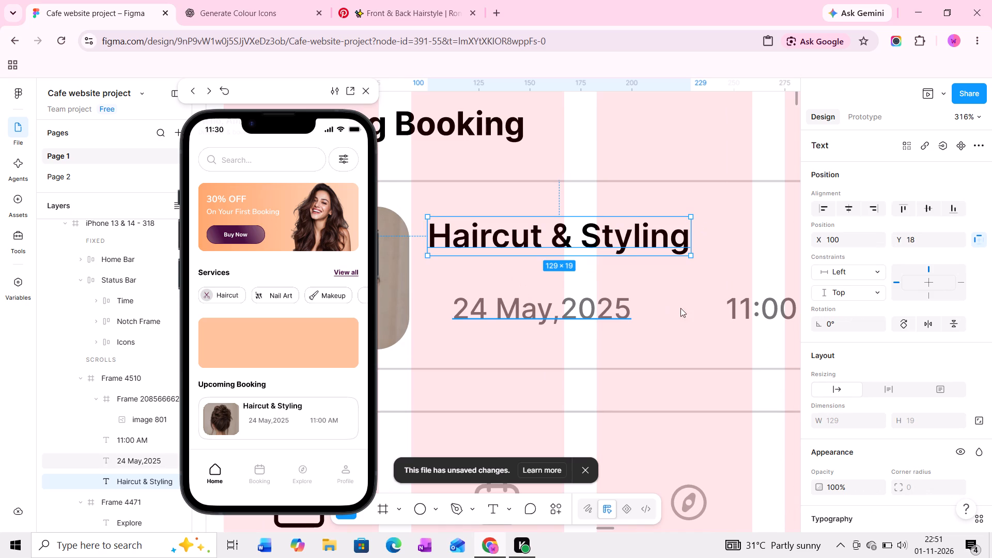
pyautogui.keyDown('shift'); pyautogui.click(746, 308); pyautogui.keyUp('shift')
pyautogui.moveTo(707, 306); pyautogui.dragTo(691, 305)
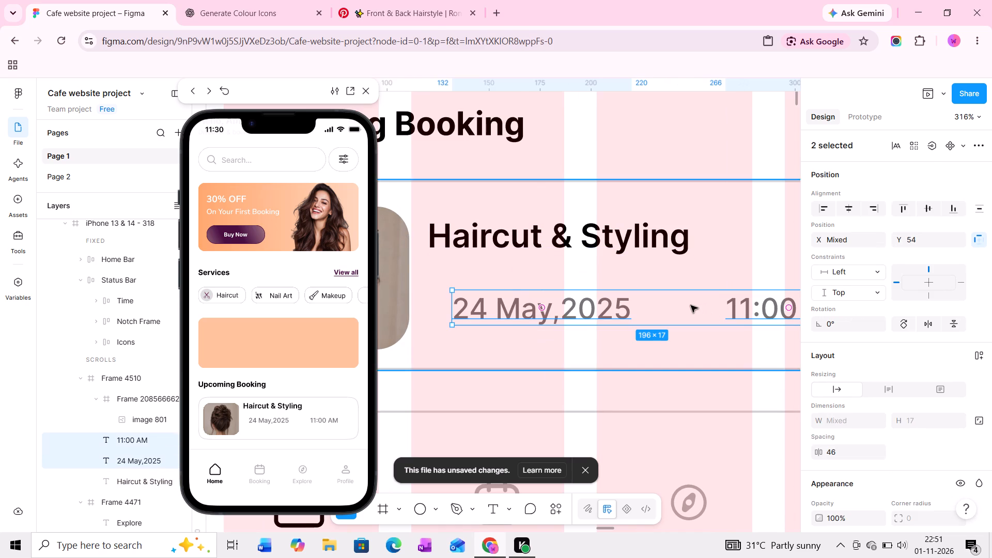
pyautogui.moveTo(691, 305); pyautogui.dragTo(683, 296)
# Connect the computer to the Zuzuzuzuzu Wi-Fi network.
pyautogui.click(838, 541)
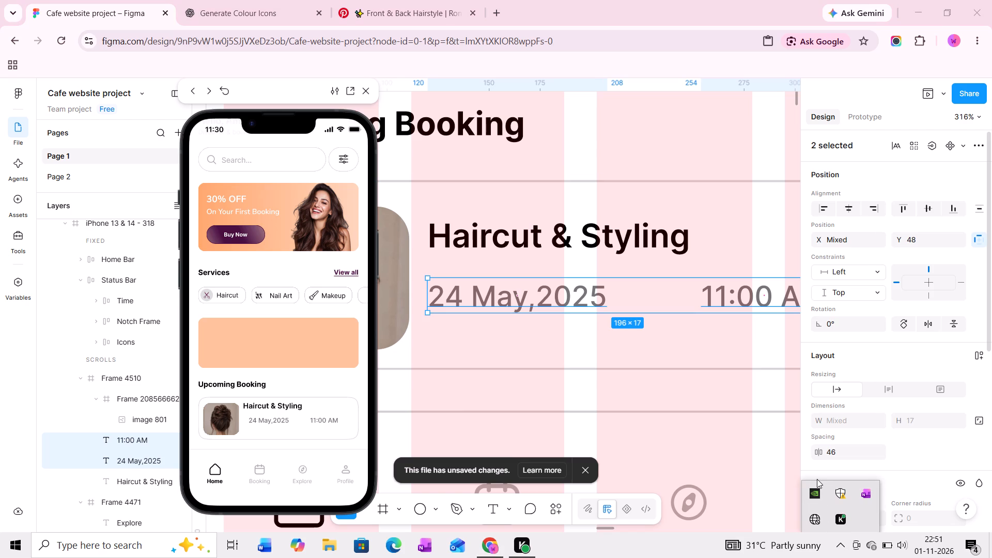
pyautogui.click(820, 516)
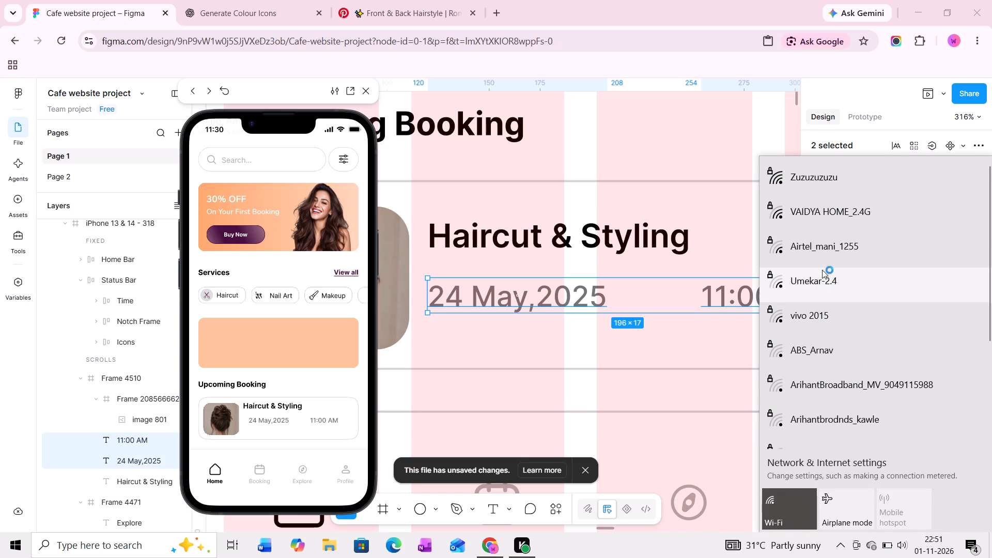
pyautogui.click(891, 192)
pyautogui.click(921, 232)
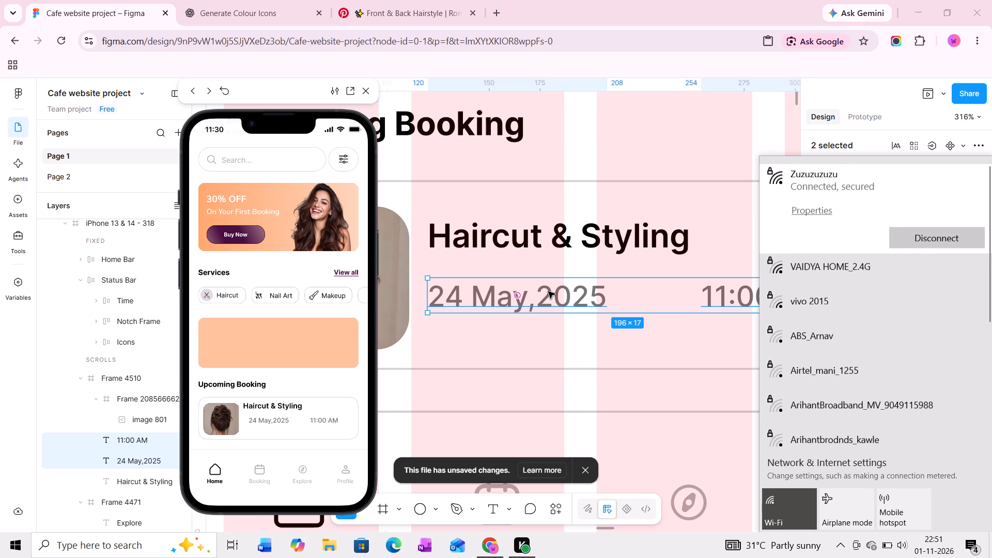
# Move the date and time texts about 13 to the right and up to Y 43, indented beneath the title.
pyautogui.moveTo(548, 291); pyautogui.dragTo(559, 291)
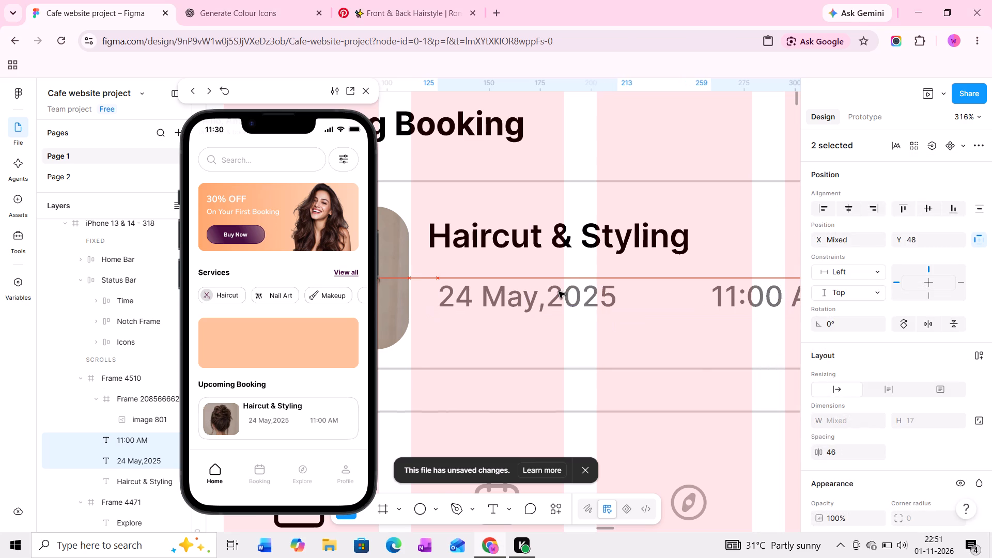
pyautogui.moveTo(559, 291); pyautogui.dragTo(575, 274)
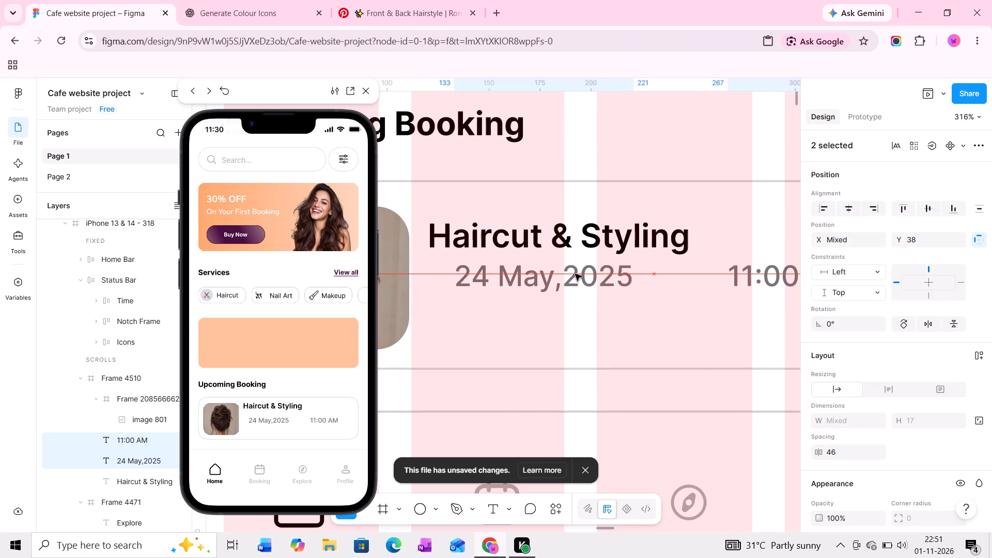
pyautogui.moveTo(575, 274); pyautogui.dragTo(575, 281)
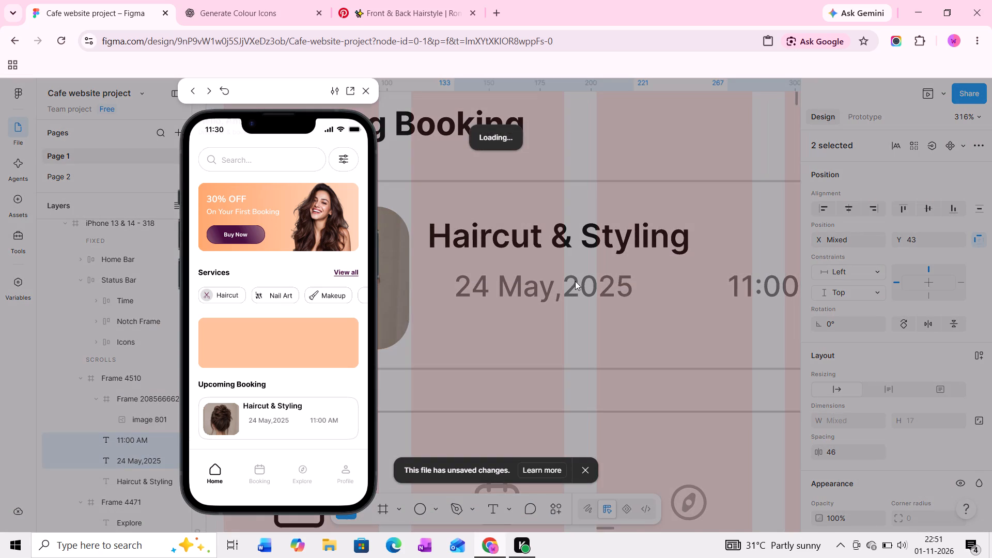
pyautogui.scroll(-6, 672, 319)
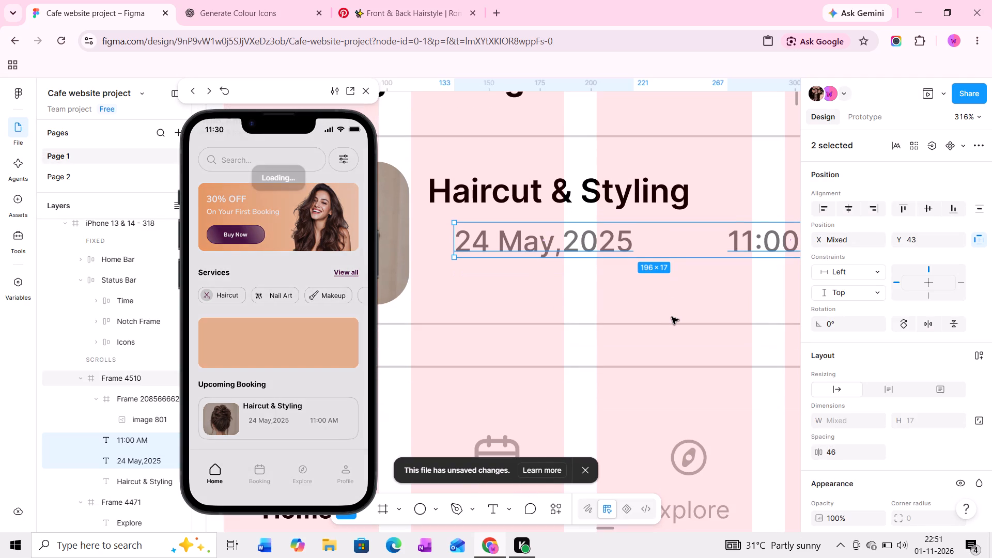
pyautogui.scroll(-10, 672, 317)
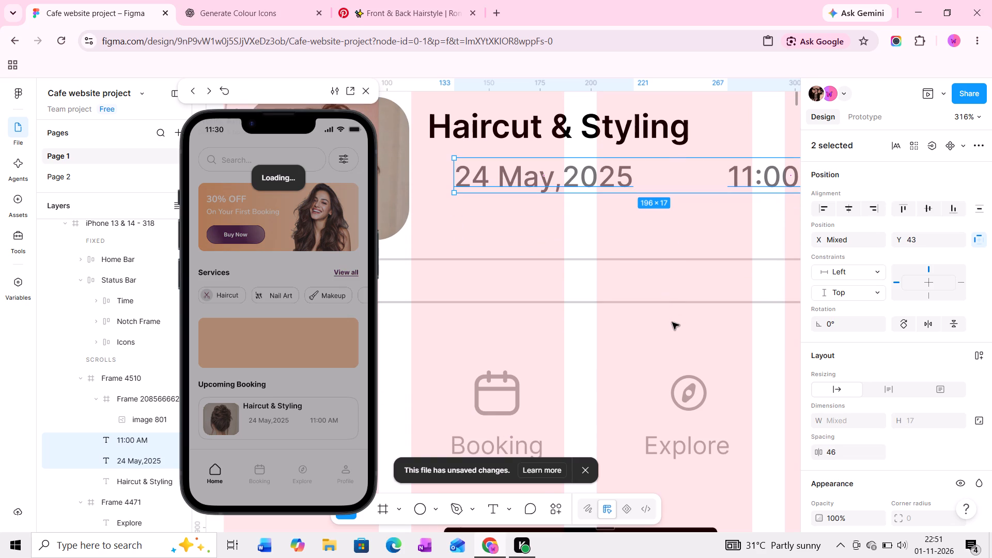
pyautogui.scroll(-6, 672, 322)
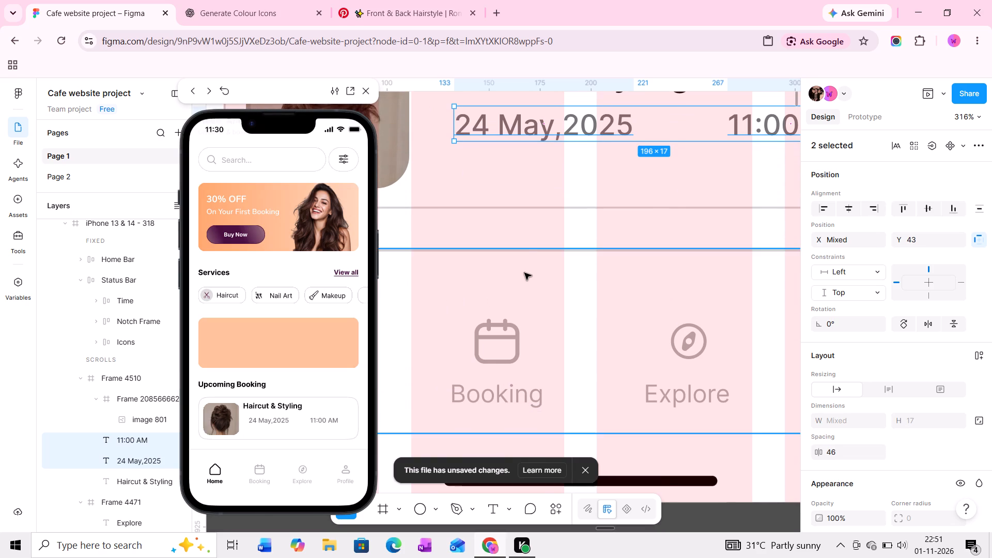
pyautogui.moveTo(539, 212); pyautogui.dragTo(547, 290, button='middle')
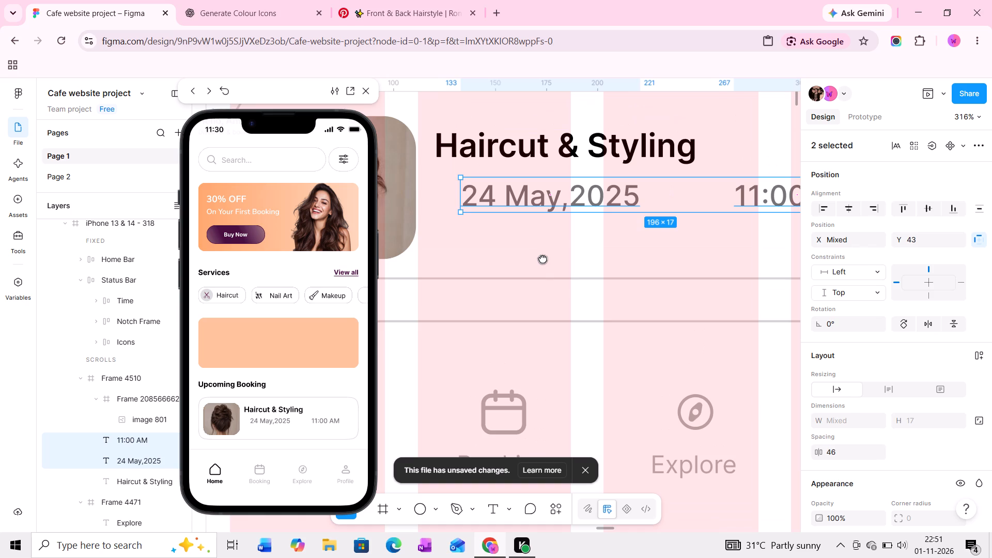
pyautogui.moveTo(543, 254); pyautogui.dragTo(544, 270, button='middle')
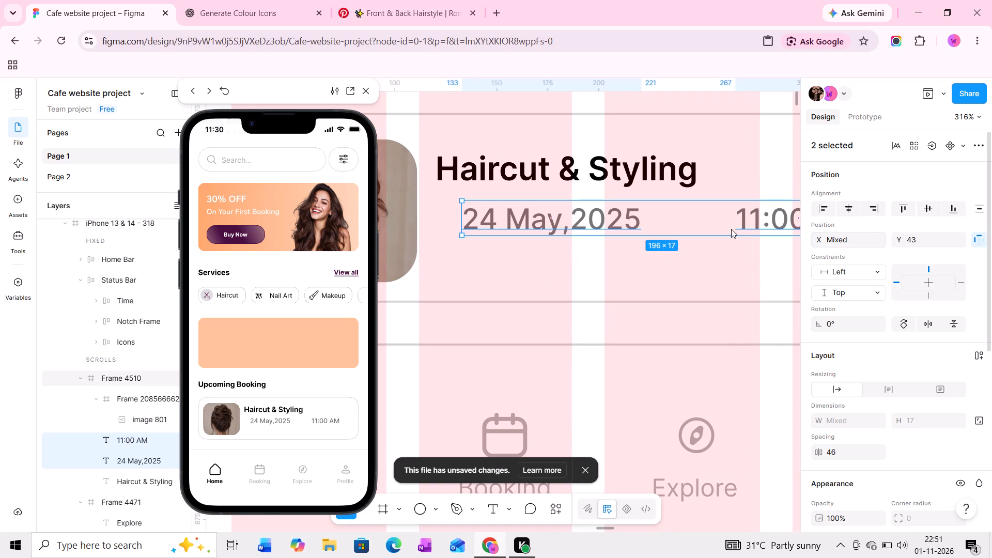
# Move the 11:00 AM text directly below the 24 May,2025 text, left-aligned with it at X 113, Y 66.
pyautogui.click(744, 222)
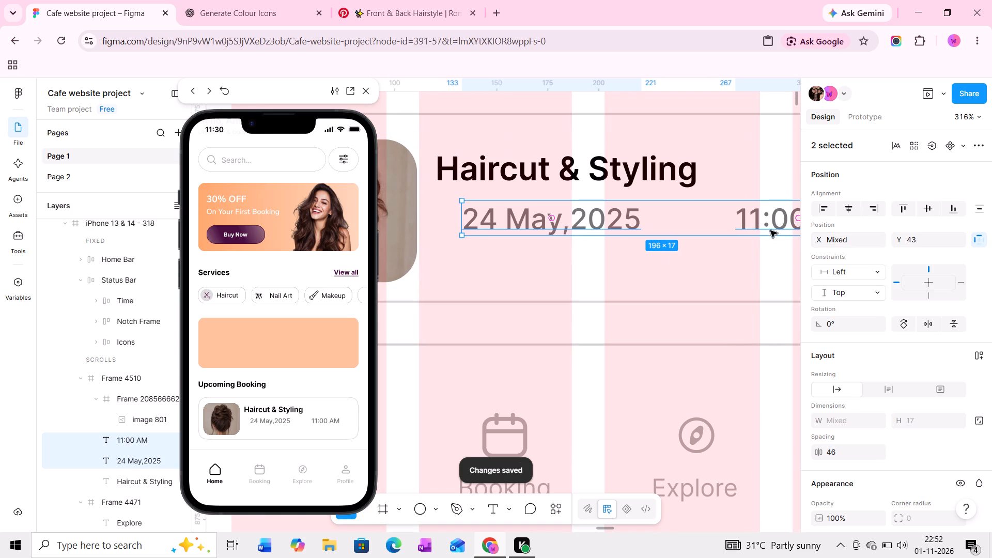
pyautogui.click(773, 221)
pyautogui.moveTo(773, 221); pyautogui.dragTo(734, 226, button='middle')
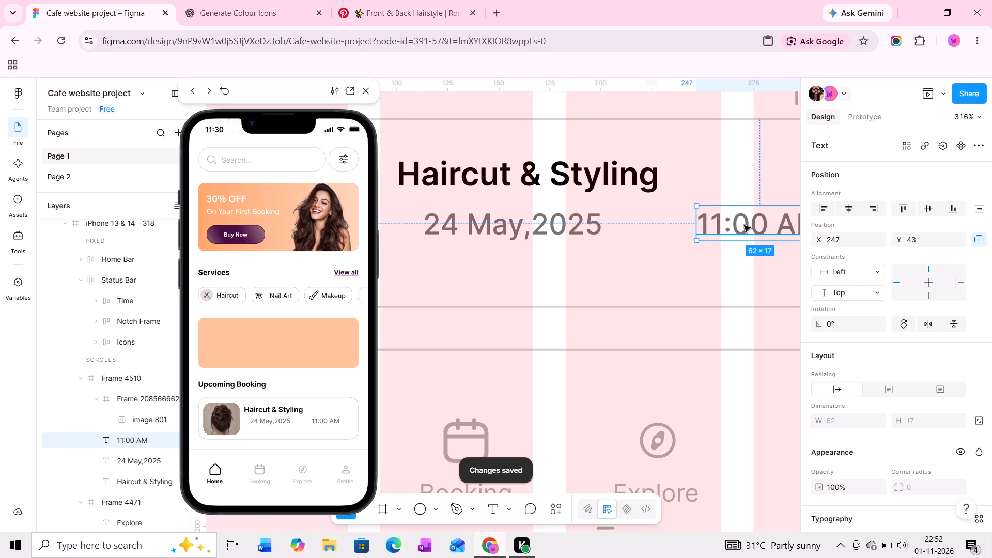
pyautogui.moveTo(744, 225); pyautogui.dragTo(478, 275)
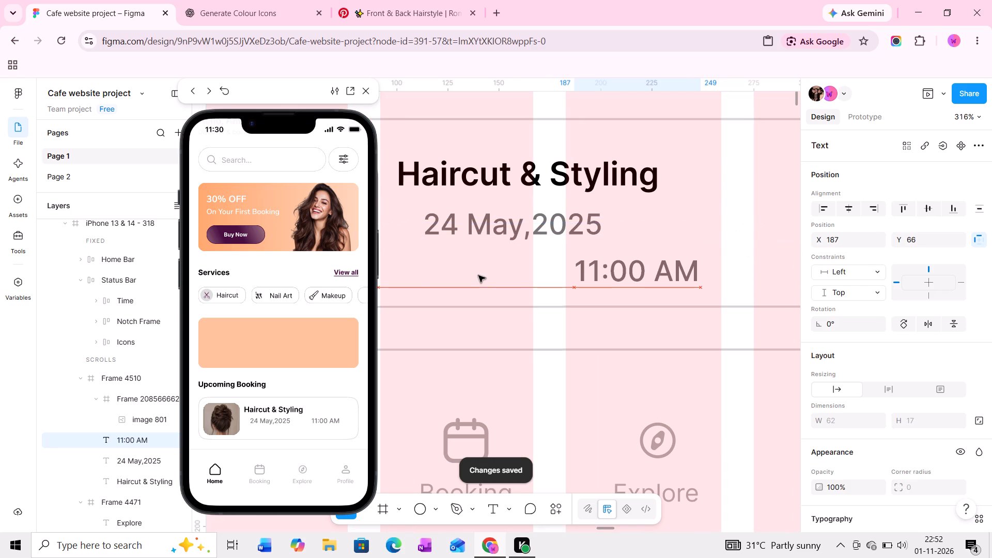
pyautogui.moveTo(478, 275); pyautogui.dragTo(475, 273)
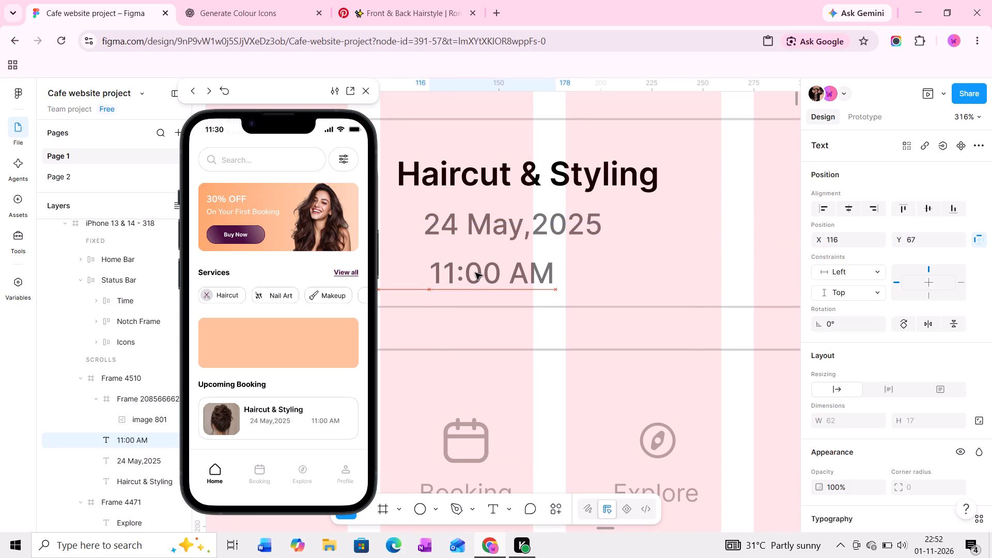
pyautogui.moveTo(475, 273); pyautogui.dragTo(475, 272)
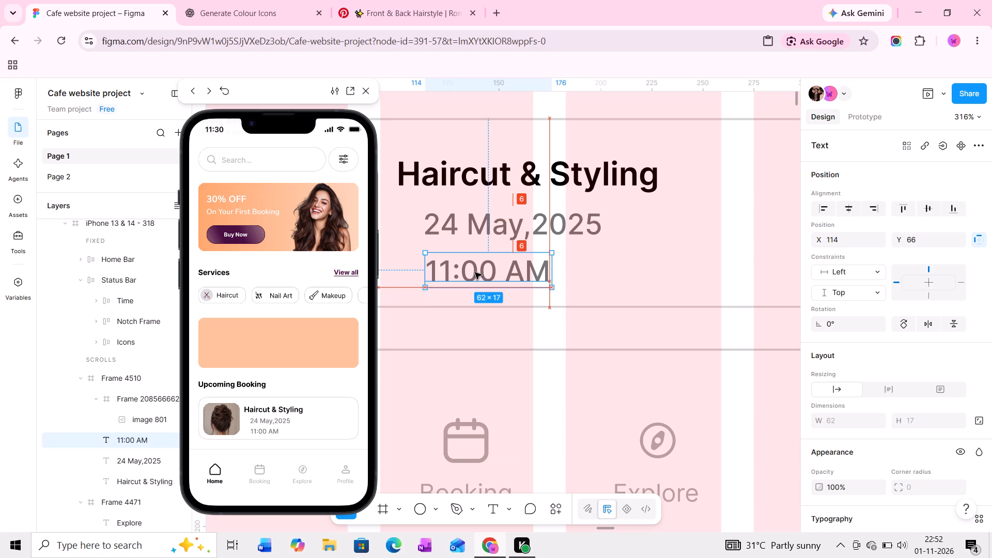
pyautogui.moveTo(475, 272); pyautogui.dragTo(470, 271)
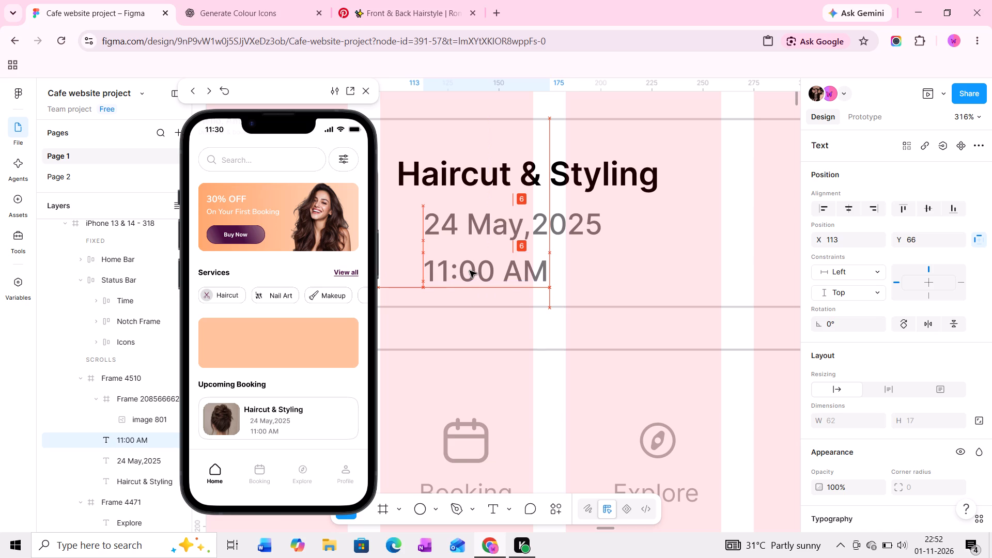
pyautogui.moveTo(470, 271); pyautogui.dragTo(469, 269)
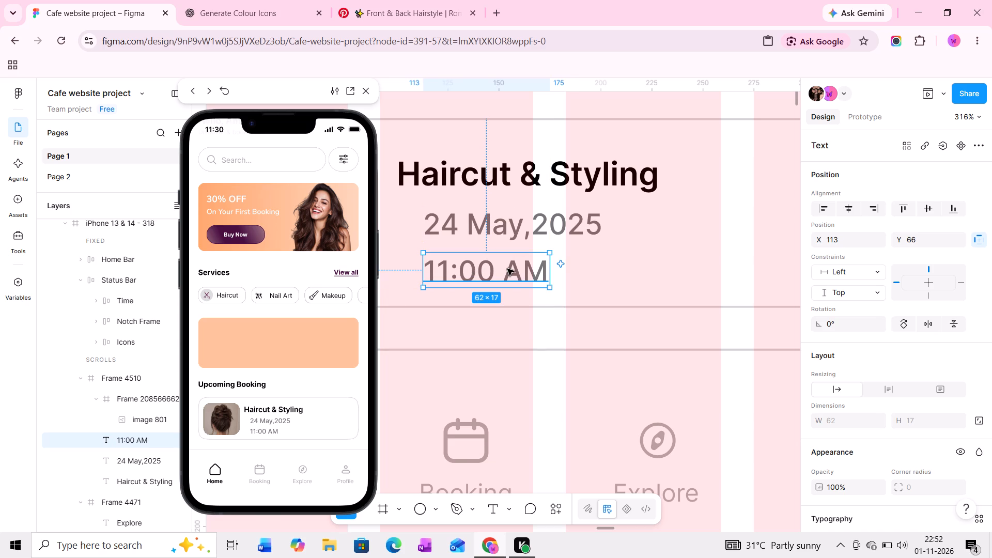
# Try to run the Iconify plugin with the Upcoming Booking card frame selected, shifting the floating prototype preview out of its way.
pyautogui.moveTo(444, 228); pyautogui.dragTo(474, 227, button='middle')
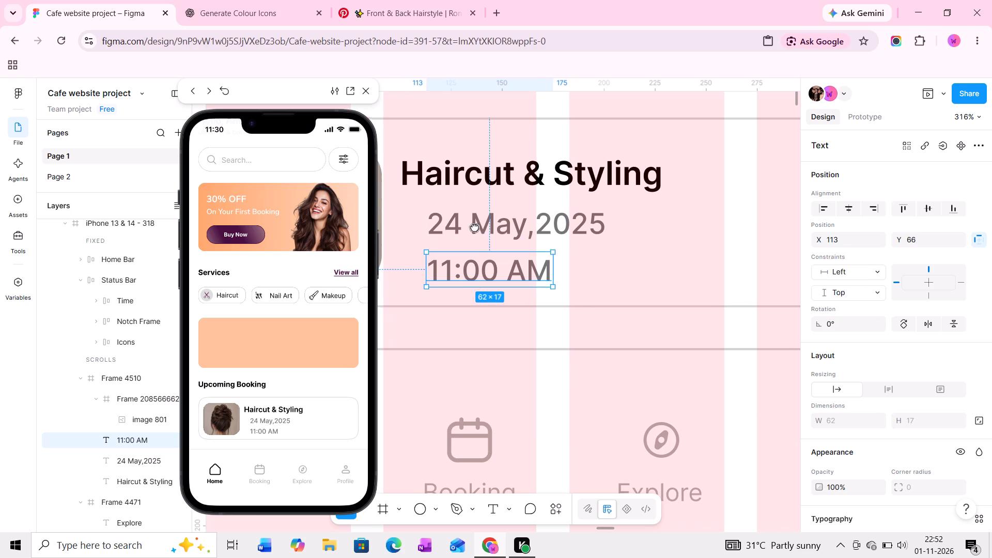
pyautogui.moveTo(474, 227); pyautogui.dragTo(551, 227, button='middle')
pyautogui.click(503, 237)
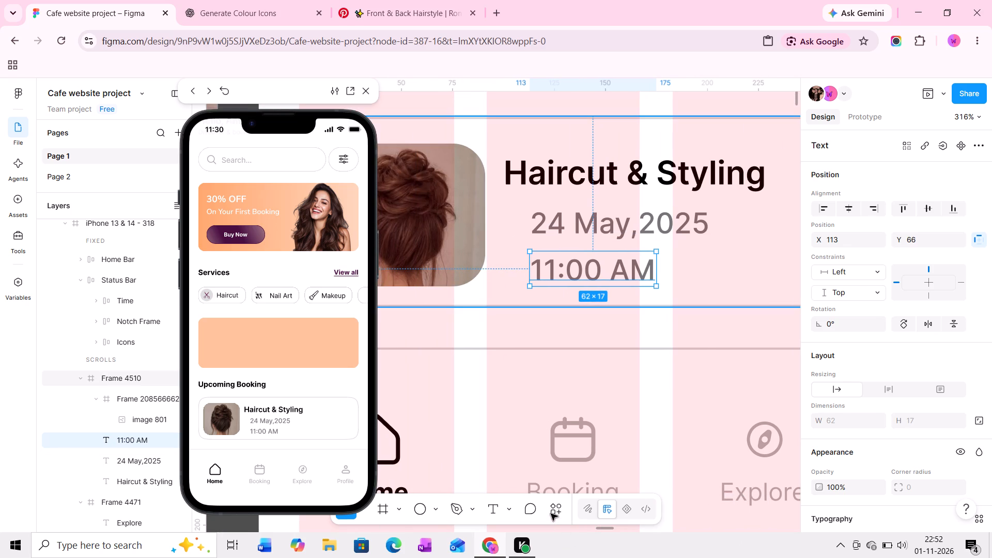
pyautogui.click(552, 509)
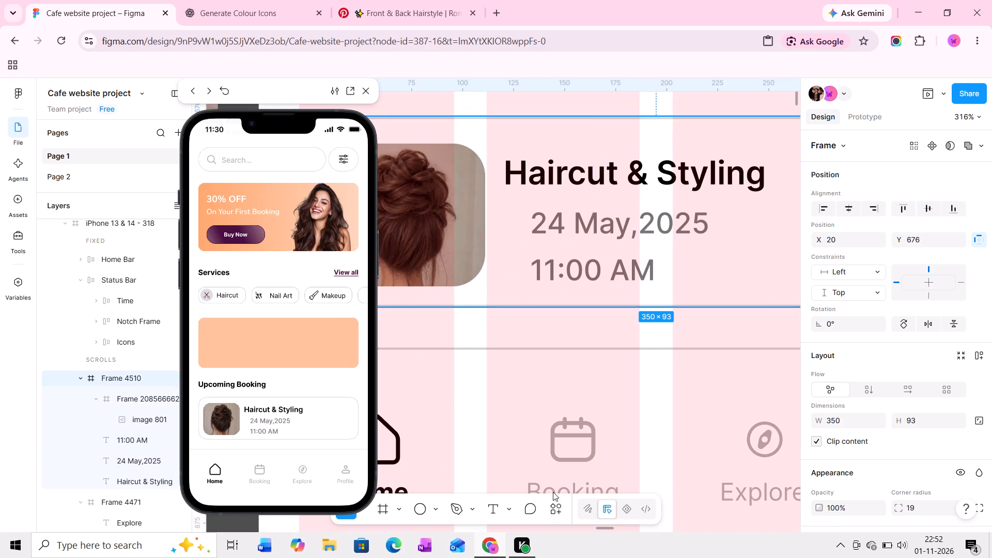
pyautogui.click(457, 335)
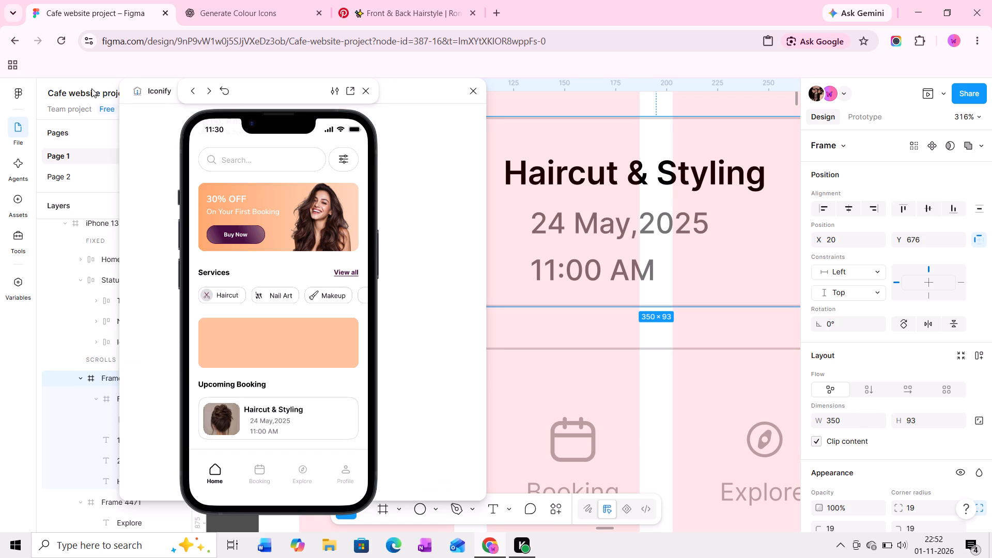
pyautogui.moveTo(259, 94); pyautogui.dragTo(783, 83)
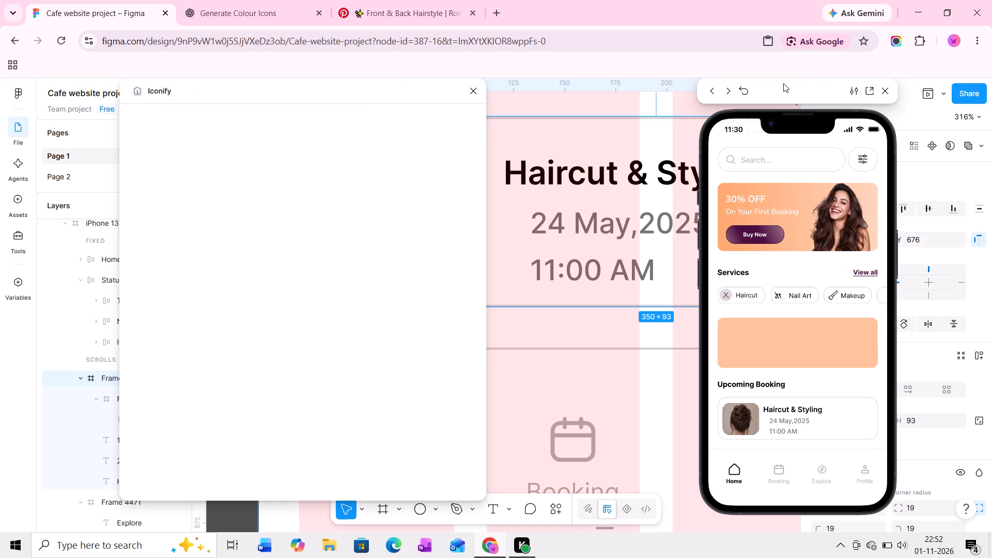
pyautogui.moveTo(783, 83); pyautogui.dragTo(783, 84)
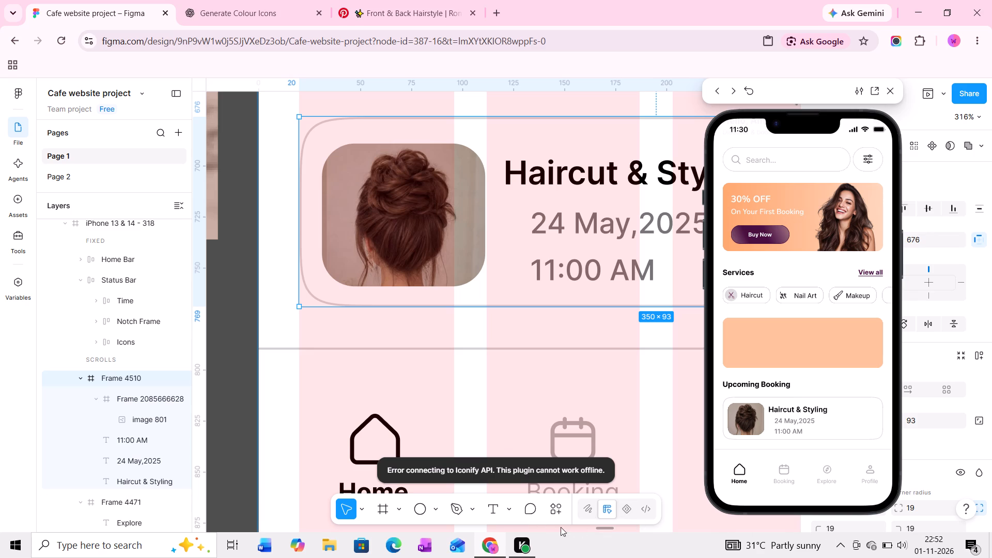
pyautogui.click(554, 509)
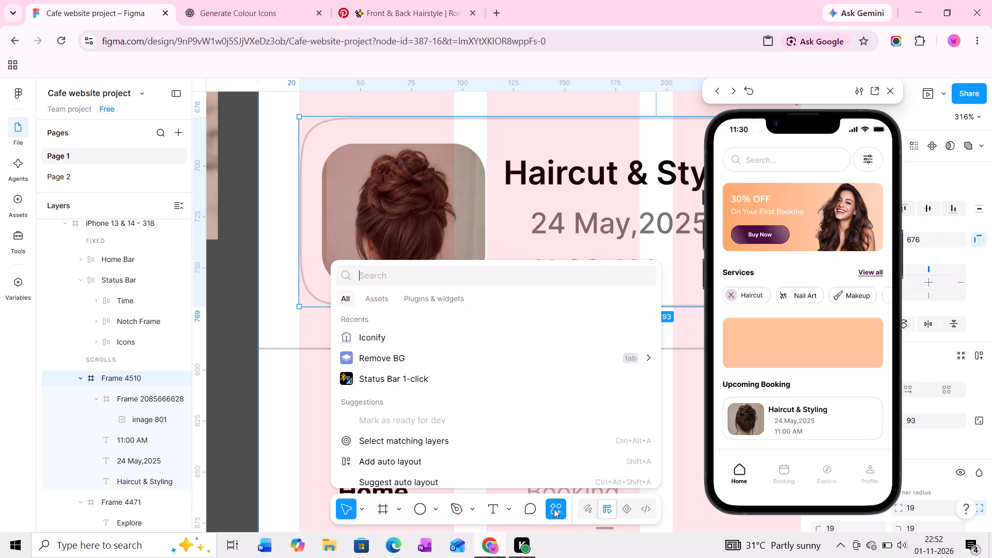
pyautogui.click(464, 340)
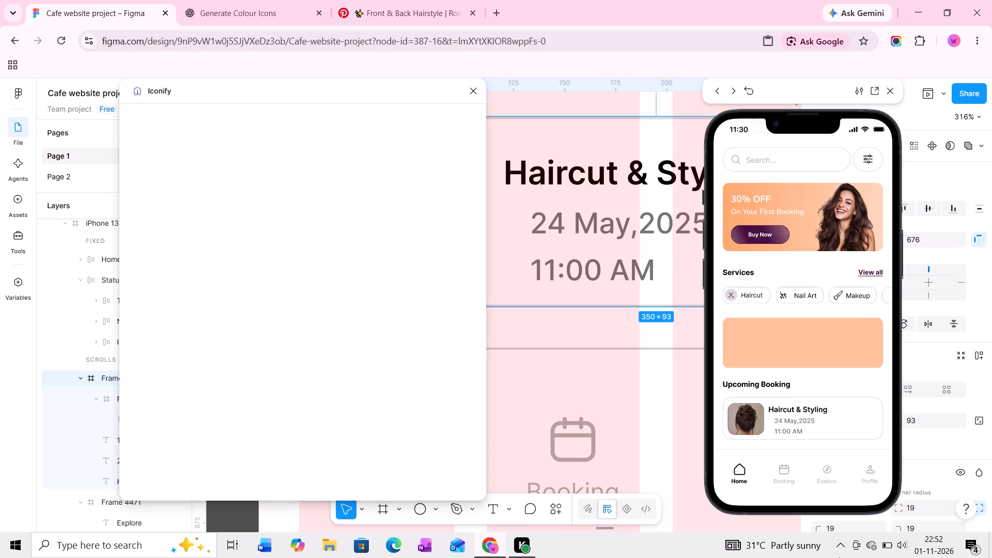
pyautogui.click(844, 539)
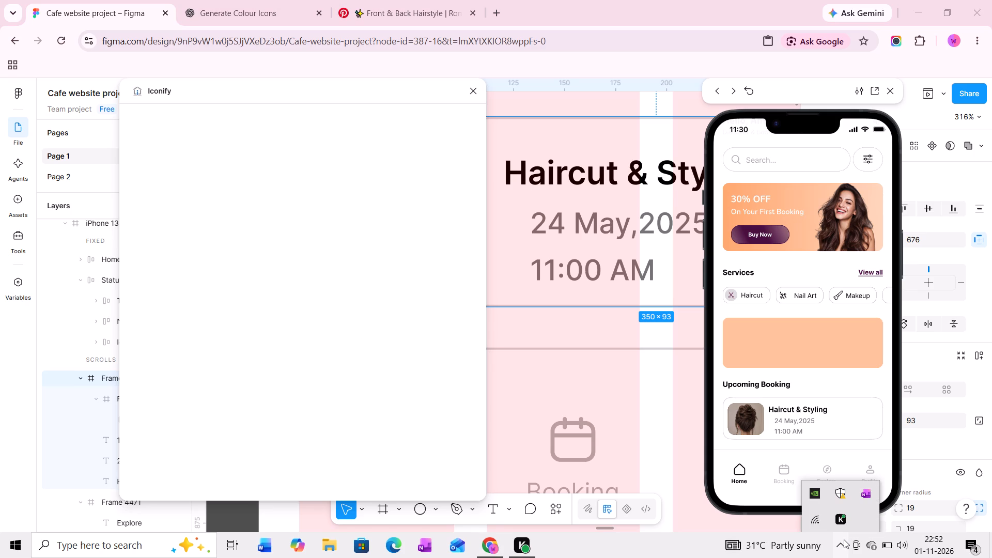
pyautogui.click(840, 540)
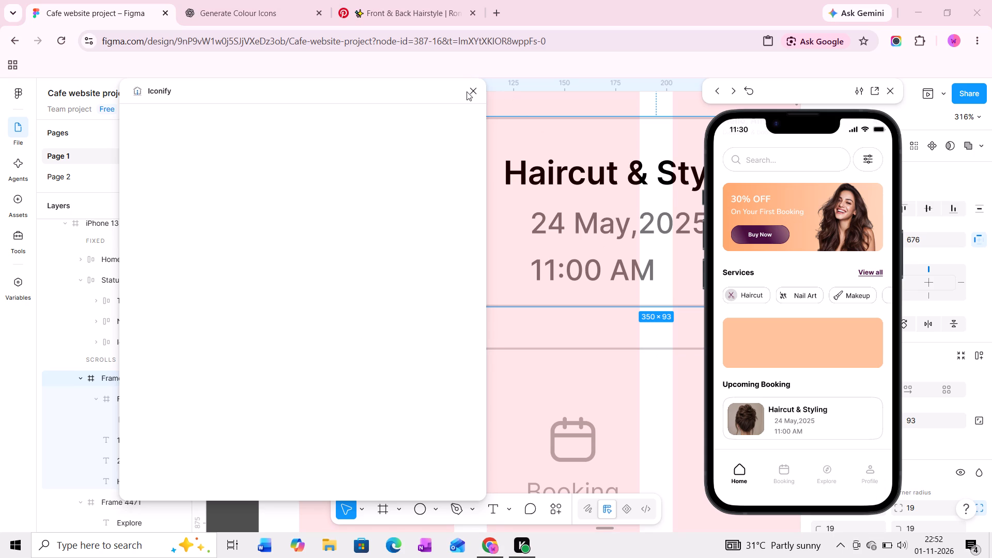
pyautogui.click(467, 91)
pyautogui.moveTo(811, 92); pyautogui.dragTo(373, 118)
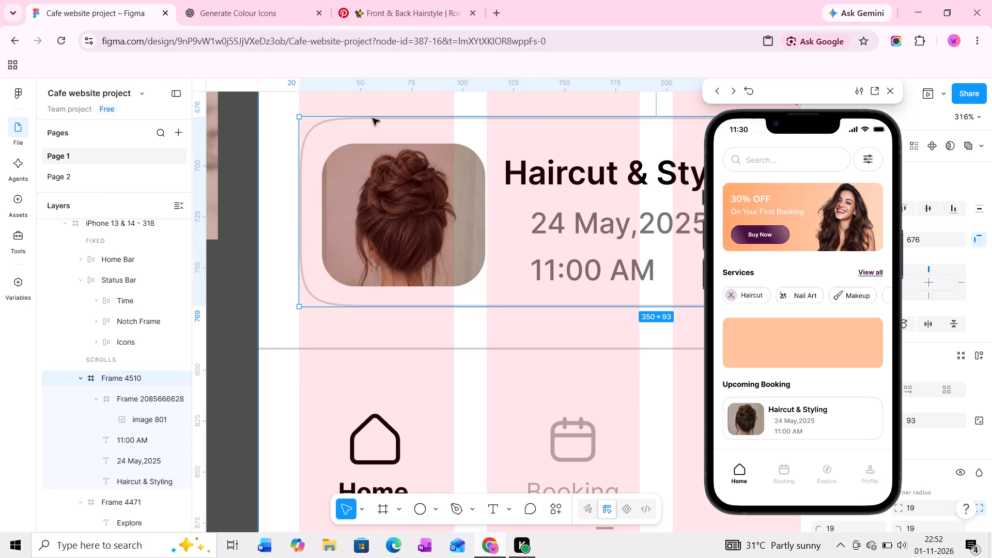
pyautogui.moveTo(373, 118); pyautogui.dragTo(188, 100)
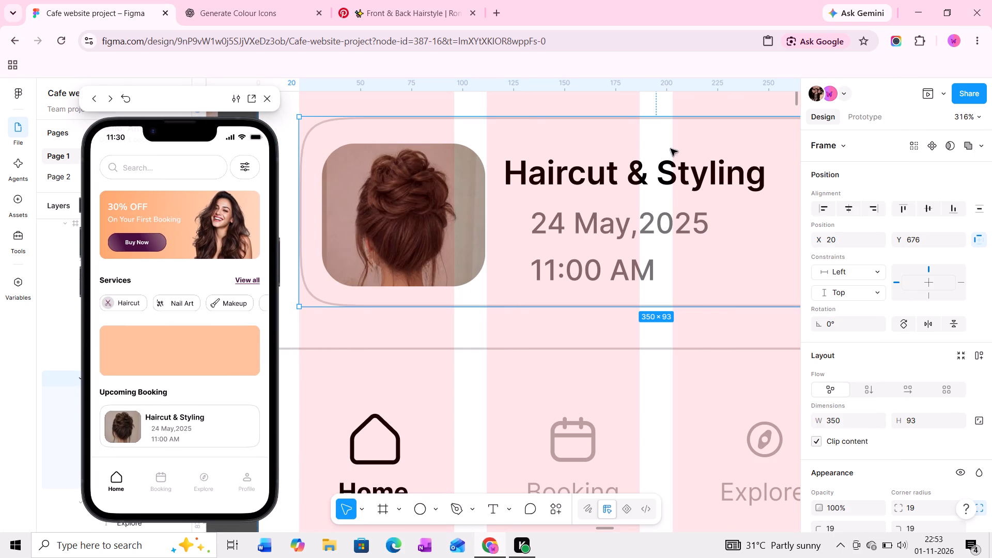
# Examine the reference mockup's Loyalty Points banner and Upcoming Booking card against the home screen design.
pyautogui.keyDown('ctrl'); pyautogui.scroll(-8, 596, 186); pyautogui.keyUp('ctrl')
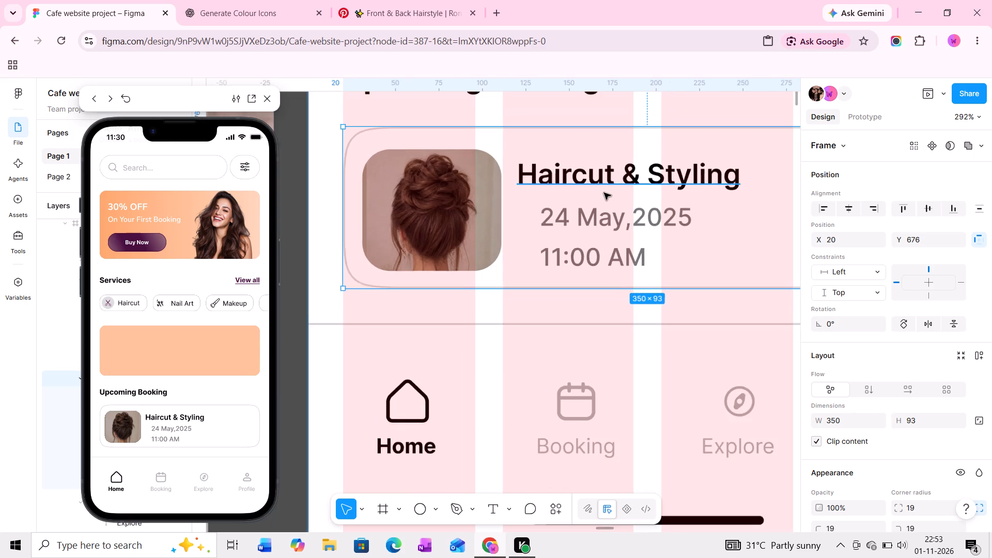
pyautogui.keyDown('ctrl'); pyautogui.scroll(-4, 605, 193); pyautogui.keyUp('ctrl')
pyautogui.moveTo(614, 194); pyautogui.dragTo(607, 251, button='middle')
pyautogui.moveTo(597, 212); pyautogui.dragTo(585, 307, button='middle')
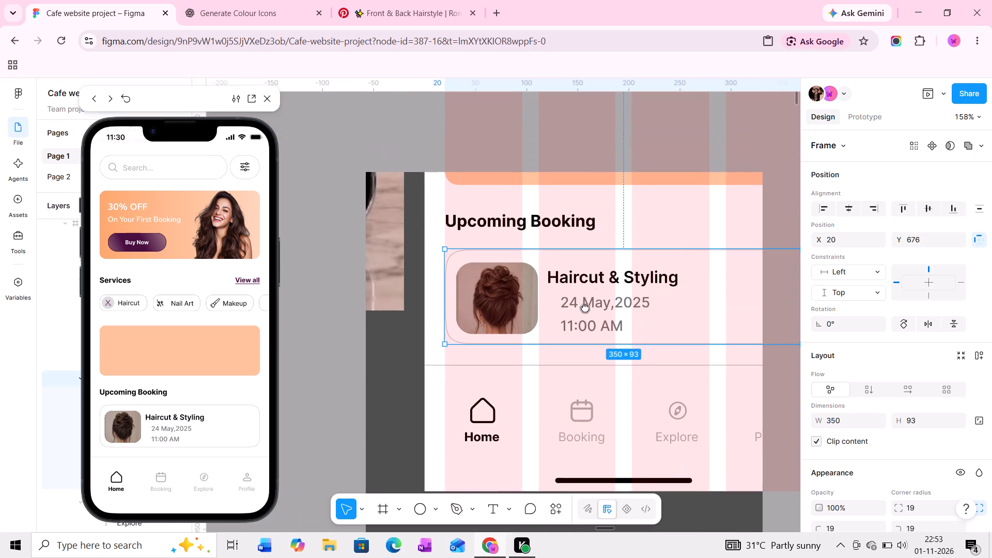
pyautogui.moveTo(585, 307); pyautogui.dragTo(584, 306, button='middle')
pyautogui.moveTo(629, 237); pyautogui.dragTo(573, 309, button='middle')
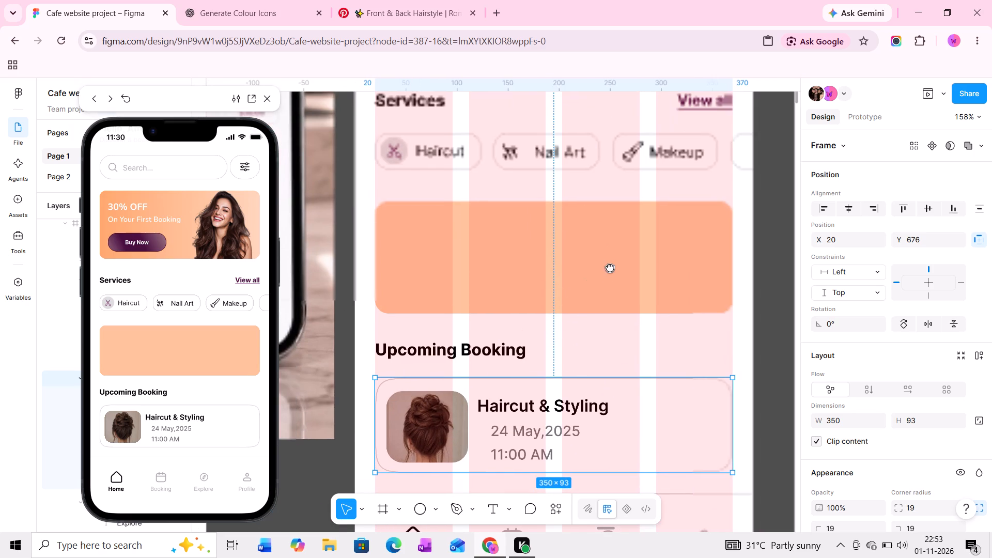
pyautogui.moveTo(610, 267); pyautogui.dragTo(601, 288, button='middle')
pyautogui.keyDown('ctrl'); pyautogui.scroll(3, 634, 267); pyautogui.keyUp('ctrl')
pyautogui.moveTo(639, 267); pyautogui.dragTo(627, 288, button='middle')
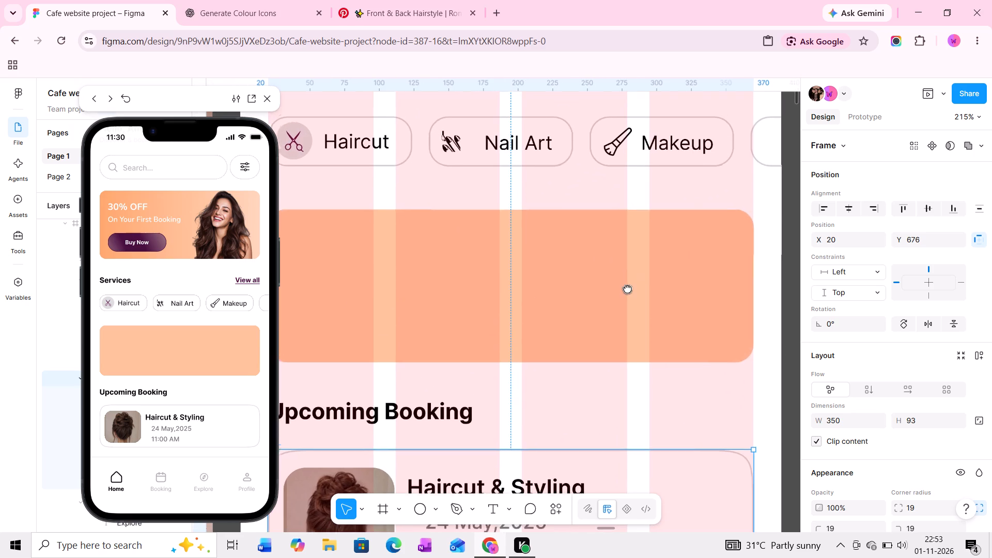
pyautogui.moveTo(627, 288); pyautogui.dragTo(627, 289, button='middle')
pyautogui.keyDown('ctrl'); pyautogui.scroll(-3, 627, 289); pyautogui.keyUp('ctrl')
pyautogui.moveTo(602, 286); pyautogui.dragTo(717, 280, button='middle')
pyautogui.keyDown('ctrl'); pyautogui.scroll(-3, 679, 277); pyautogui.keyUp('ctrl')
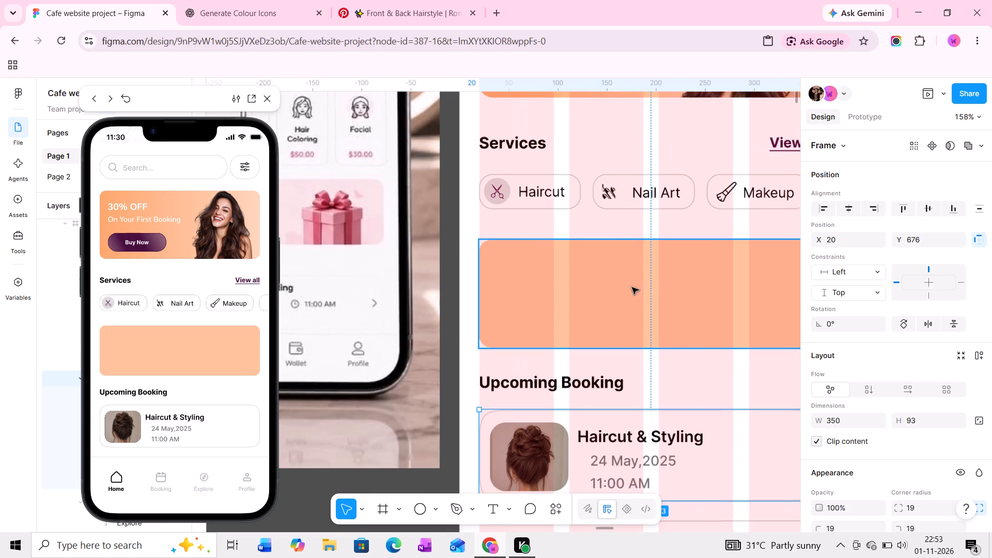
pyautogui.moveTo(624, 289); pyautogui.dragTo(683, 282, button='middle')
pyautogui.moveTo(598, 281); pyautogui.dragTo(707, 275, button='middle')
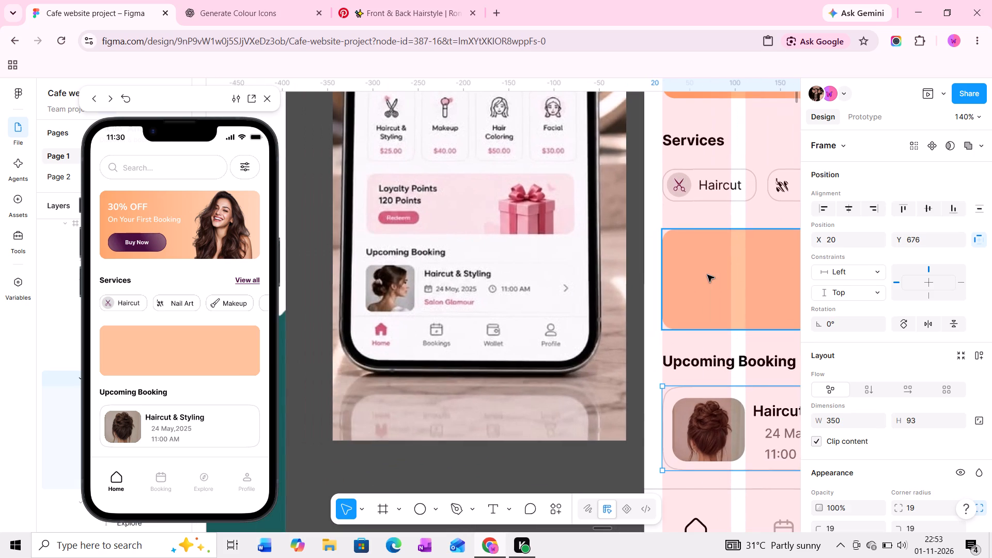
pyautogui.moveTo(707, 275); pyautogui.dragTo(663, 280, button='middle')
pyautogui.moveTo(709, 278); pyautogui.dragTo(679, 278, button='middle')
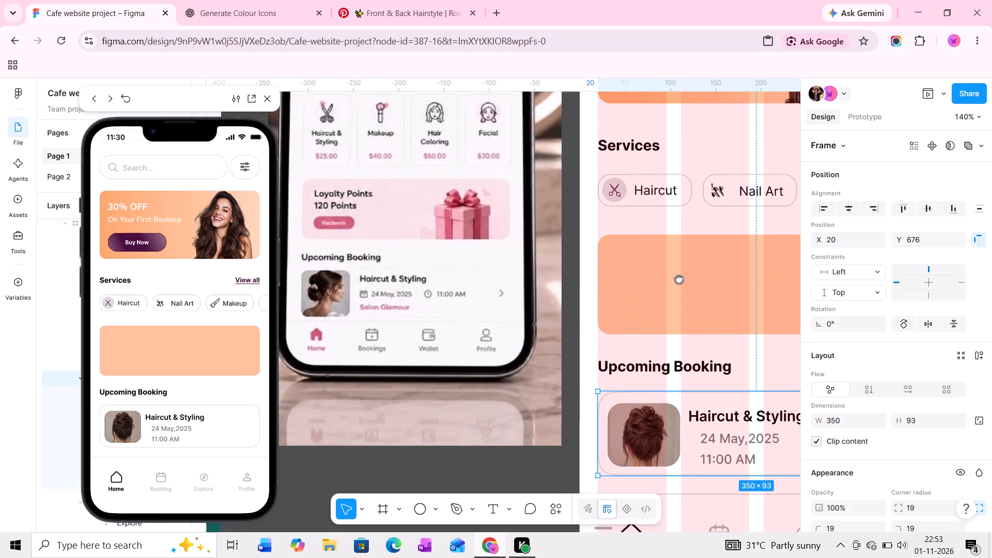
pyautogui.moveTo(679, 278); pyautogui.dragTo(644, 279, button='middle')
pyautogui.moveTo(647, 278); pyautogui.dragTo(619, 278, button='middle')
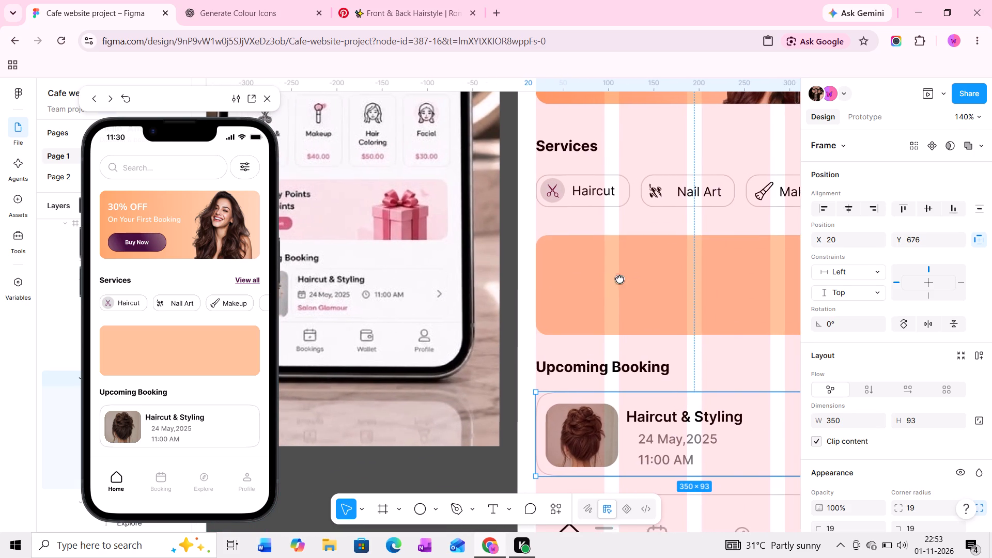
pyautogui.moveTo(619, 278); pyautogui.dragTo(617, 278, button='middle')
pyautogui.moveTo(616, 272); pyautogui.dragTo(687, 265, button='middle')
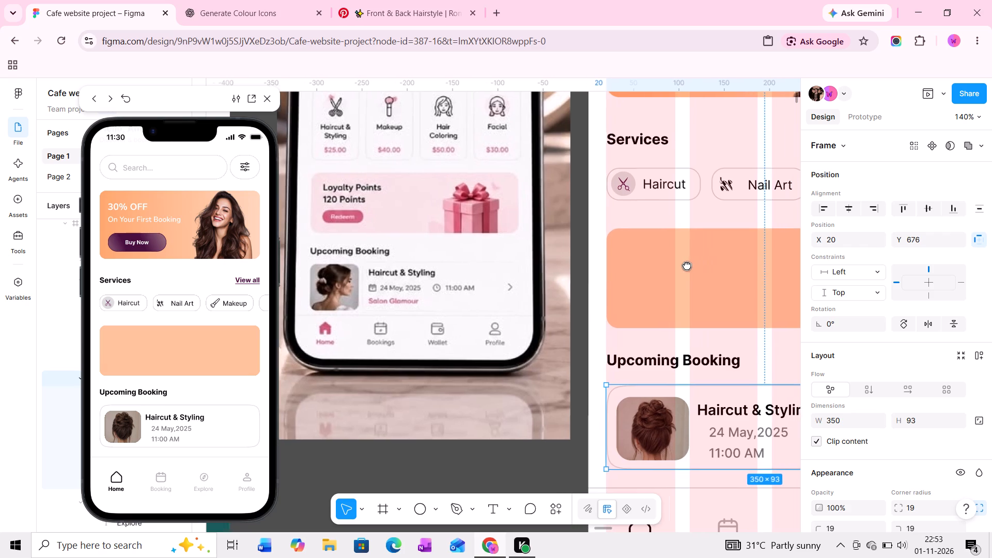
pyautogui.moveTo(687, 265); pyautogui.dragTo(515, 292, button='middle')
# Add the text "Loyalty Points" inside the empty orange banner below the services, at about X 34, Y 27.
pyautogui.keyDown('ctrl'); pyautogui.scroll(6, 482, 292); pyautogui.keyUp('ctrl')
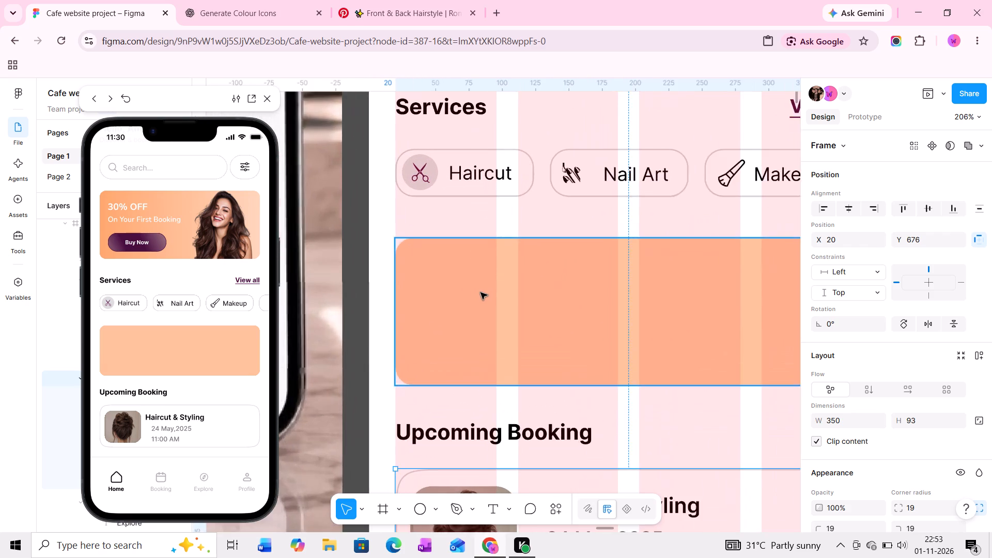
pyautogui.moveTo(481, 292); pyautogui.dragTo(417, 292, button='middle')
pyautogui.press('t')
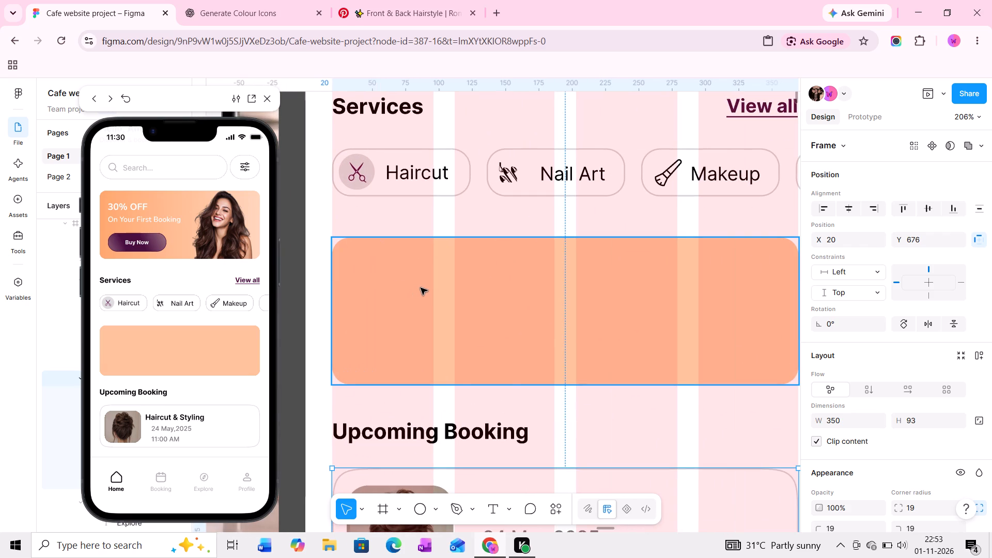
pyautogui.click(377, 273)
pyautogui.write('Loya')
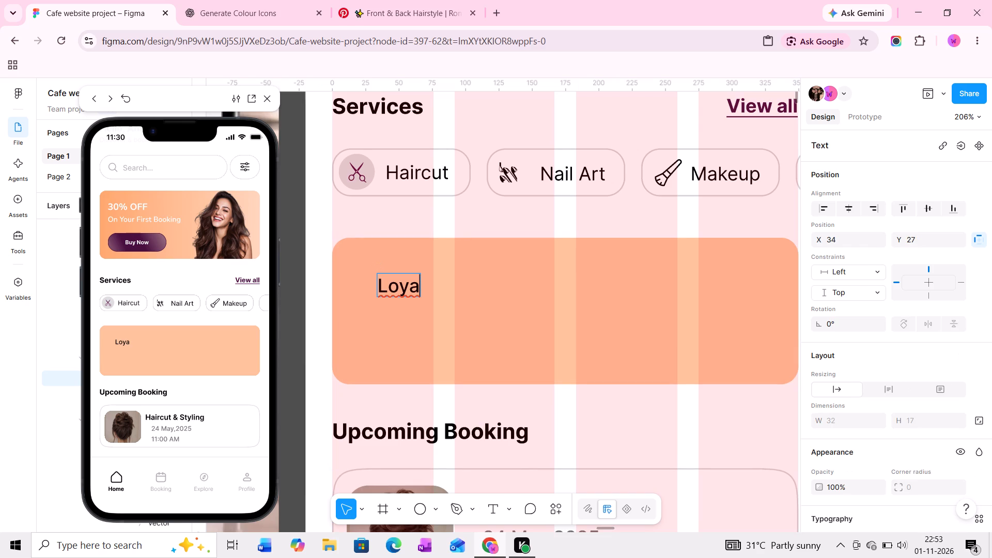
pyautogui.press('l')
pyautogui.write('ty')
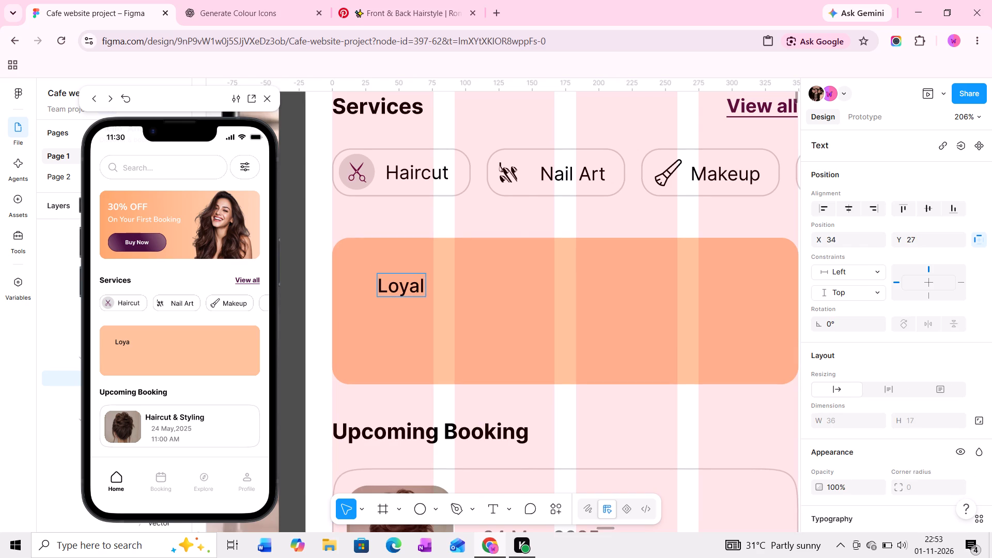
pyautogui.press('space')
pyautogui.write('Poi')
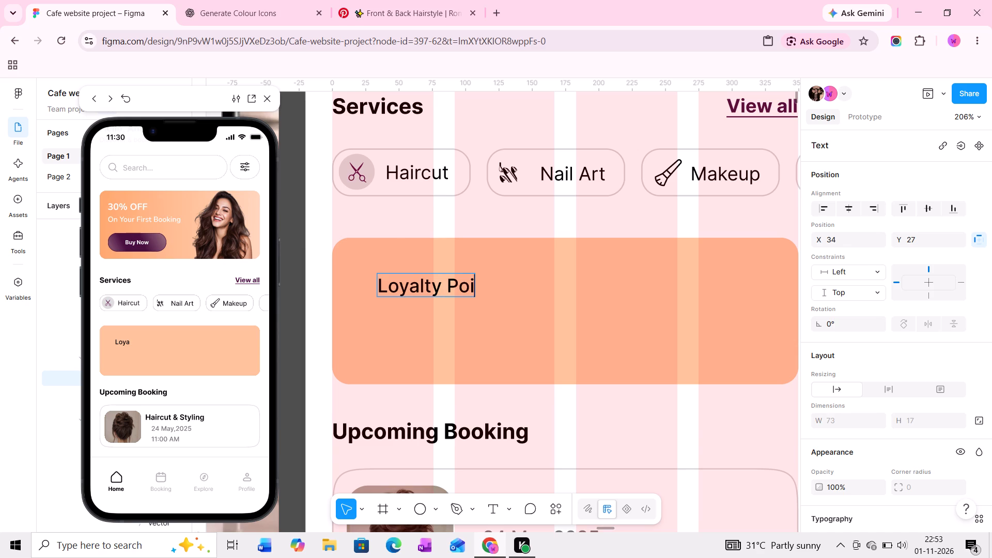
pyautogui.write('nts')
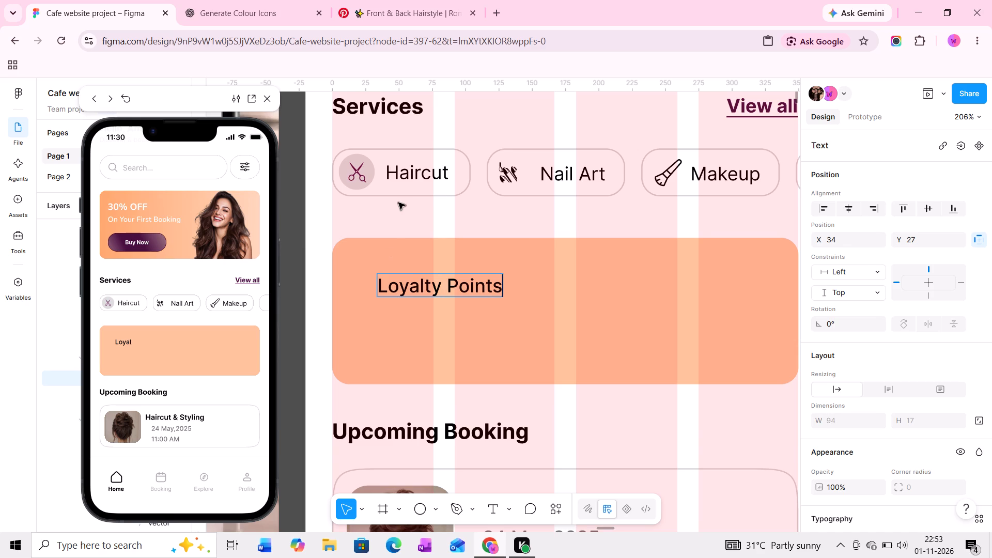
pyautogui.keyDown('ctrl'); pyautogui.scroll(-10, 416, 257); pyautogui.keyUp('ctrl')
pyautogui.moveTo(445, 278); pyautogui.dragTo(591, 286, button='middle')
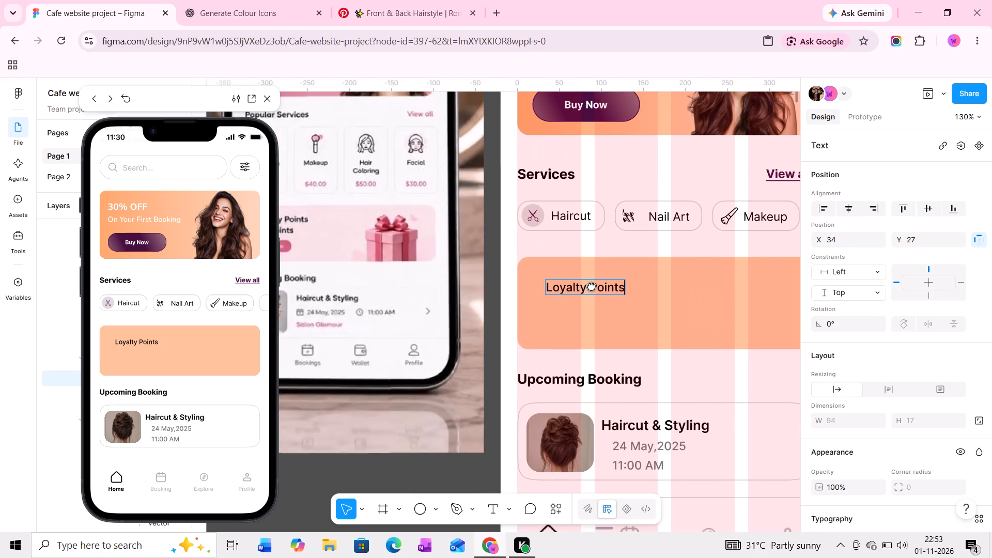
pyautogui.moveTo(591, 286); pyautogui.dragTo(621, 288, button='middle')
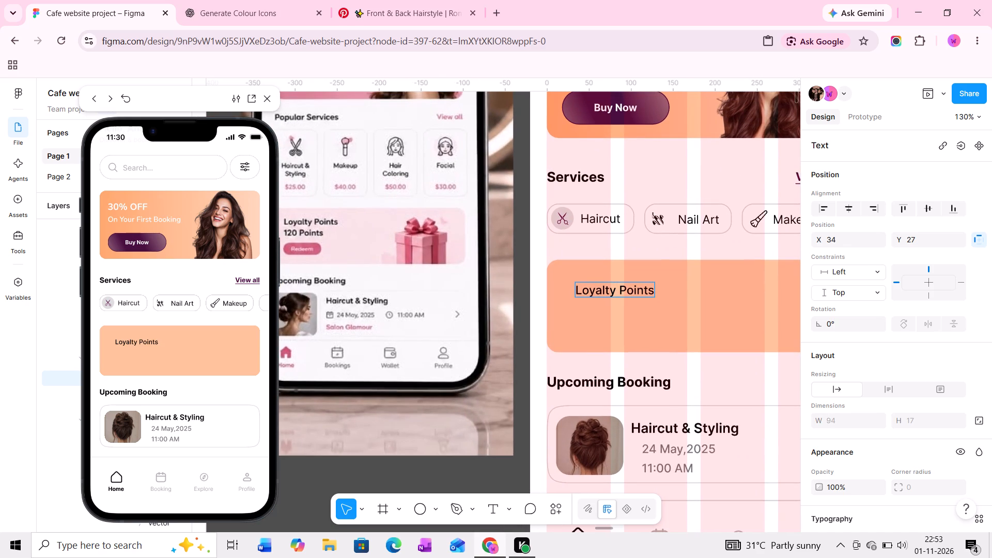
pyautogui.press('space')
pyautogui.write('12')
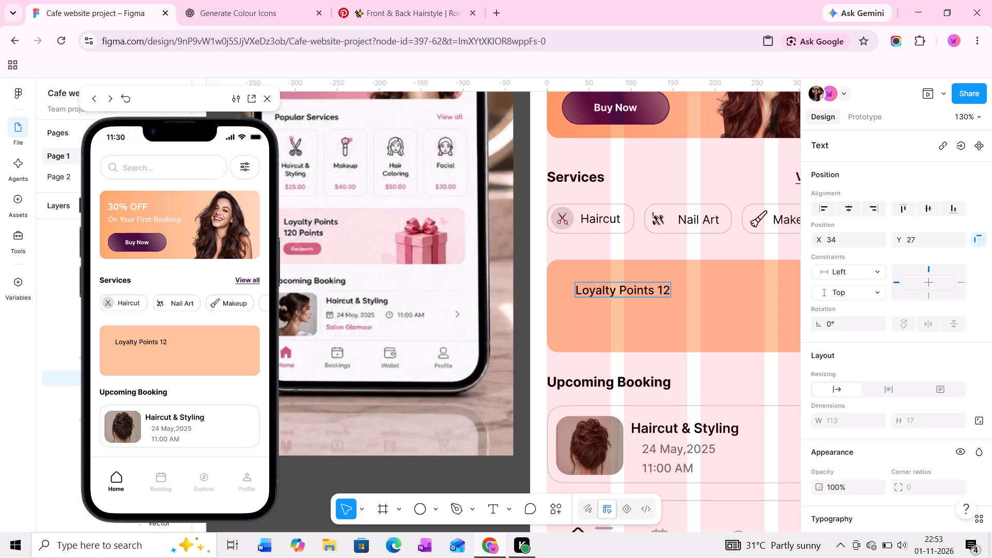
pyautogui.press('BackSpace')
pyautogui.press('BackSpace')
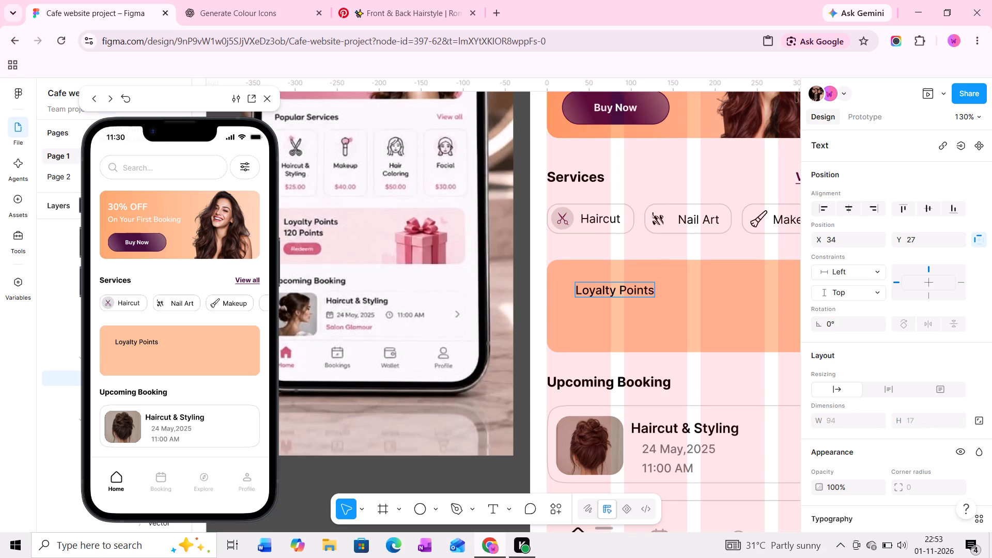
# Move the Loyalty Points text closer to the orange banner's upper-left corner, to about X 24.
pyautogui.click(670, 293)
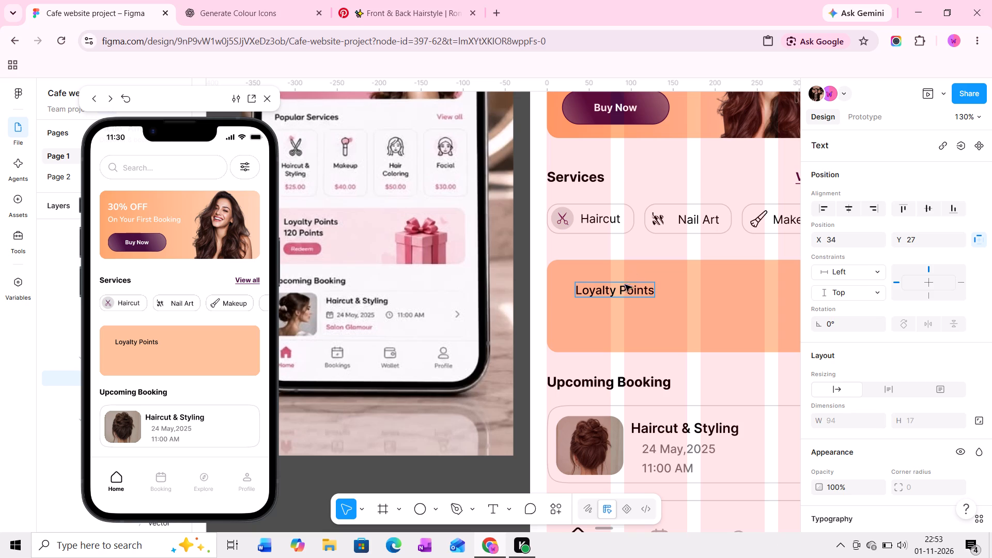
pyautogui.keyDown('ctrl'); pyautogui.scroll(11, 624, 293); pyautogui.keyUp('ctrl')
pyautogui.moveTo(619, 292); pyautogui.dragTo(536, 295, button='middle')
pyautogui.keyDown('ctrl'); pyautogui.scroll(5, 509, 291); pyautogui.keyUp('ctrl')
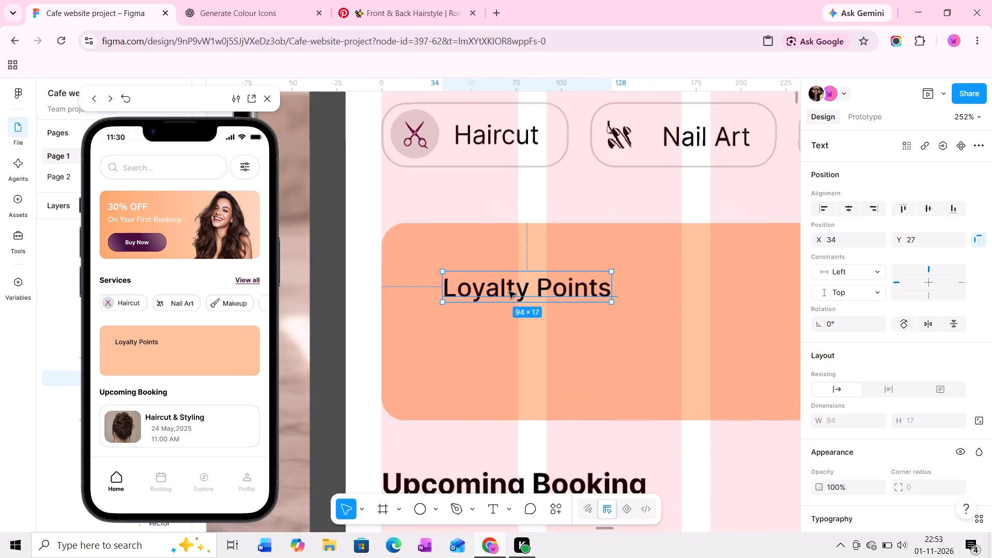
pyautogui.moveTo(512, 290); pyautogui.dragTo(489, 256)
# Set the Loyalty Points text to Bold weight and font size 16.
pyautogui.scroll(-5, 914, 320)
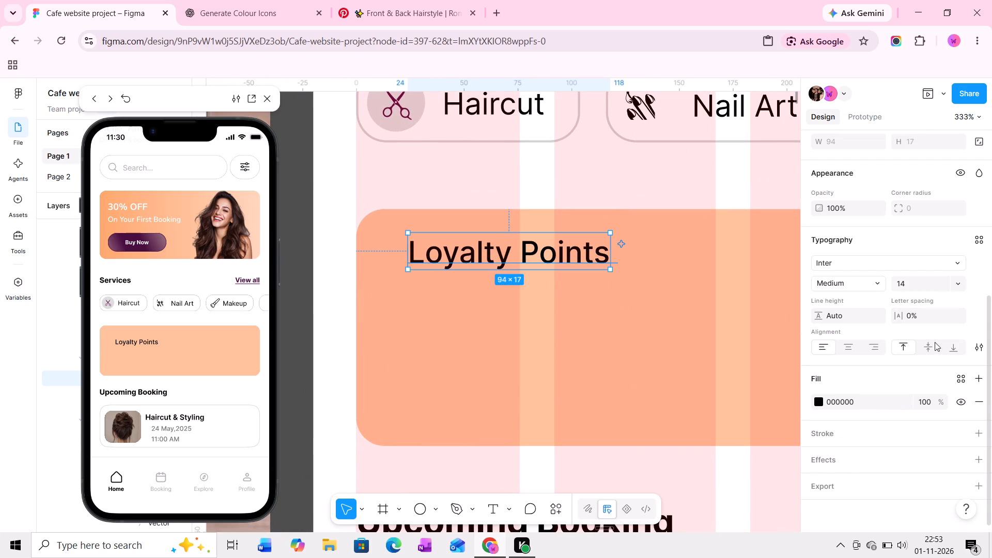
pyautogui.click(880, 283)
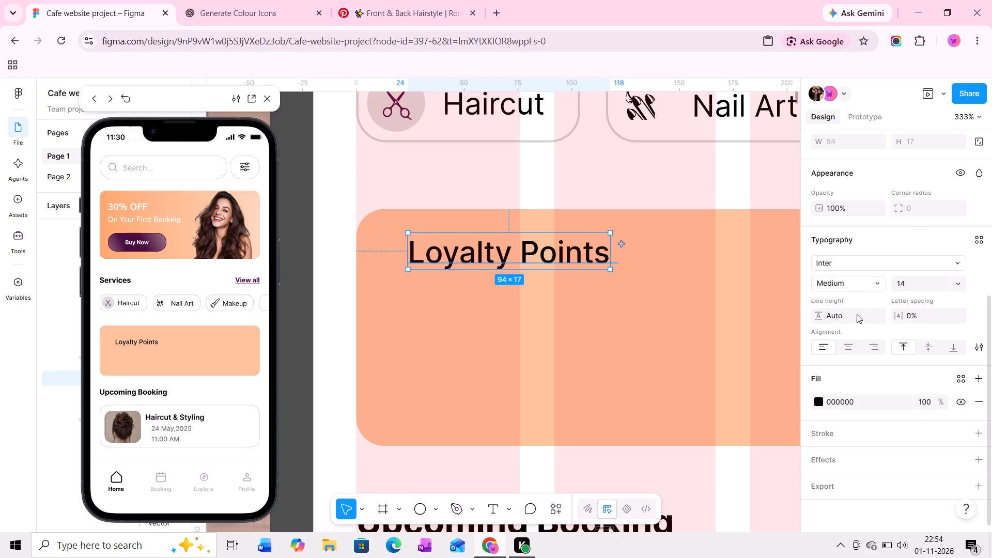
pyautogui.click(857, 318)
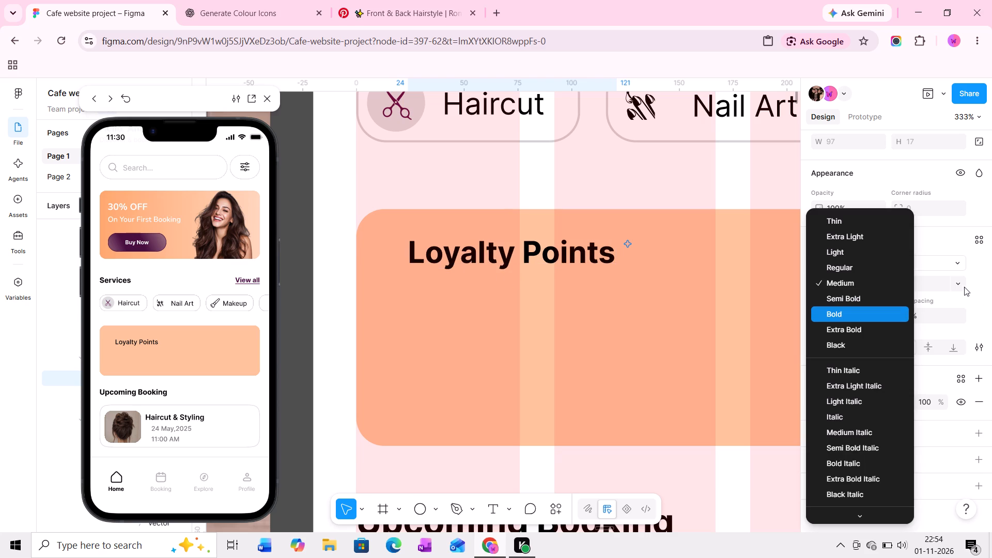
pyautogui.click(957, 287)
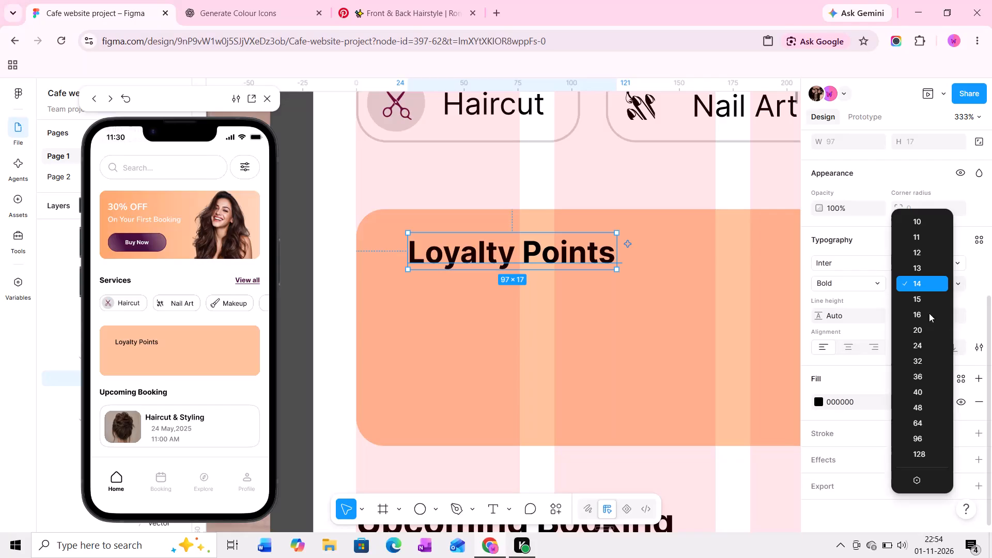
pyautogui.click(924, 316)
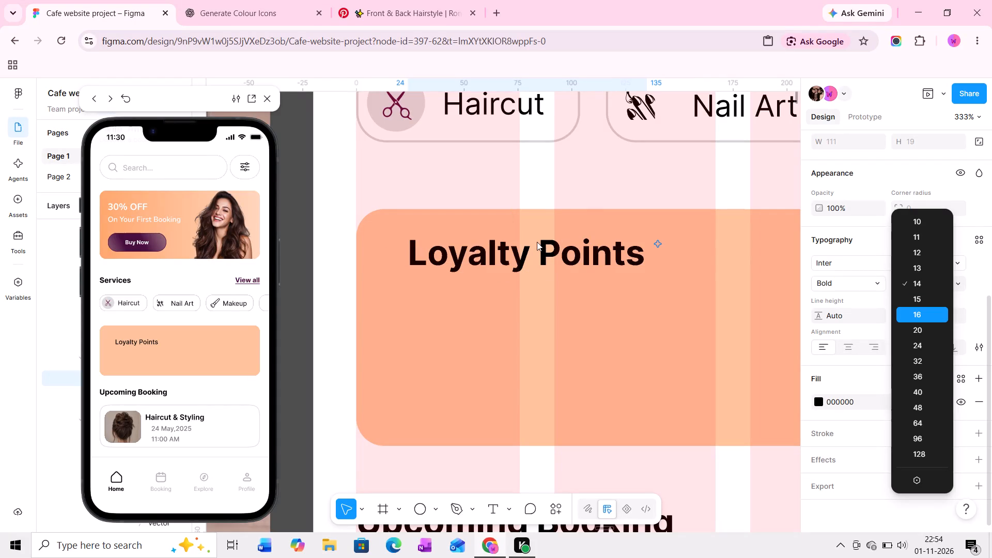
# Shift the Loyalty Points text farther left inside the orange banner, to about X 16.
pyautogui.moveTo(530, 261); pyautogui.dragTo(526, 283)
pyautogui.moveTo(526, 283); pyautogui.dragTo(523, 280)
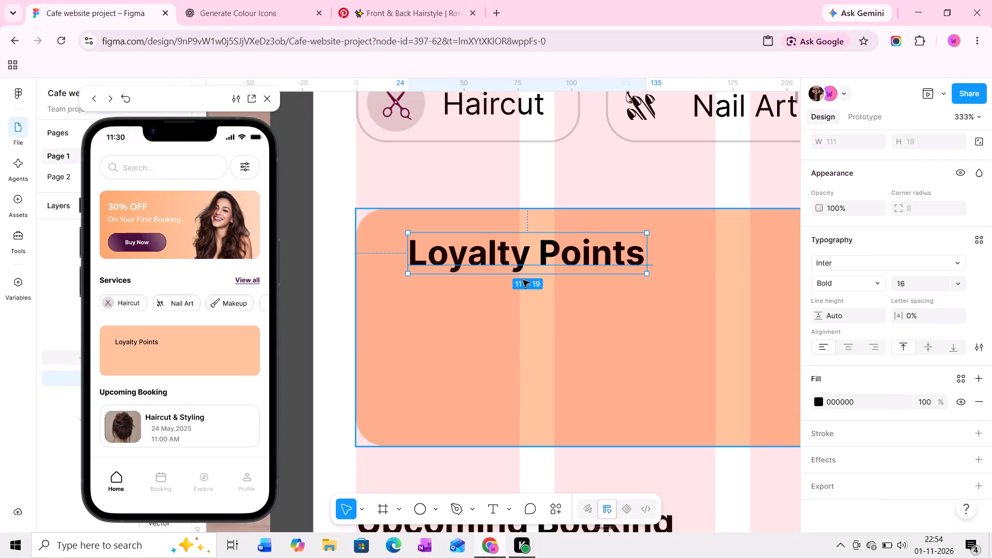
pyautogui.moveTo(523, 280); pyautogui.dragTo(522, 278)
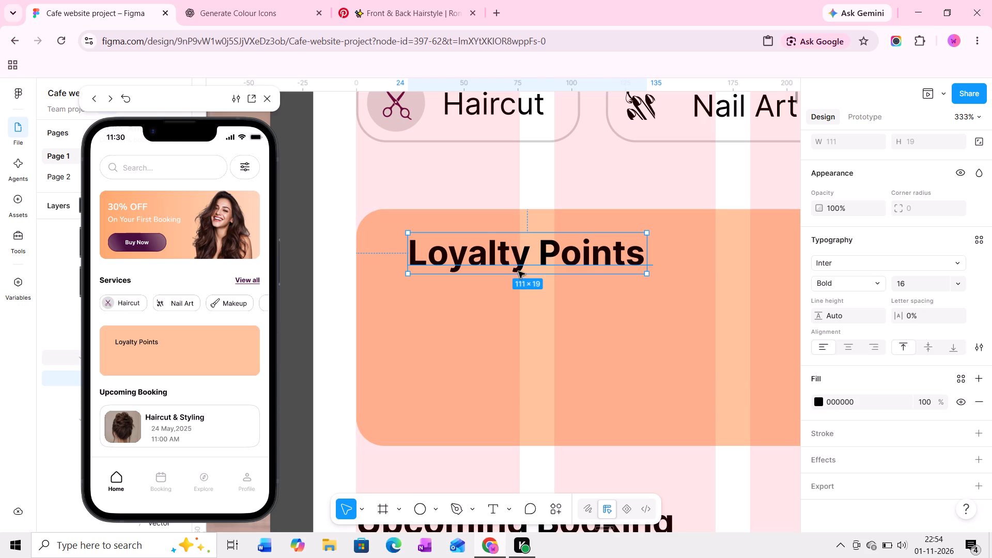
pyautogui.moveTo(512, 255); pyautogui.dragTo(496, 261)
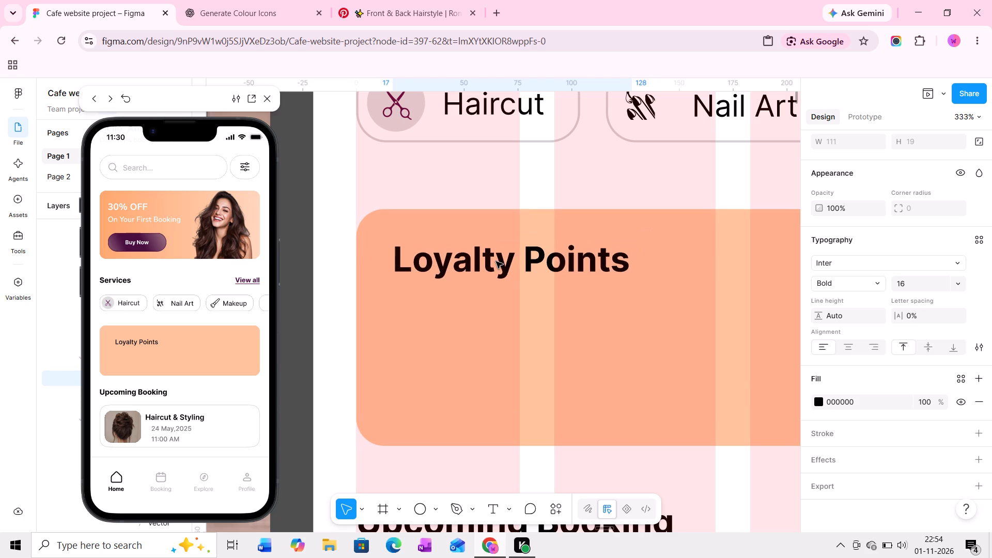
pyautogui.moveTo(496, 261); pyautogui.dragTo(495, 256)
pyautogui.keyDown('alt'); pyautogui.moveTo(495, 256); pyautogui.dragTo(489, 283); pyautogui.keyUp('alt')
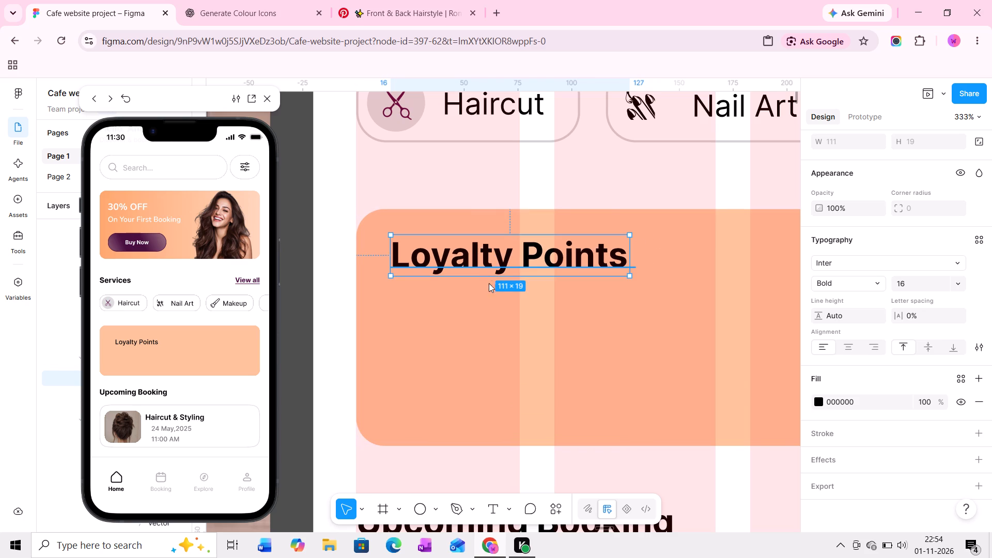
# Duplicate the Loyalty Points text just below the original in the banner and change the copy to "Collect points".
pyautogui.keyDown('alt'); pyautogui.moveTo(489, 283); pyautogui.dragTo(494, 304); pyautogui.keyUp('alt')
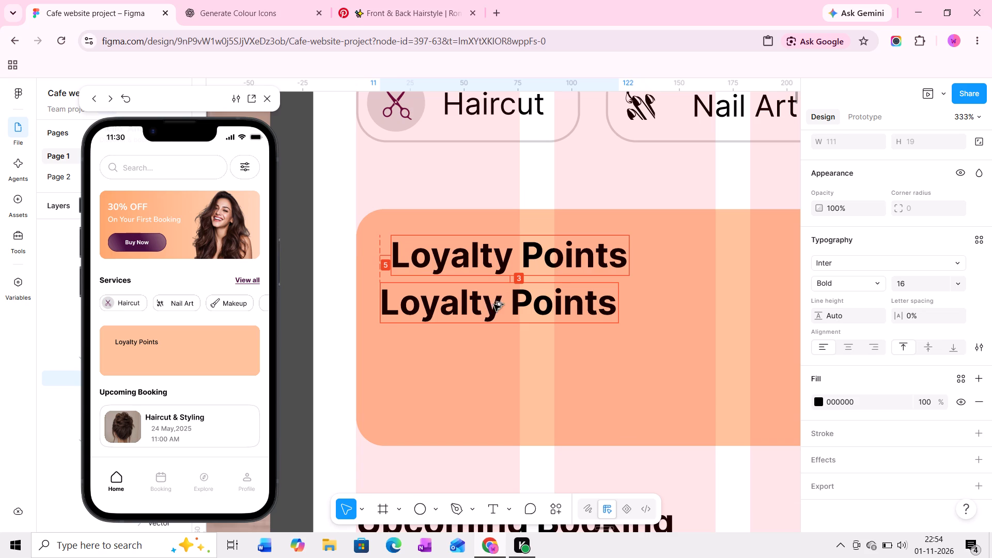
pyautogui.keyDown('alt'); pyautogui.moveTo(494, 304); pyautogui.dragTo(502, 304); pyautogui.keyUp('alt')
pyautogui.keyDown('alt'); pyautogui.doubleClick(502, 304); pyautogui.keyUp('alt')
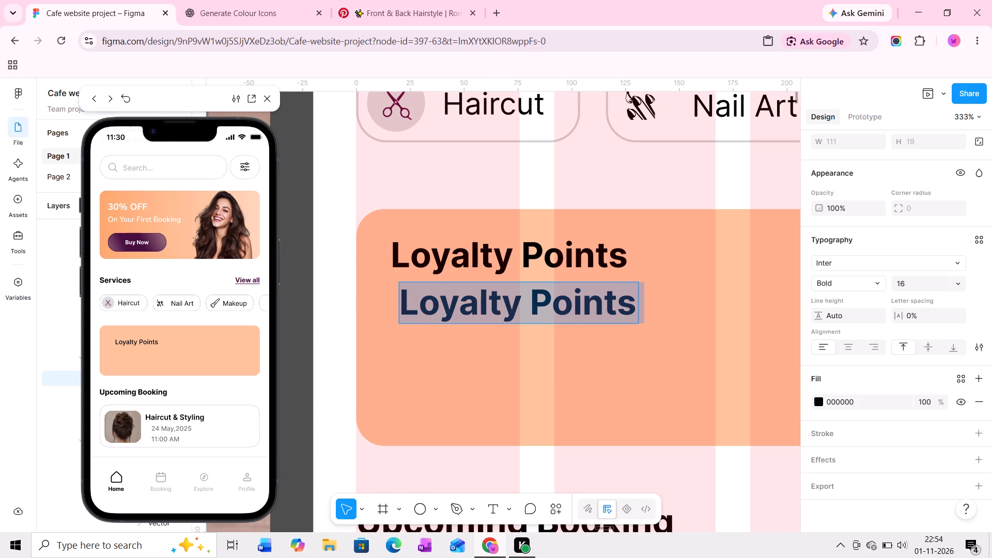
pyautogui.write('Coll')
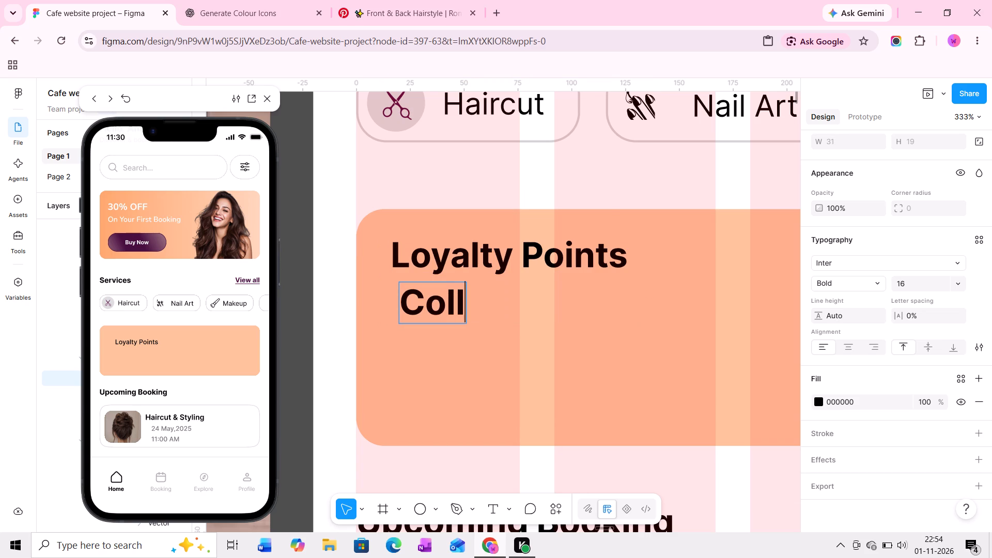
pyautogui.write('ect')
pyautogui.press('space')
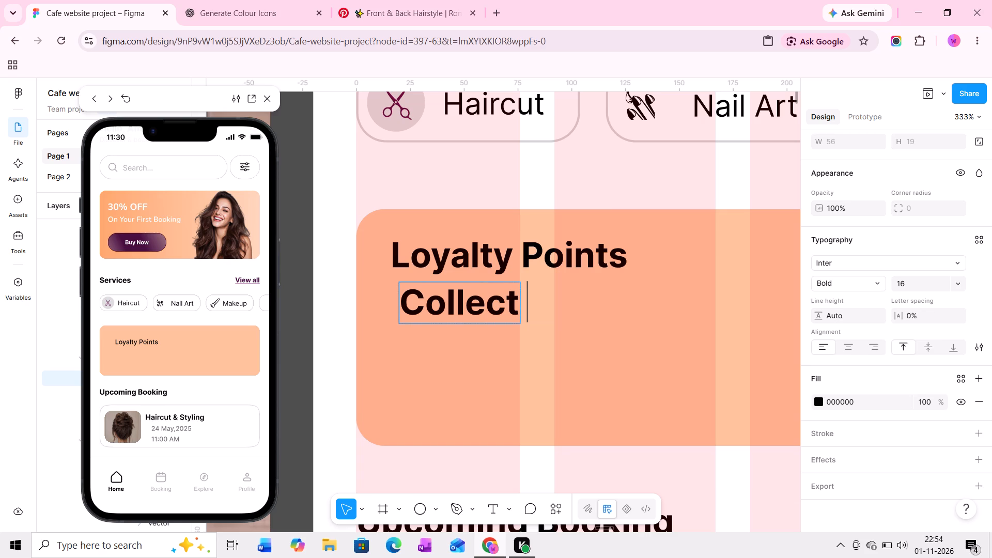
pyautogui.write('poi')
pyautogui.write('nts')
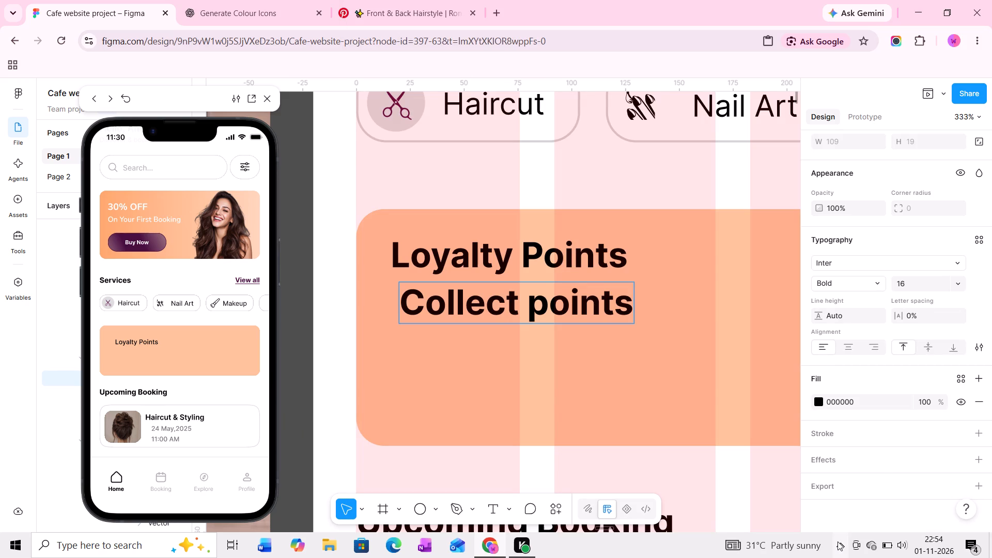
# Switch to the Windows network list and connect the computer to the Zuzuzuzuzu Wi-Fi network.
pyautogui.click(838, 541)
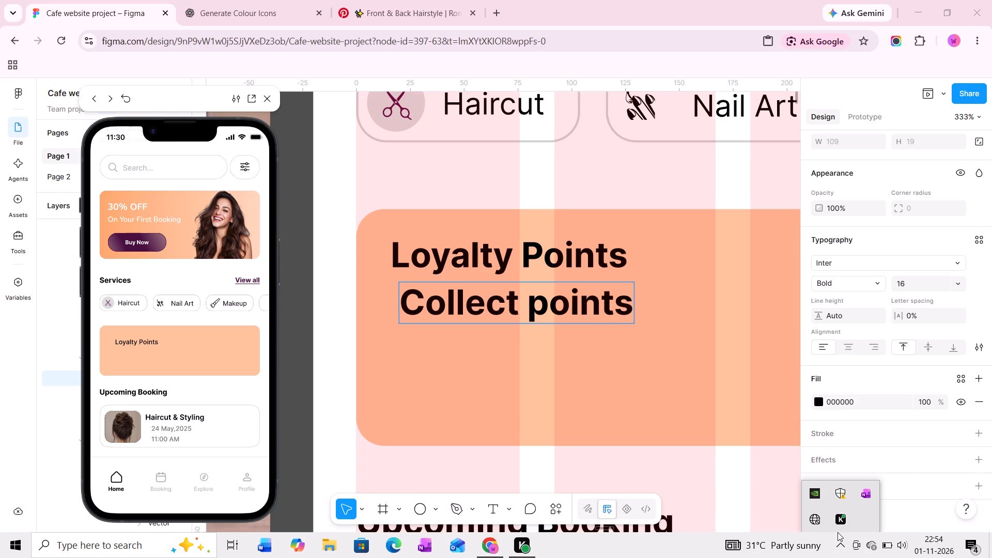
pyautogui.click(814, 514)
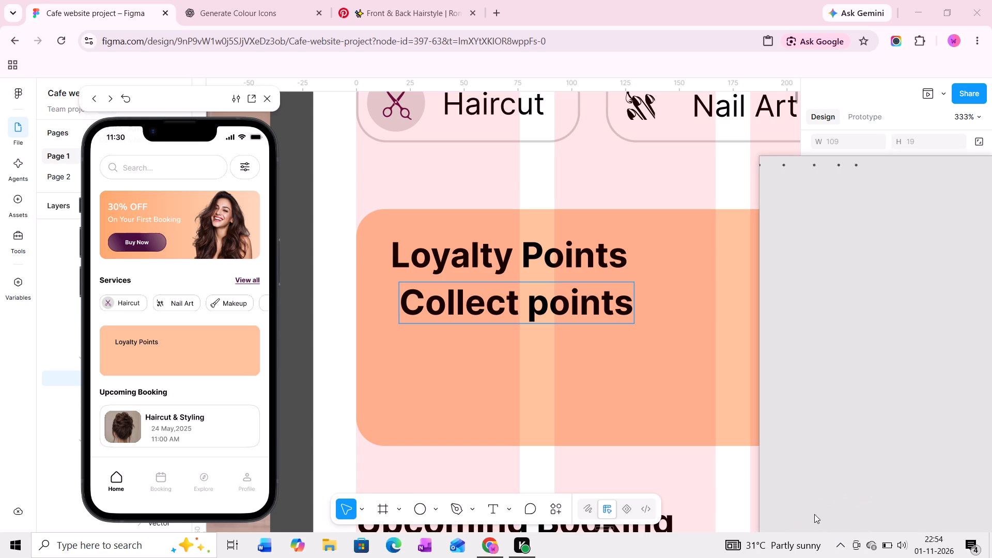
pyautogui.click(795, 173)
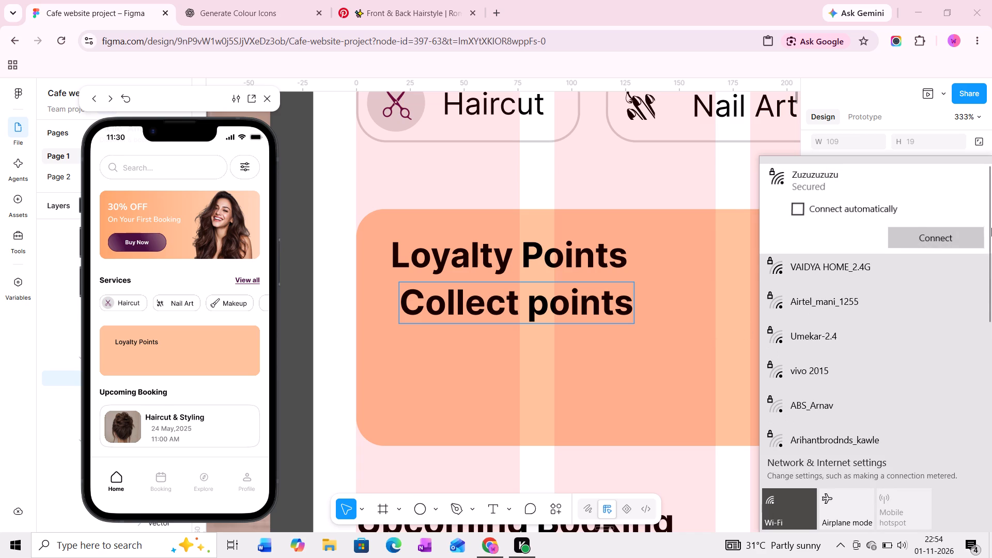
pyautogui.click(991, 228)
pyautogui.click(977, 233)
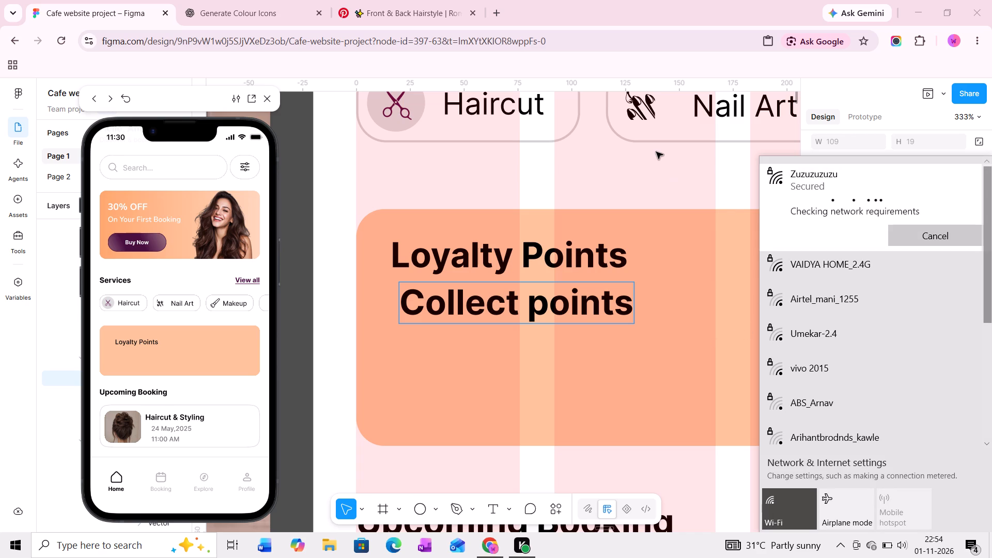
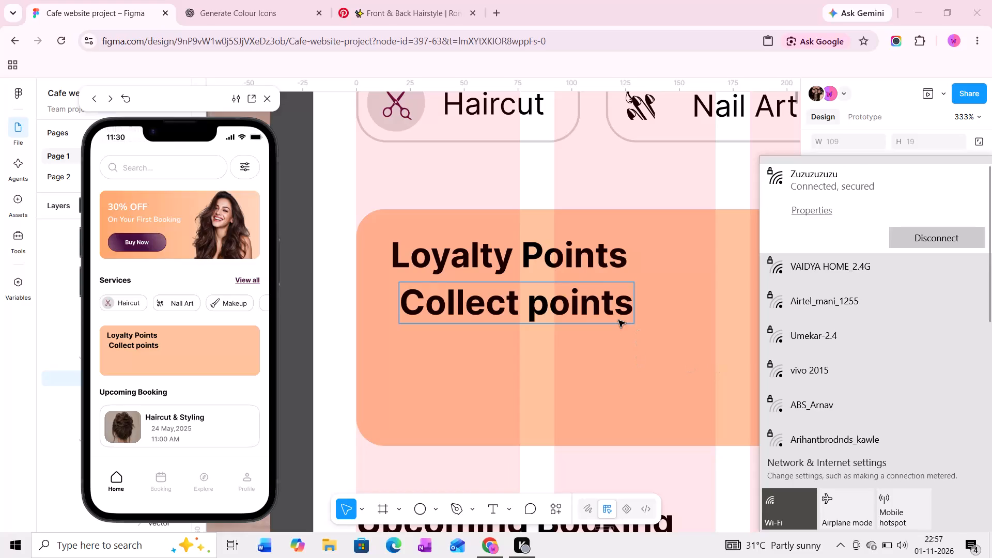
# Extend the second text line in the orange Loyalty Points banner so it reads "Collect points ans".
pyautogui.doubleClick(623, 305)
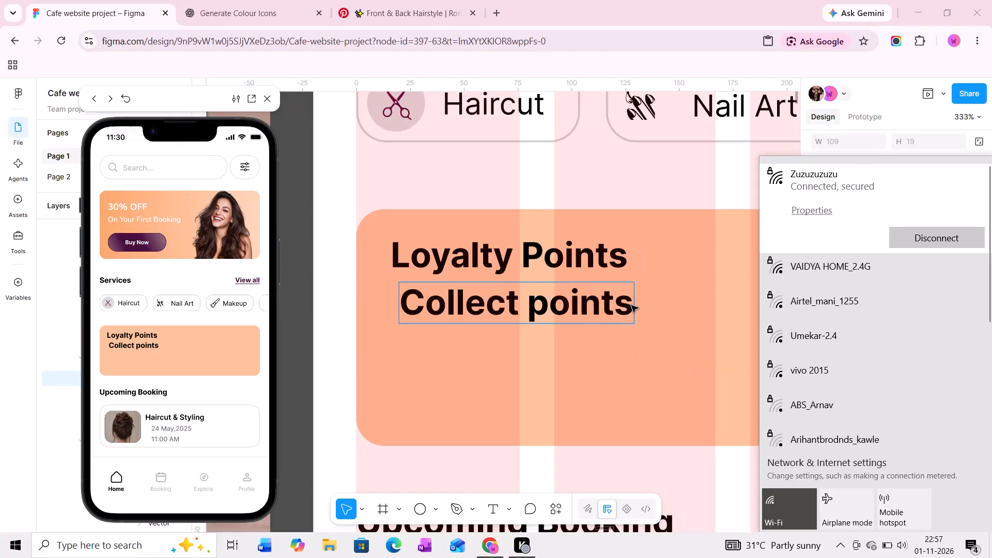
pyautogui.click(631, 306)
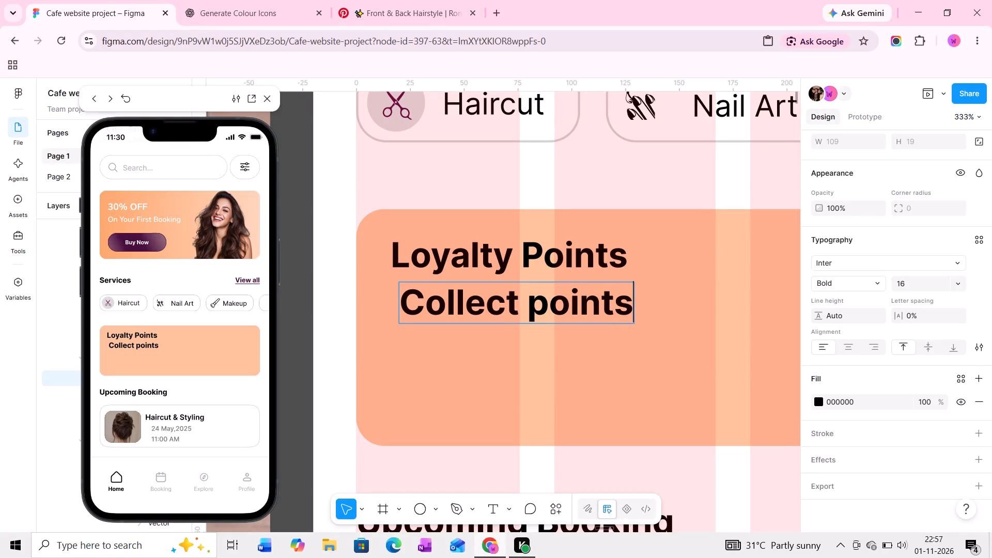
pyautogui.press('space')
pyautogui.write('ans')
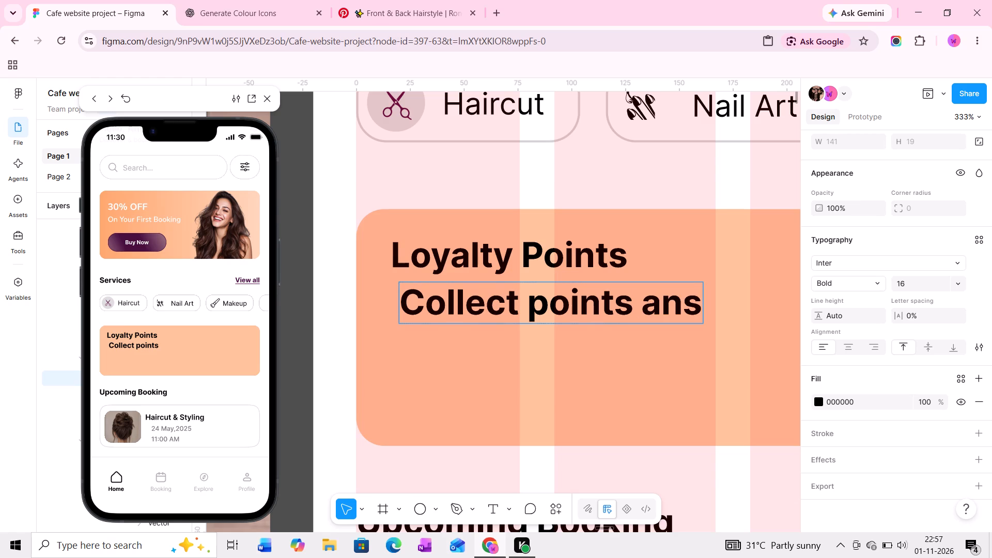
# Complete the supporting text below the Loyalty Points heading so it reads "Collect points and get exciting gifts".
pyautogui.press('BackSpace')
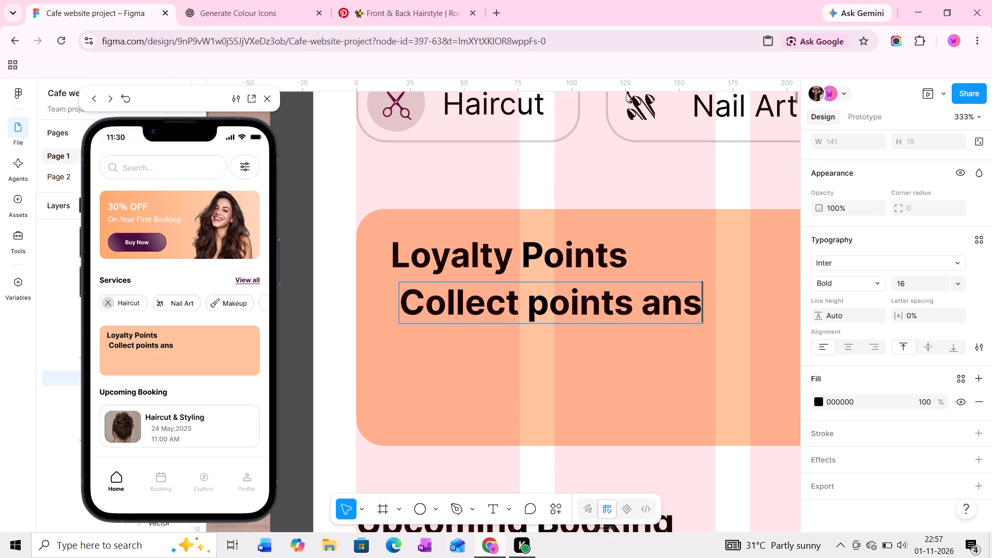
pyautogui.write('d')
pyautogui.press('space')
pyautogui.write('egt')
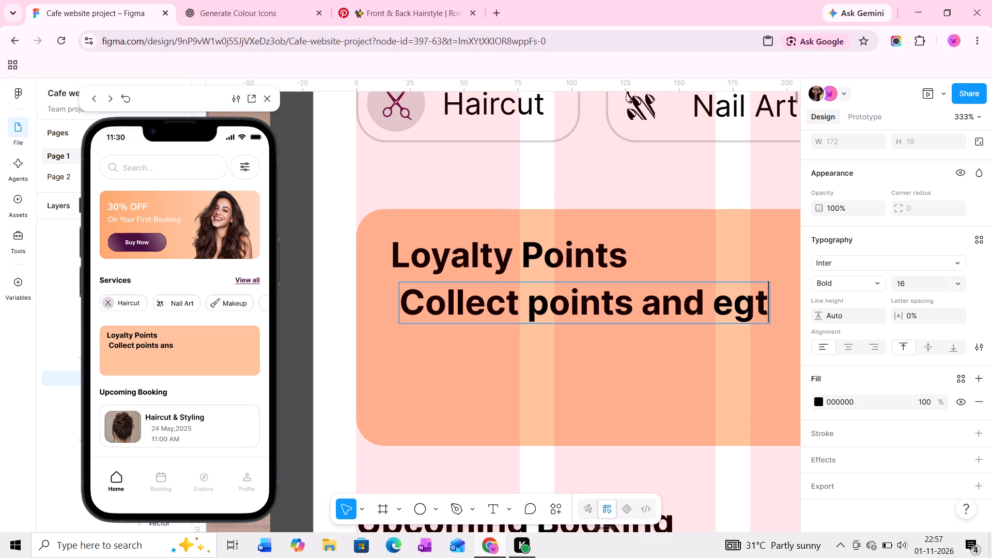
pyautogui.press('BackSpace')
pyautogui.press('BackSpace')
pyautogui.press('BackSpace')
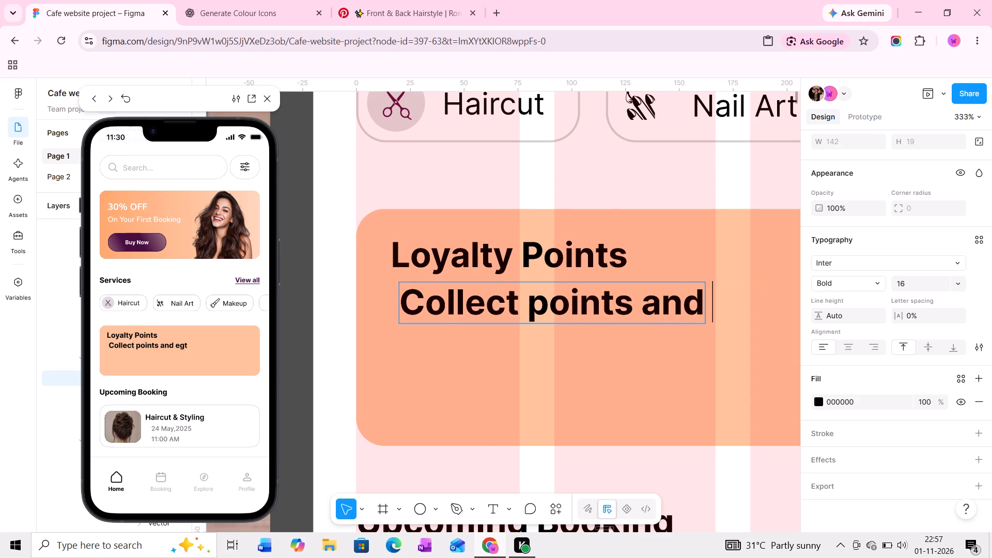
pyautogui.write('get')
pyautogui.press('space')
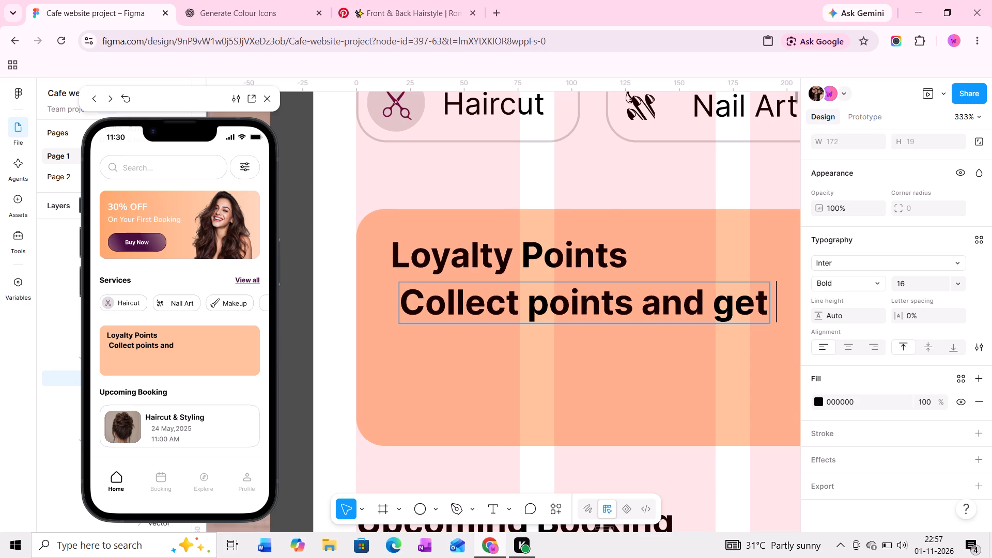
pyautogui.press('e')
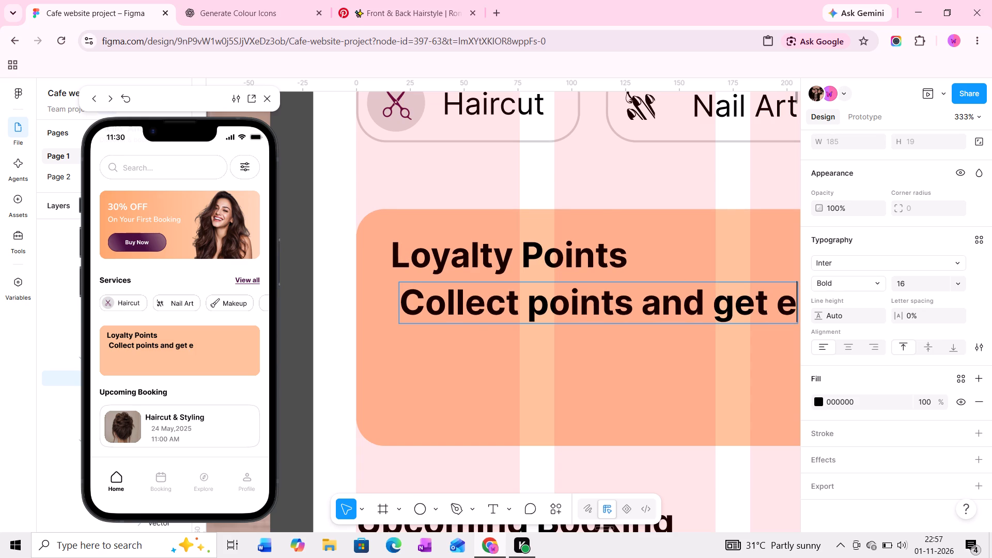
pyautogui.write('xciy')
pyautogui.press('BackSpace')
pyautogui.write('ting')
pyautogui.press('space')
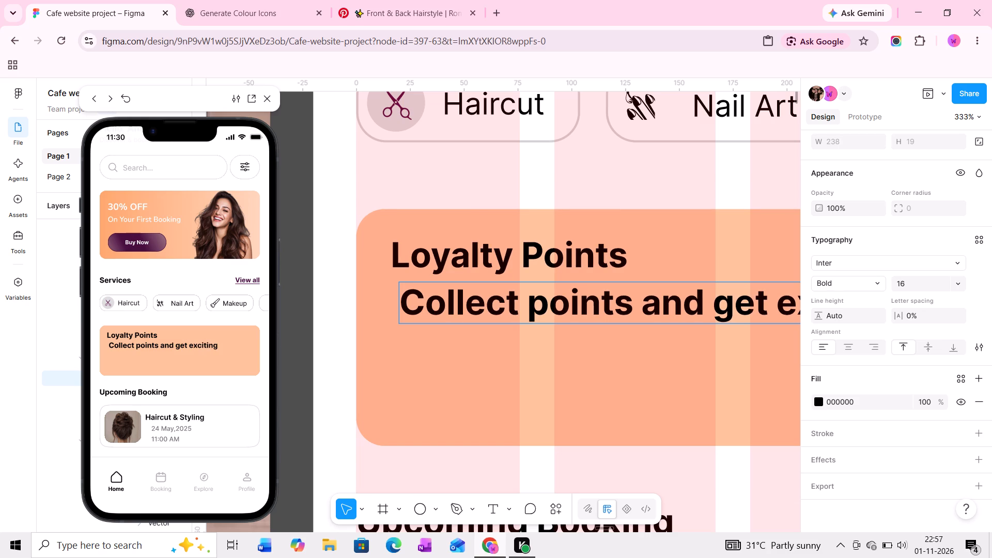
pyautogui.write('gi')
pyautogui.write('ftd')
pyautogui.press('BackSpace')
pyautogui.press('s')
pyautogui.click(566, 369)
# Insert the word "loyalty" before "points" in the banner's supporting text.
pyautogui.moveTo(650, 349); pyautogui.dragTo(568, 345, button='middle')
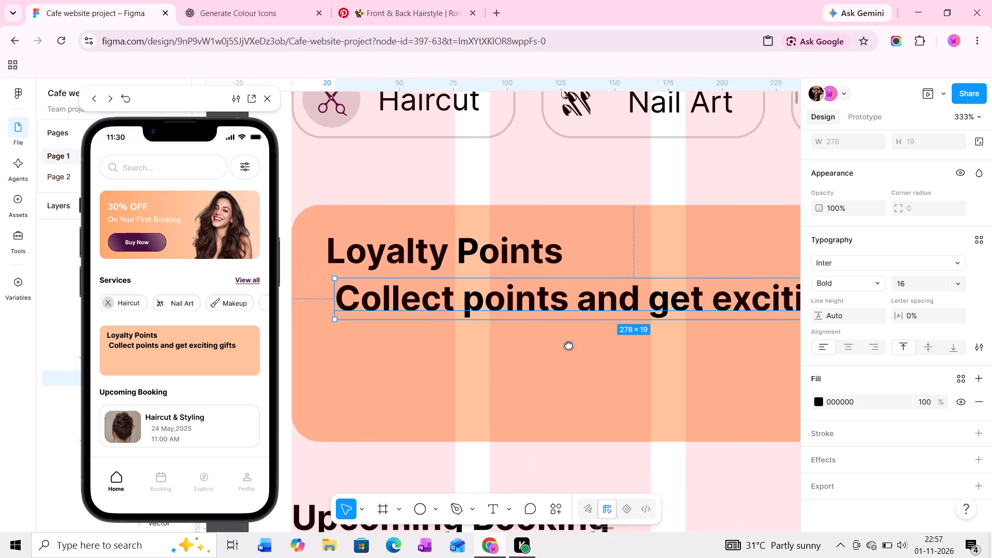
pyautogui.moveTo(568, 345); pyautogui.dragTo(497, 345, button='middle')
pyautogui.moveTo(584, 332); pyautogui.dragTo(493, 339, button='middle')
pyautogui.scroll(-2, 518, 339)
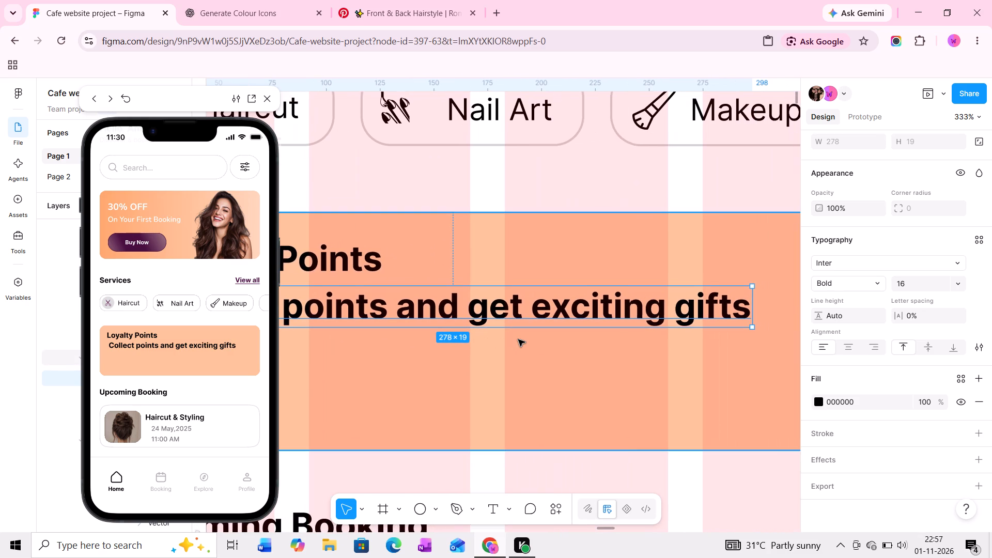
pyautogui.moveTo(517, 339); pyautogui.dragTo(605, 348, button='middle')
pyautogui.doubleClick(364, 292)
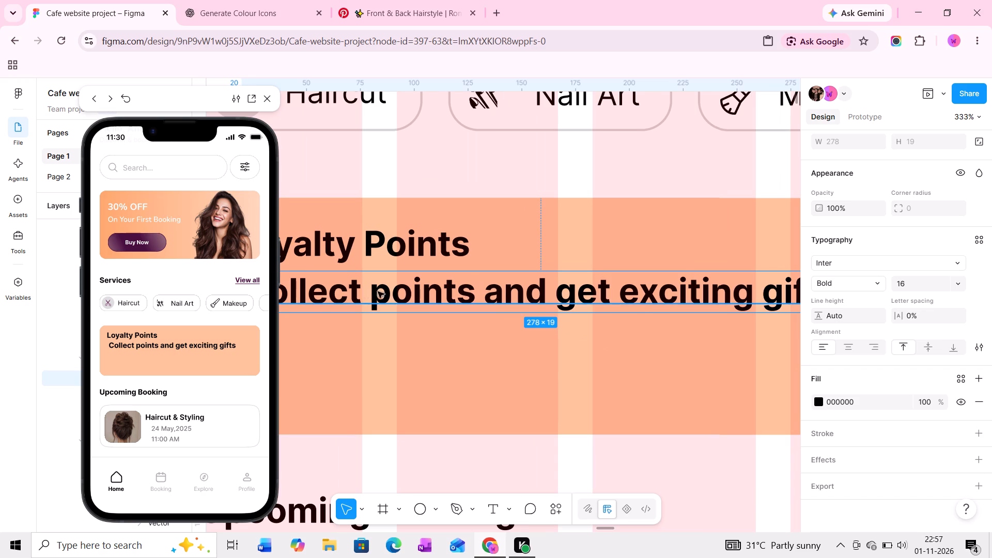
pyautogui.click(376, 294)
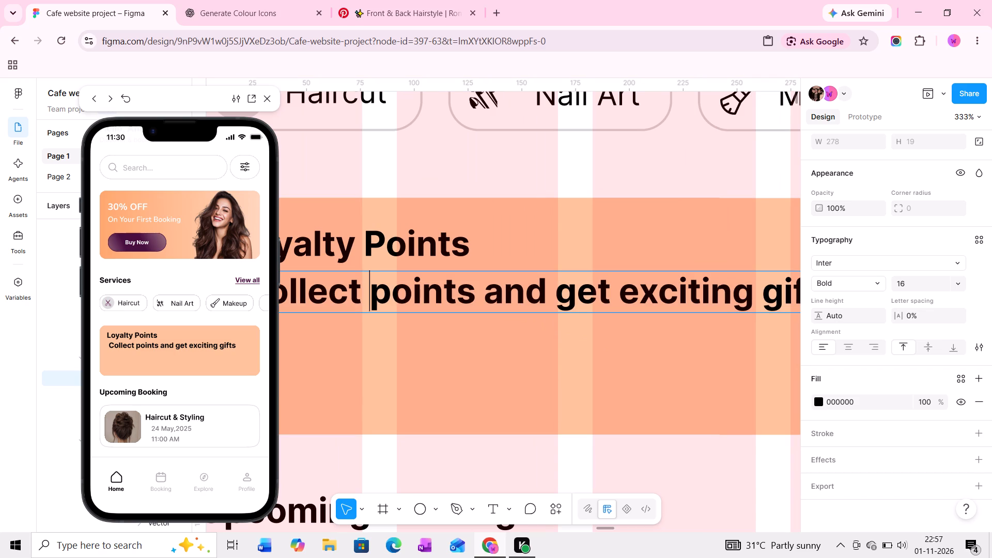
pyautogui.press('space')
pyautogui.press('BackSpace')
pyautogui.write('loyalty')
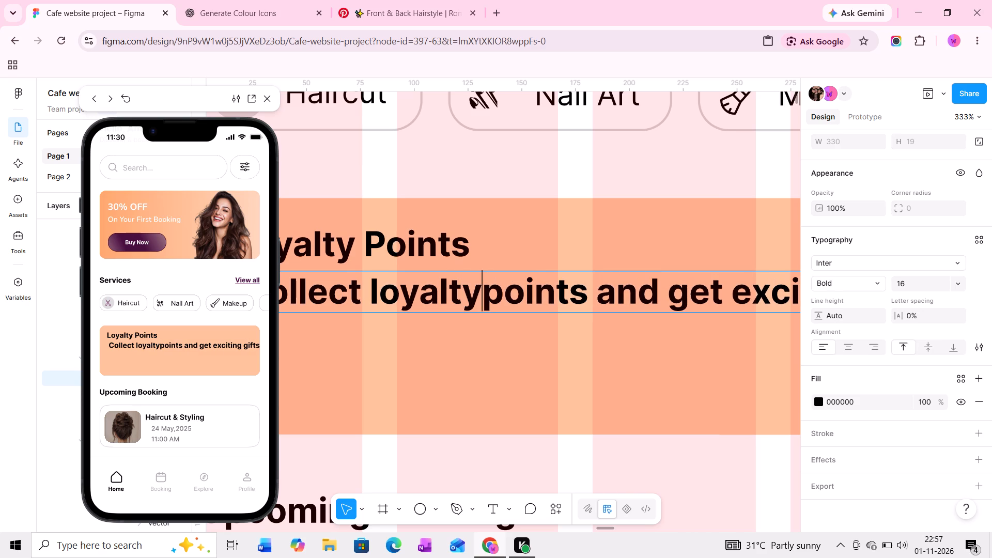
pyautogui.press('space')
pyautogui.click(450, 365)
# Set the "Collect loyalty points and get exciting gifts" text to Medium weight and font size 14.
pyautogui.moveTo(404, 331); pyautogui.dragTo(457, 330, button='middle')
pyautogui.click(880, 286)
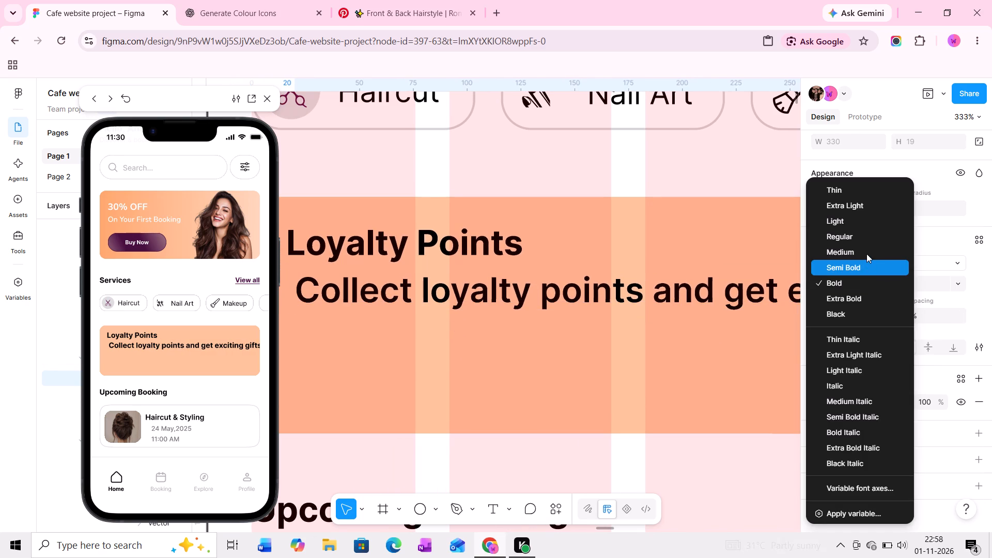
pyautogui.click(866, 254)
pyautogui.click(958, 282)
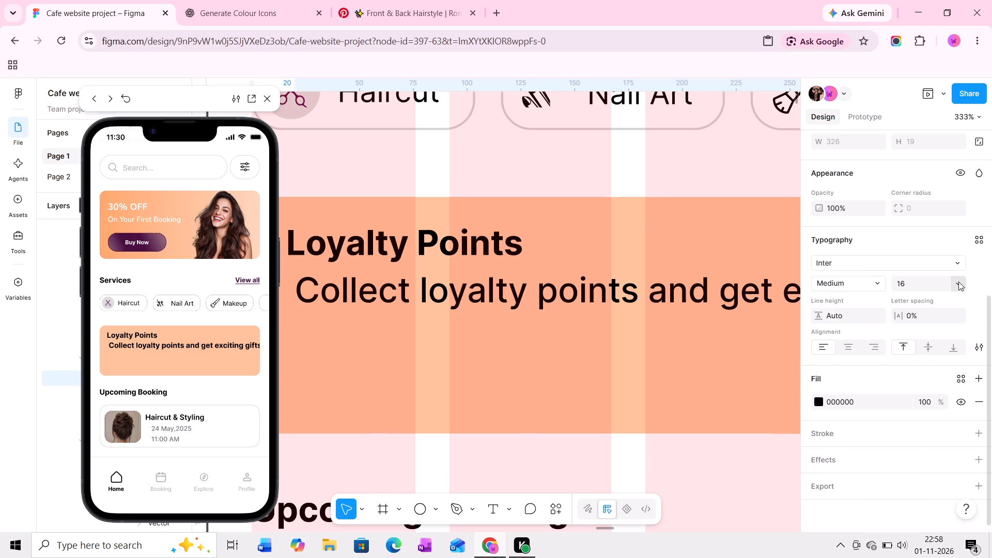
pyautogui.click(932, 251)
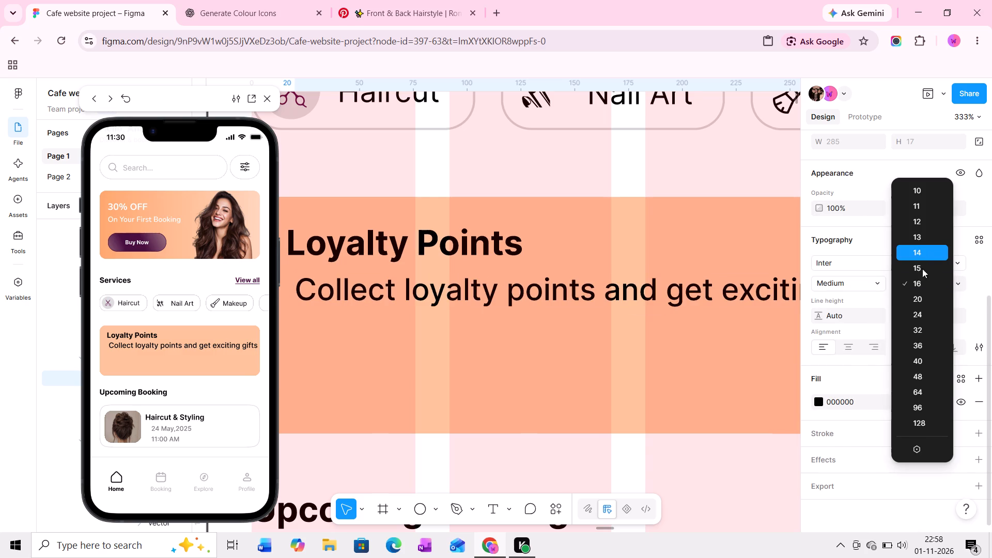
# Narrow the supporting text box to about 173 wide so the copy wraps onto two lines after "and".
pyautogui.keyDown('ctrl'); pyautogui.scroll(-3, 595, 328); pyautogui.keyUp('ctrl')
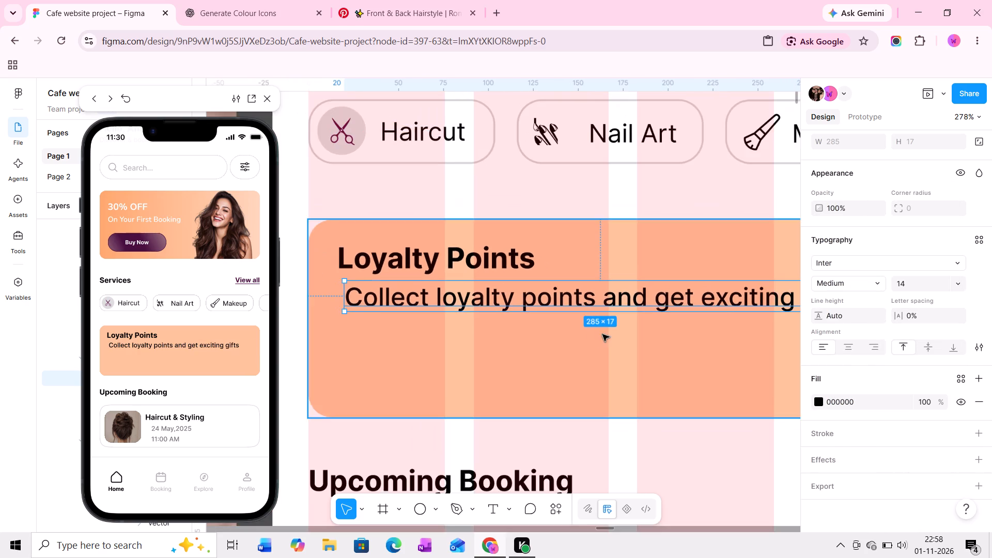
pyautogui.moveTo(600, 334); pyautogui.dragTo(453, 383, button='middle')
pyautogui.moveTo(708, 346); pyautogui.dragTo(478, 343)
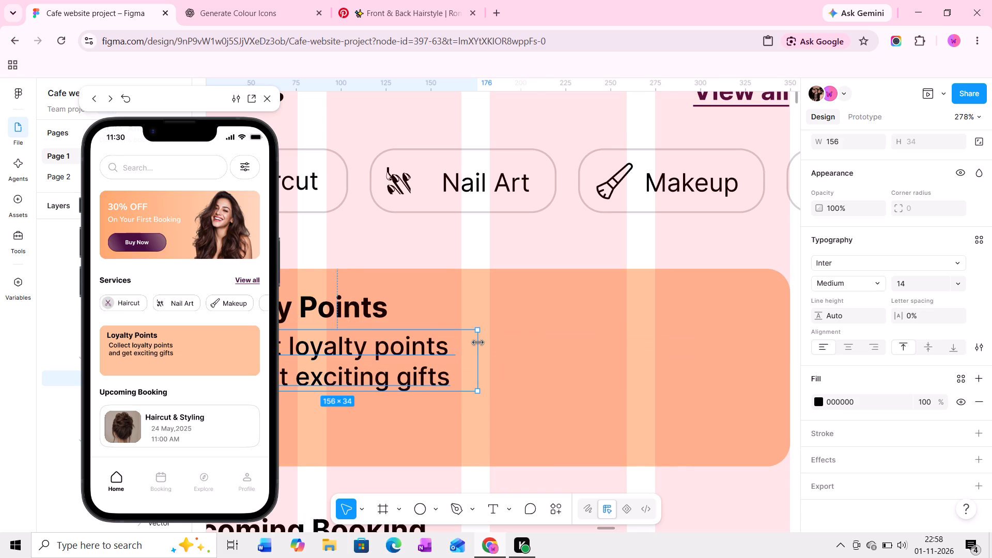
pyautogui.moveTo(478, 343); pyautogui.dragTo(492, 343)
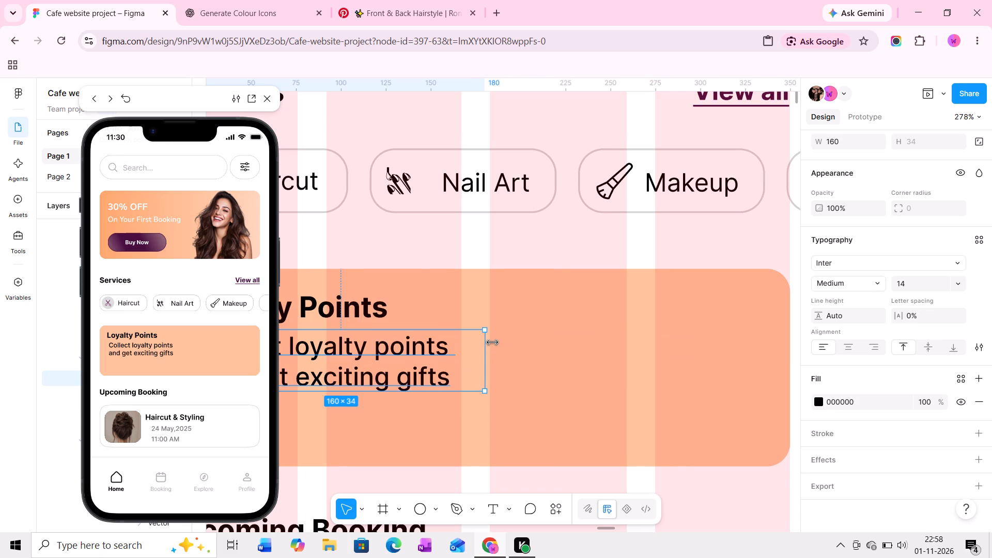
pyautogui.moveTo(492, 343); pyautogui.dragTo(508, 343)
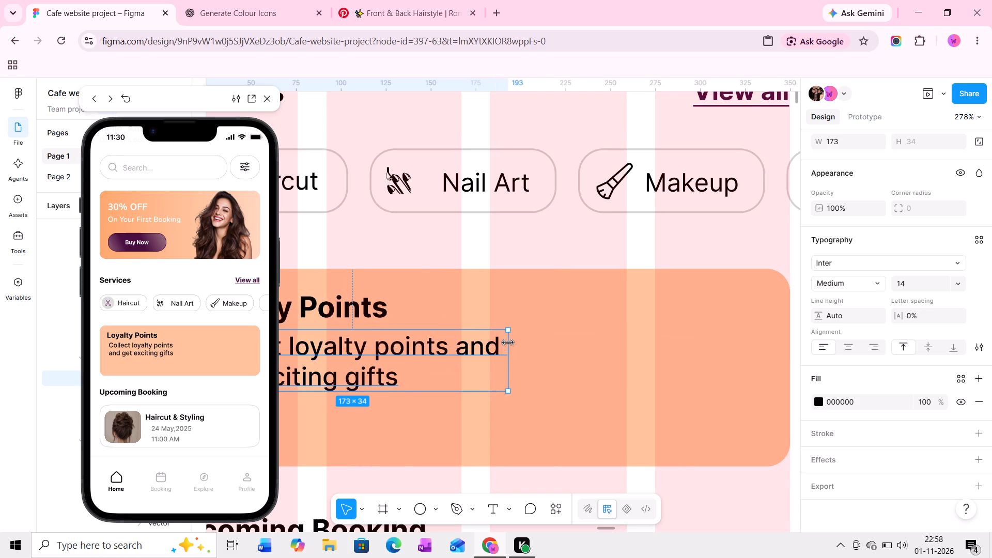
# Move the supporting text to about X 15, lining it up beneath the Loyalty Points heading.
pyautogui.moveTo(451, 365); pyautogui.dragTo(613, 344, button='middle')
pyautogui.moveTo(538, 348); pyautogui.dragTo(502, 355)
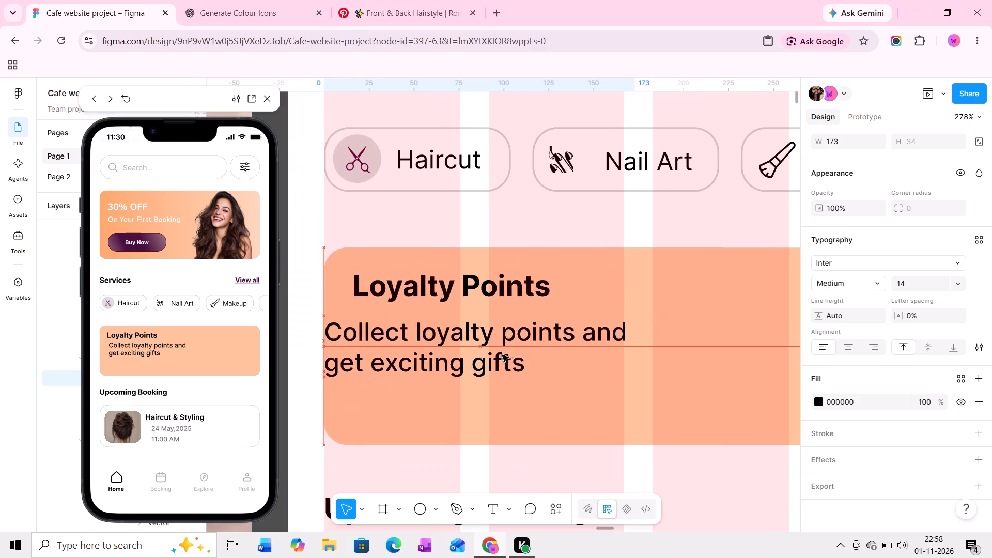
pyautogui.moveTo(502, 355); pyautogui.dragTo(529, 350)
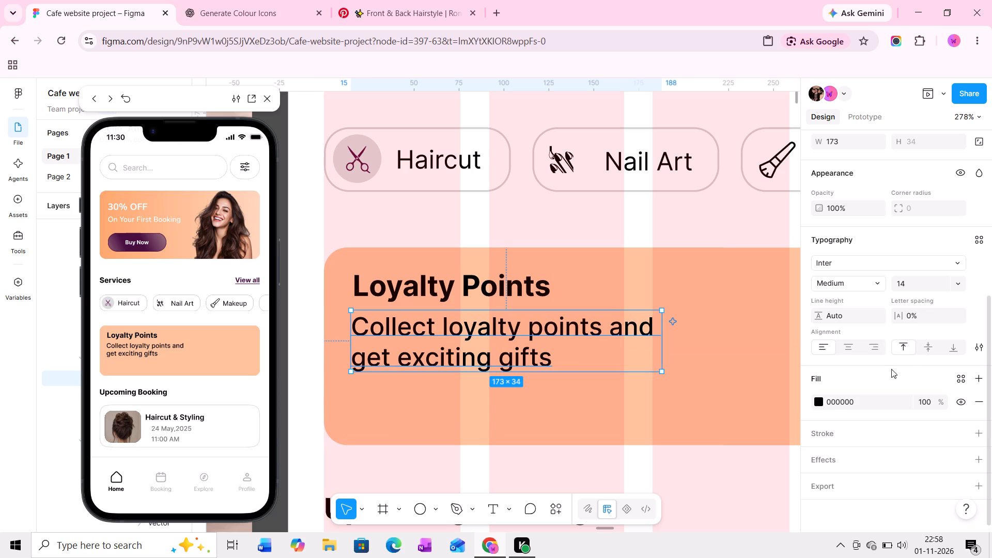
# Change the supporting text's fill to the grey 6D6D6D.
pyautogui.click(824, 401)
pyautogui.click(821, 400)
pyautogui.moveTo(679, 321); pyautogui.dragTo(661, 323)
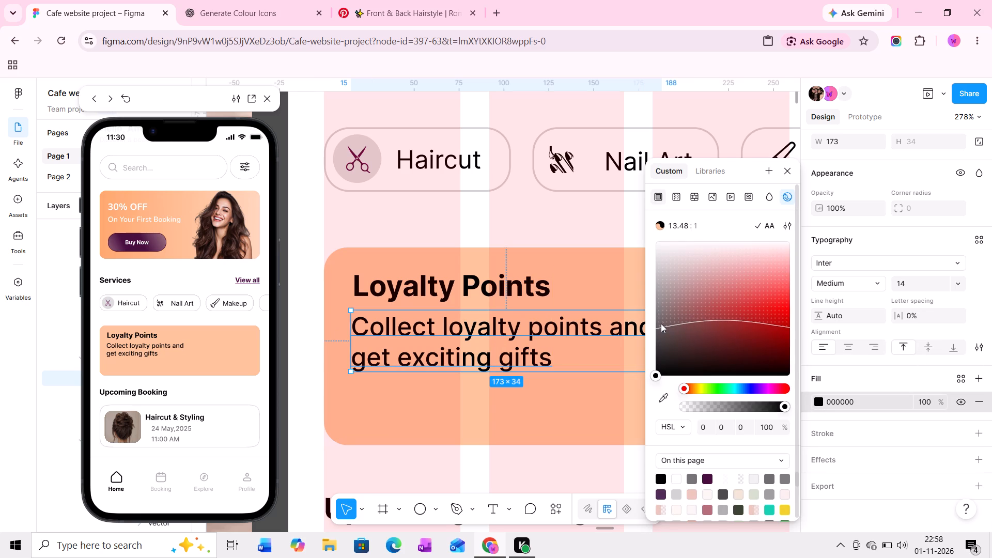
pyautogui.moveTo(661, 323); pyautogui.dragTo(659, 325)
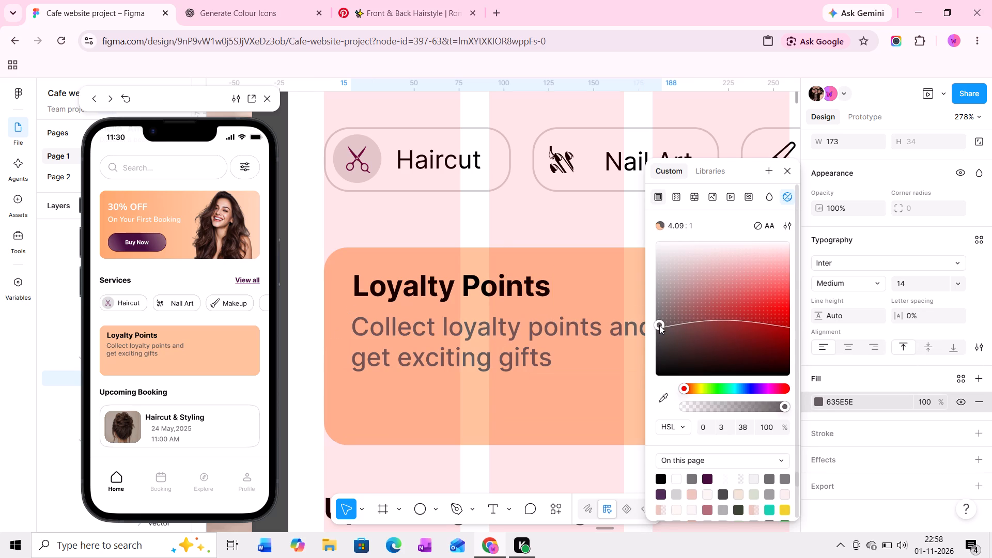
pyautogui.moveTo(659, 325); pyautogui.dragTo(654, 317)
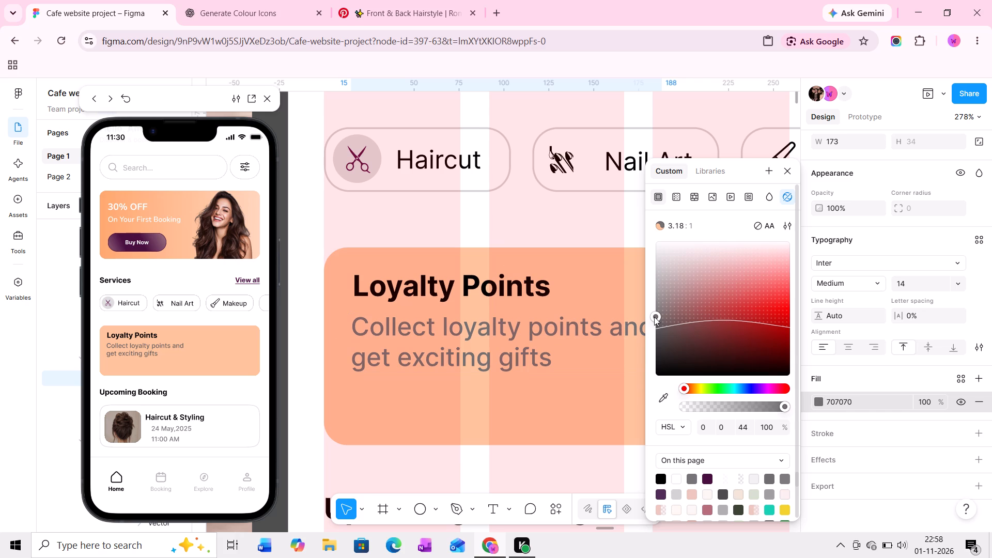
pyautogui.moveTo(654, 317); pyautogui.dragTo(654, 317)
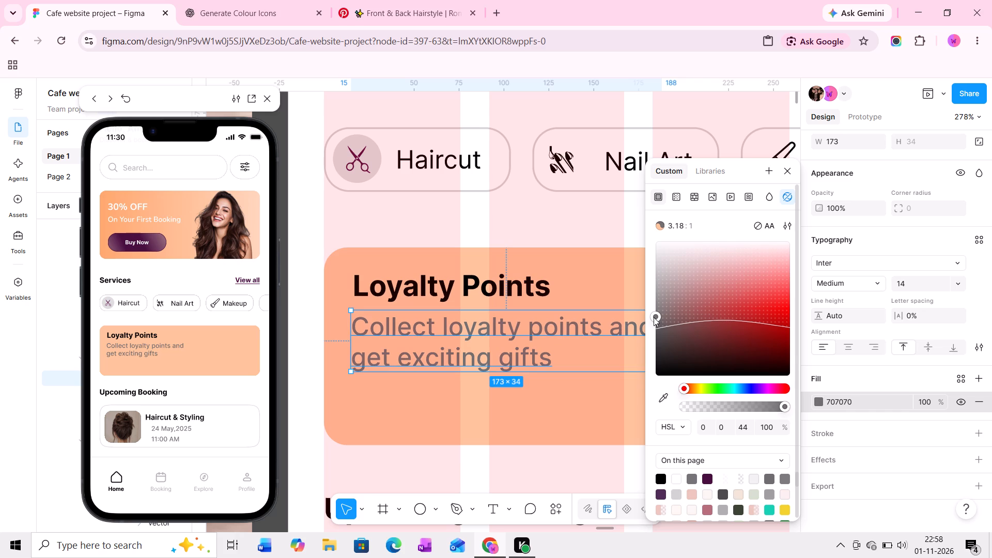
pyautogui.moveTo(654, 317); pyautogui.dragTo(654, 318)
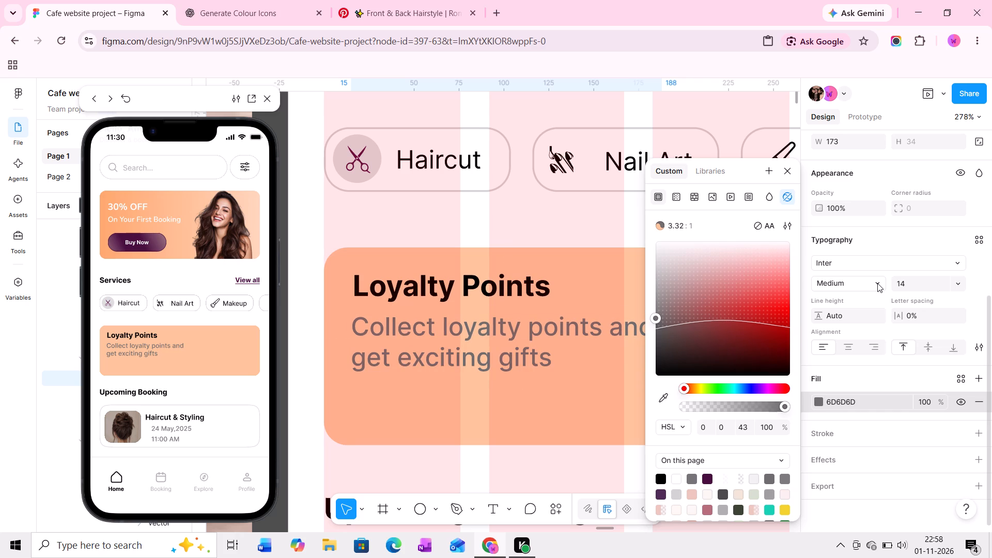
# Set the supporting text to Regular weight and font size 12.
pyautogui.click(877, 283)
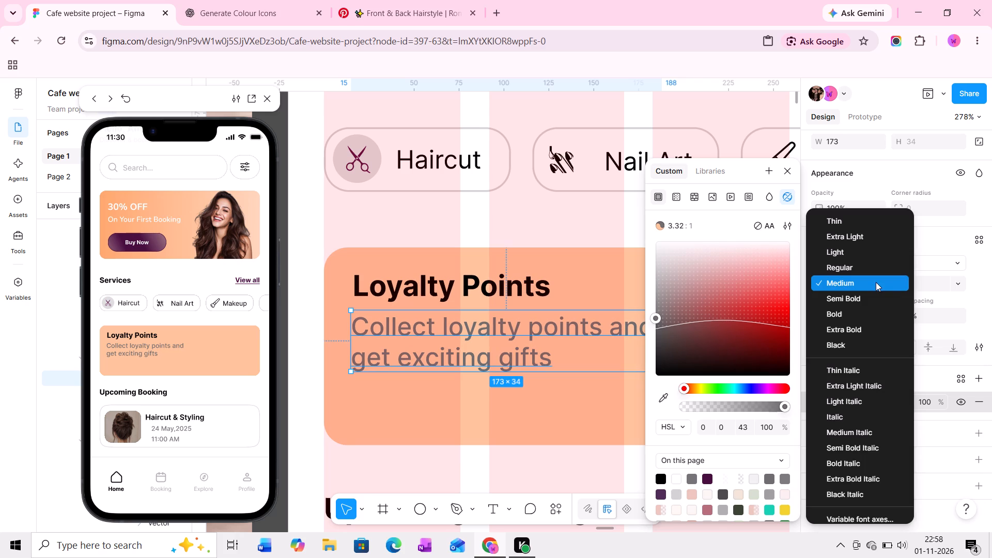
pyautogui.click(876, 271)
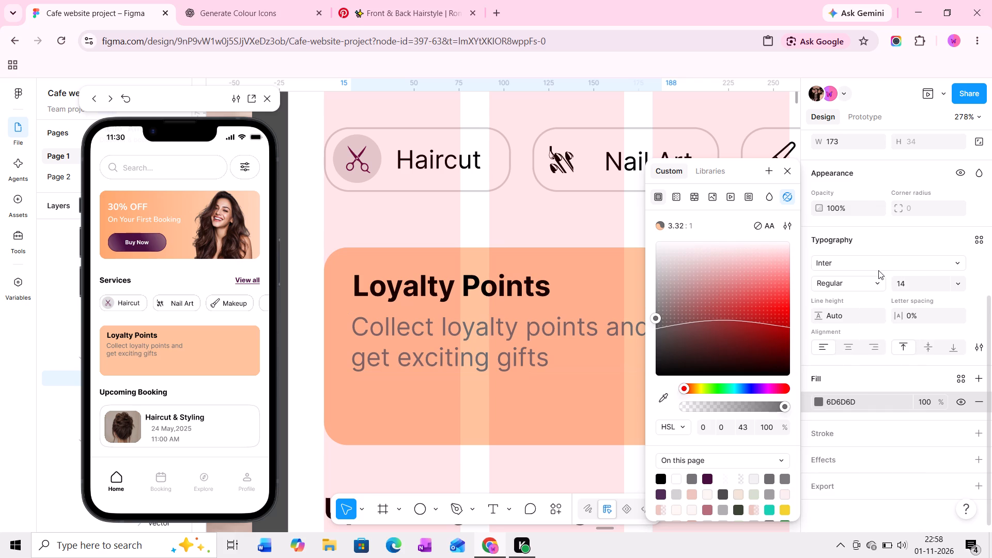
pyautogui.click(956, 284)
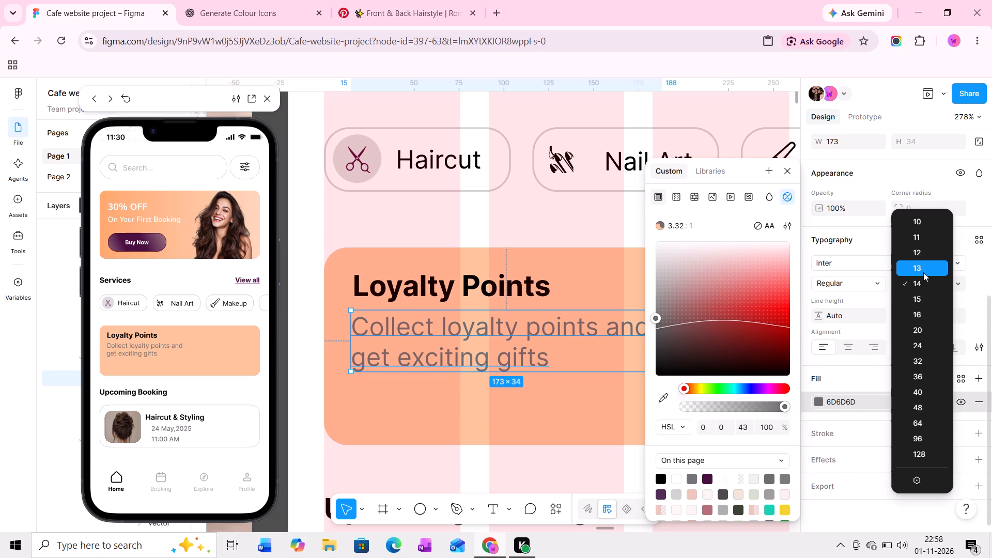
pyautogui.click(920, 255)
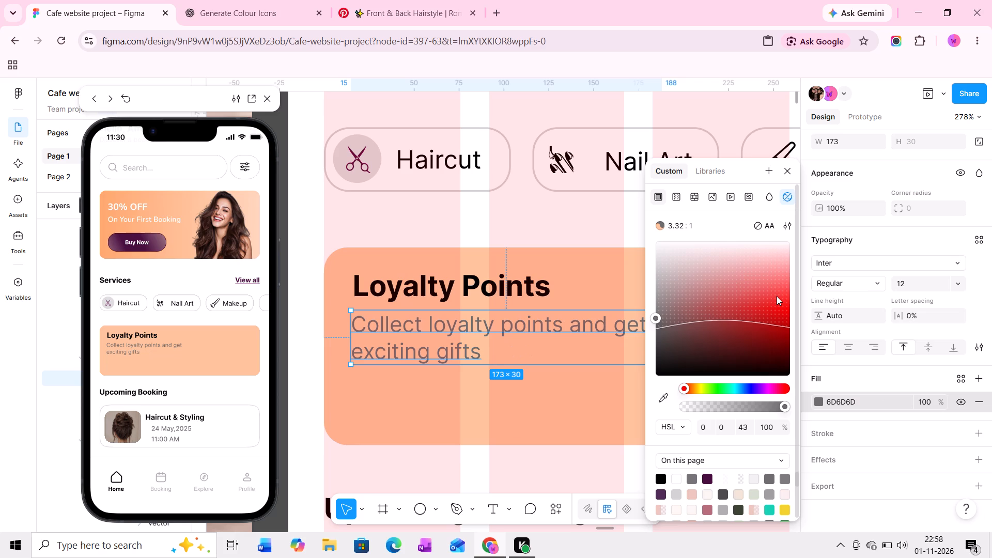
# Darken the supporting text's grey fill to 606060.
pyautogui.moveTo(653, 318); pyautogui.dragTo(654, 325)
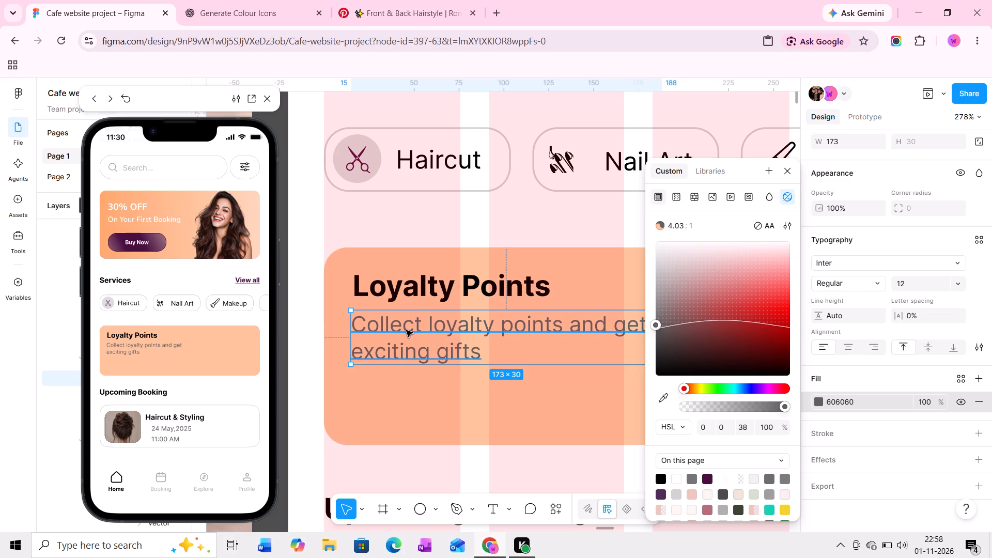
# Move the supporting text slightly down to about X 14, widening the gap beneath the Loyalty Points heading.
pyautogui.moveTo(411, 327); pyautogui.dragTo(410, 337)
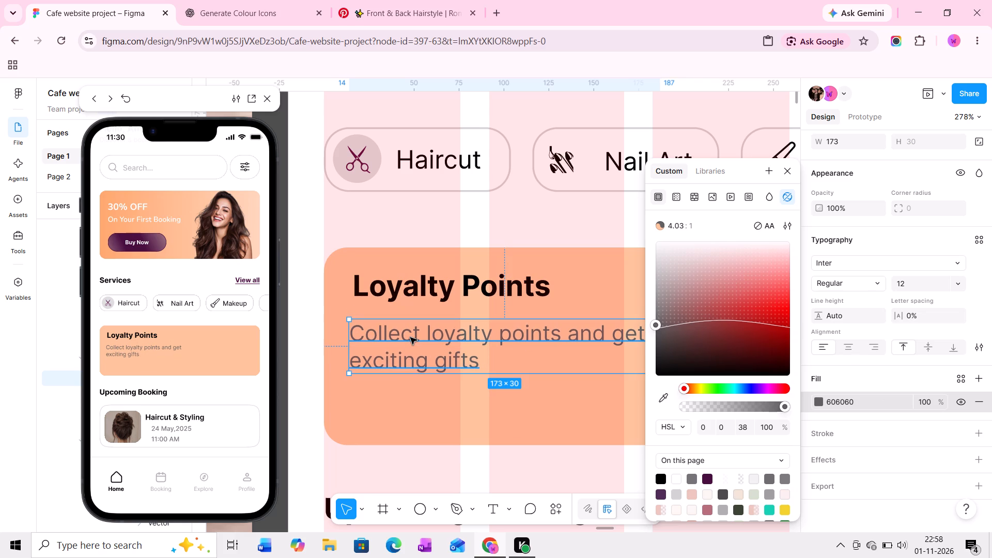
# Set the font size of the 30% OFF heading in the top promotional banner to 22.
pyautogui.keyDown('ctrl'); pyautogui.scroll(4, 404, 337); pyautogui.keyUp('ctrl')
pyautogui.moveTo(404, 337); pyautogui.dragTo(428, 340, button='middle')
pyautogui.keyDown('ctrl'); pyautogui.scroll(-4, 476, 244); pyautogui.keyUp('ctrl')
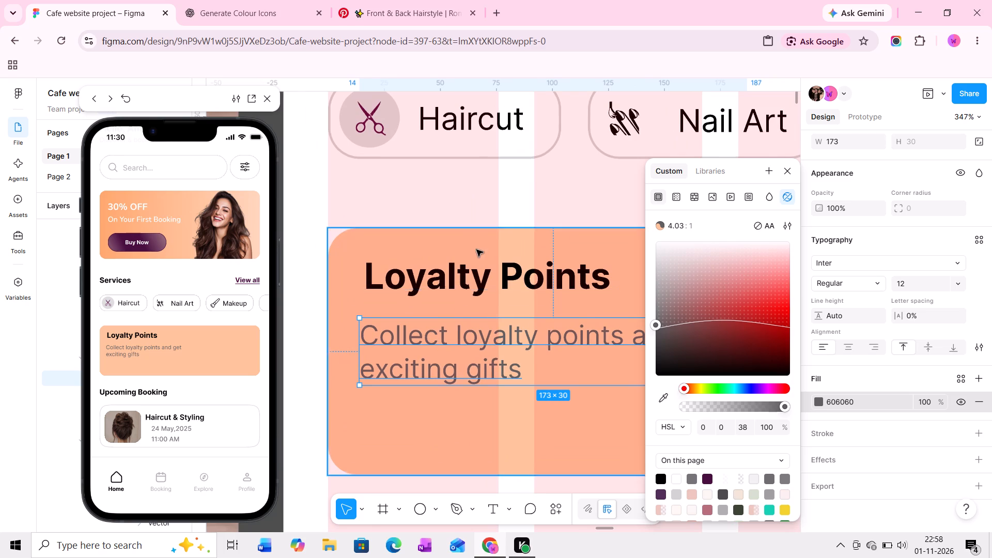
pyautogui.moveTo(490, 203); pyautogui.dragTo(479, 314, button='middle')
pyautogui.moveTo(486, 250); pyautogui.dragTo(477, 336, button='middle')
pyautogui.moveTo(478, 247); pyautogui.dragTo(474, 344, button='middle')
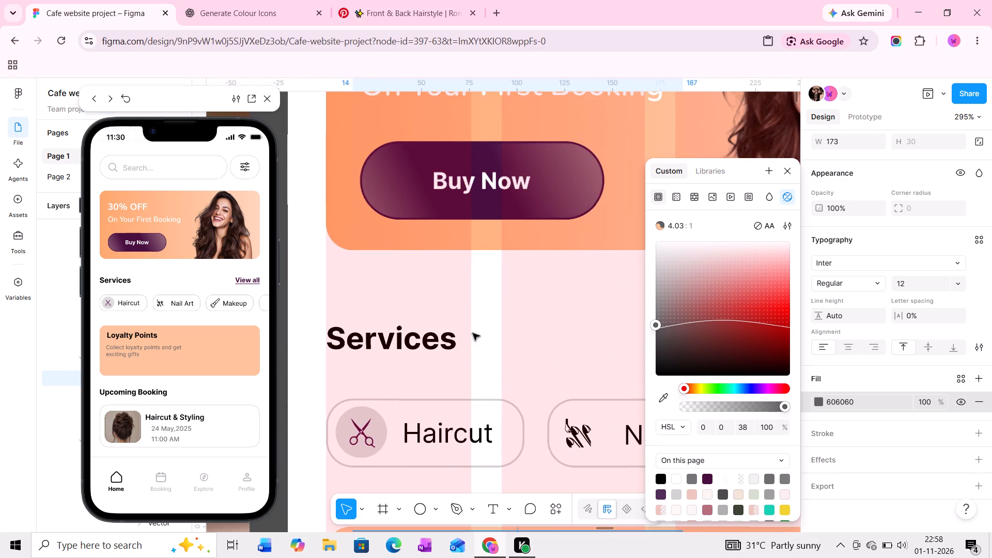
pyautogui.moveTo(510, 192); pyautogui.dragTo(481, 324, button='middle')
pyautogui.keyDown('ctrl'); pyautogui.scroll(-1, 483, 323); pyautogui.keyUp('ctrl')
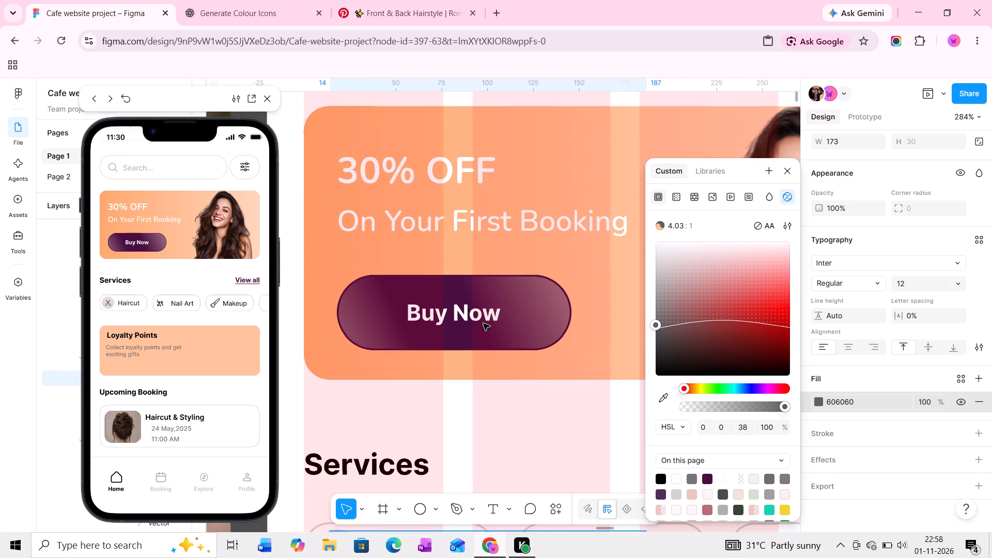
pyautogui.keyDown('ctrl'); pyautogui.click(417, 161); pyautogui.keyUp('ctrl')
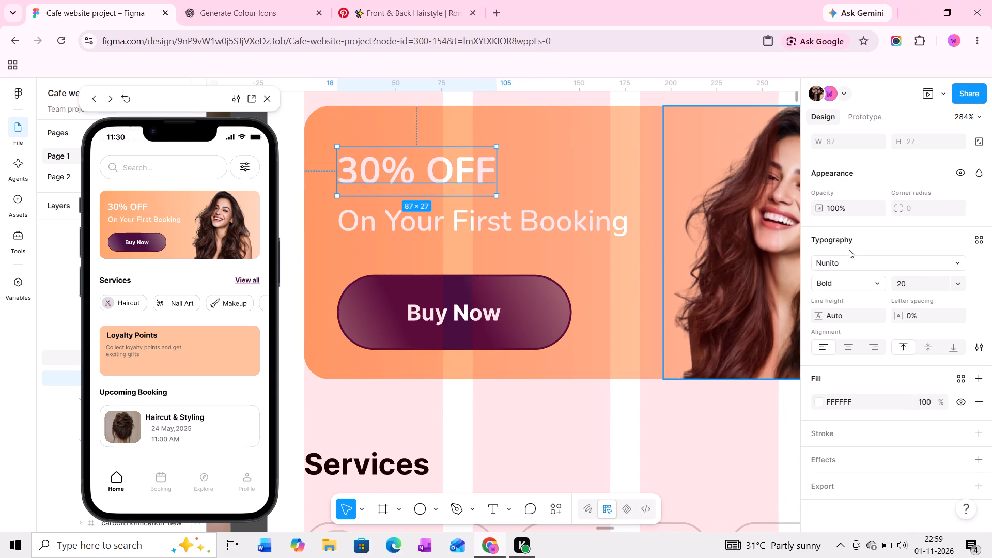
pyautogui.click(913, 284)
pyautogui.press('2')
pyautogui.press('2')
pyautogui.press('2')
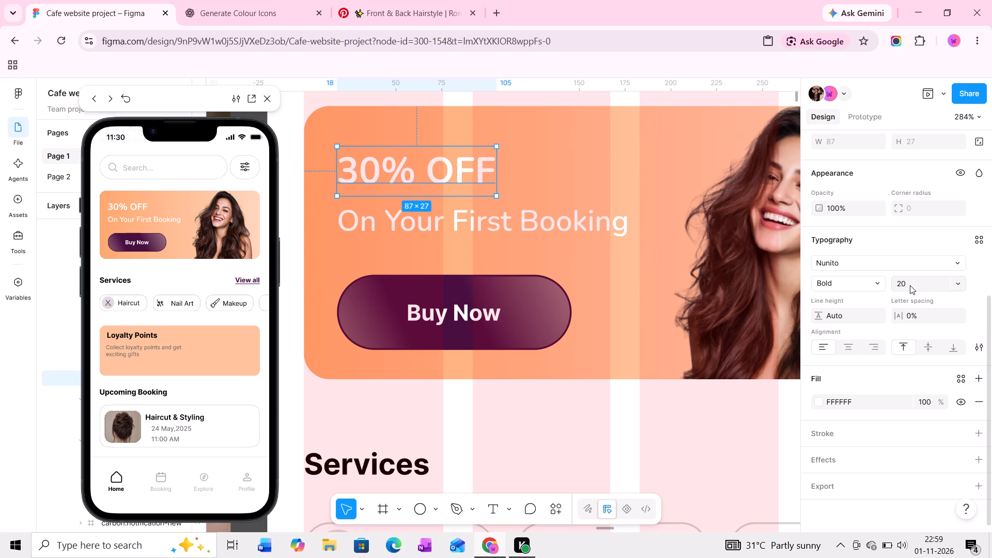
pyautogui.press('Return')
pyautogui.click(911, 283)
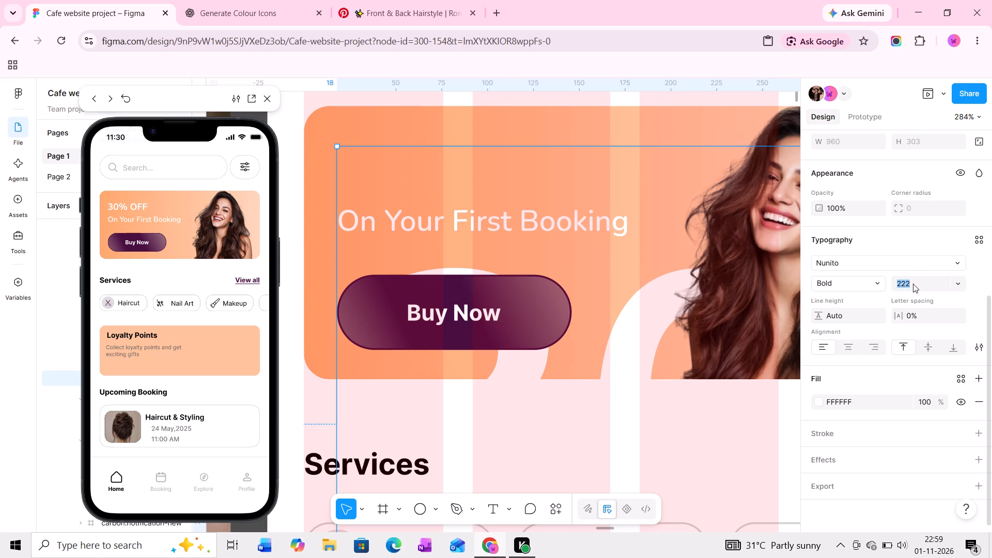
pyautogui.write('222')
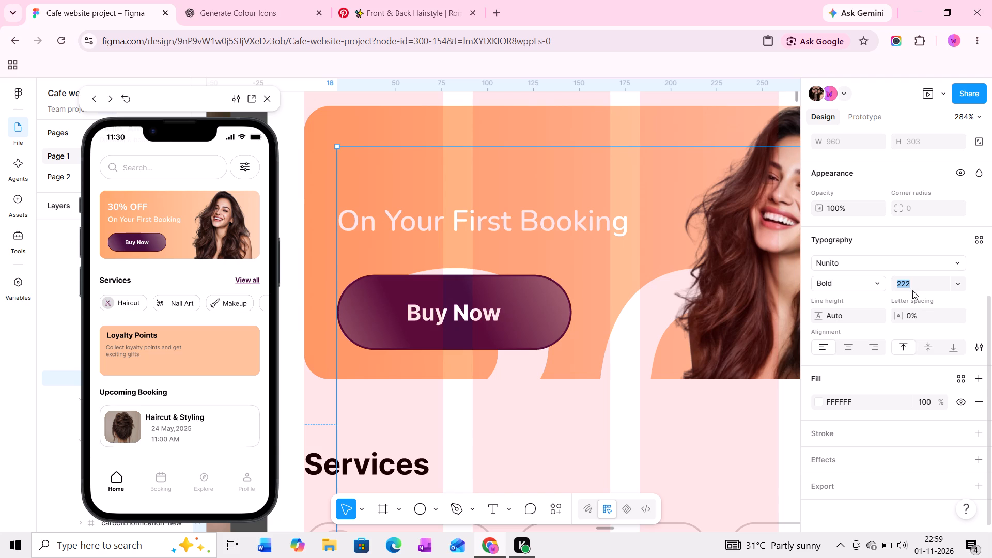
pyautogui.click(912, 284)
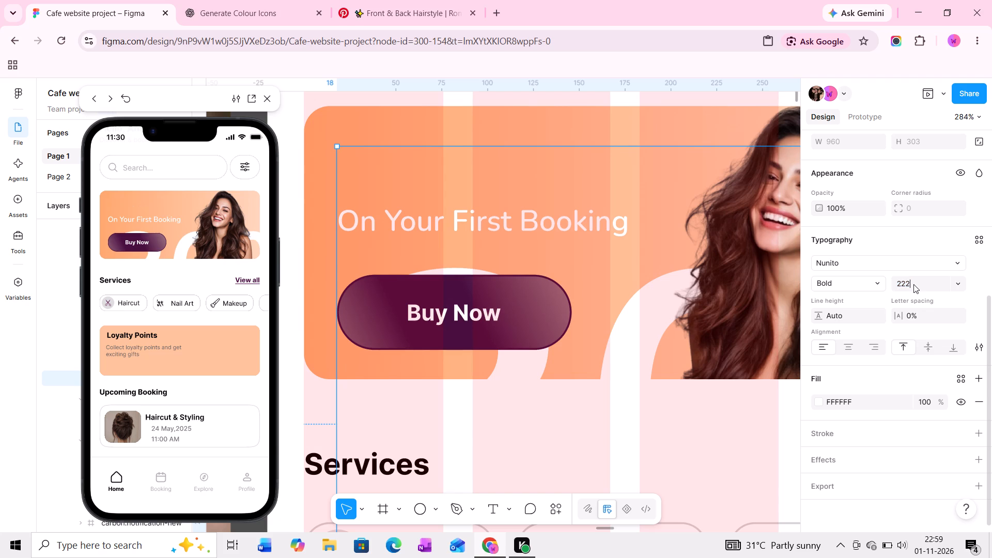
pyautogui.press('BackSpace')
pyautogui.press('Return')
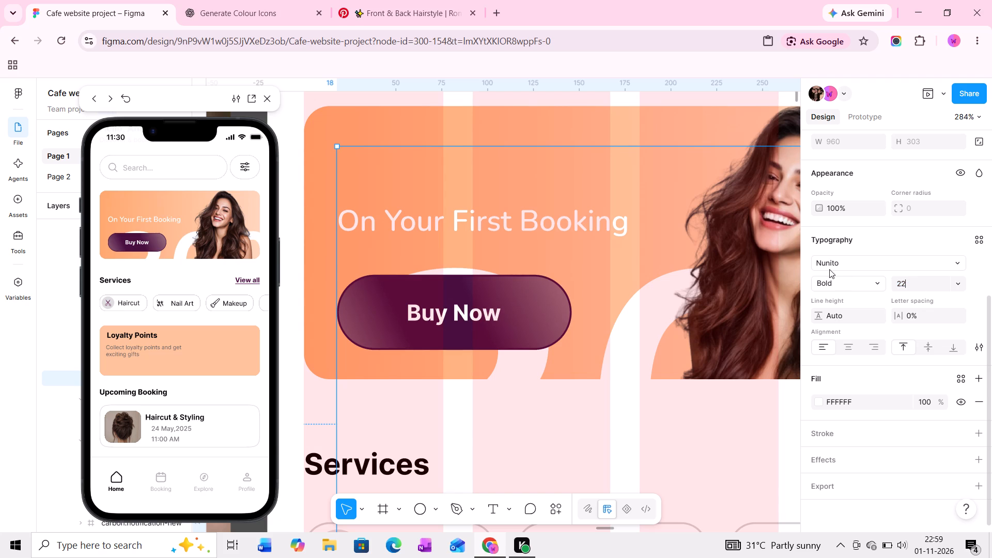
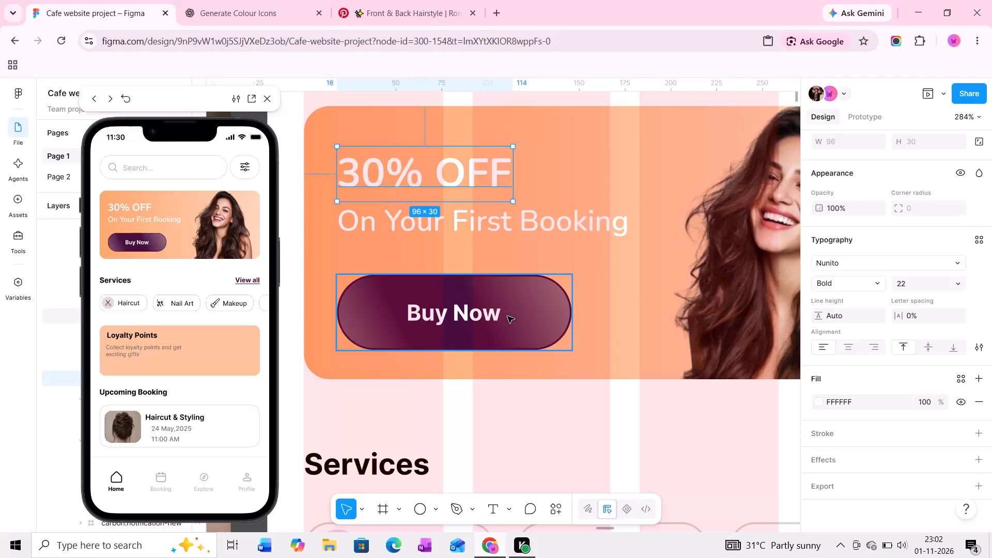
# Examine the 30% OFF banner's typography together with the search bar above it and the Services section below.
pyautogui.keyDown('ctrl'); pyautogui.scroll(-3, 510, 316); pyautogui.keyUp('ctrl')
pyautogui.moveTo(532, 327); pyautogui.dragTo(533, 292, button='middle')
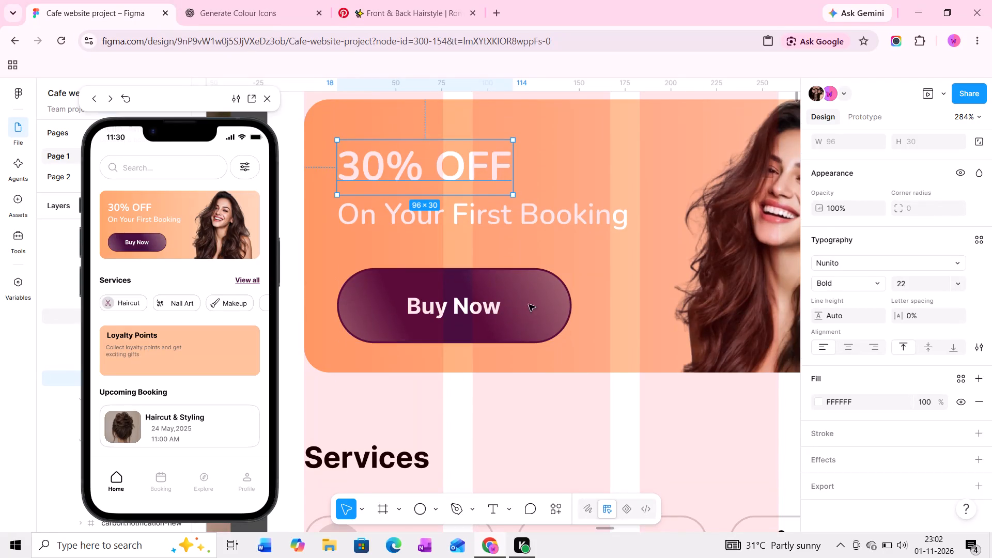
pyautogui.moveTo(529, 370); pyautogui.dragTo(529, 286, button='middle')
pyautogui.moveTo(517, 350); pyautogui.dragTo(518, 278, button='middle')
pyautogui.moveTo(515, 266); pyautogui.dragTo(517, 364, button='middle')
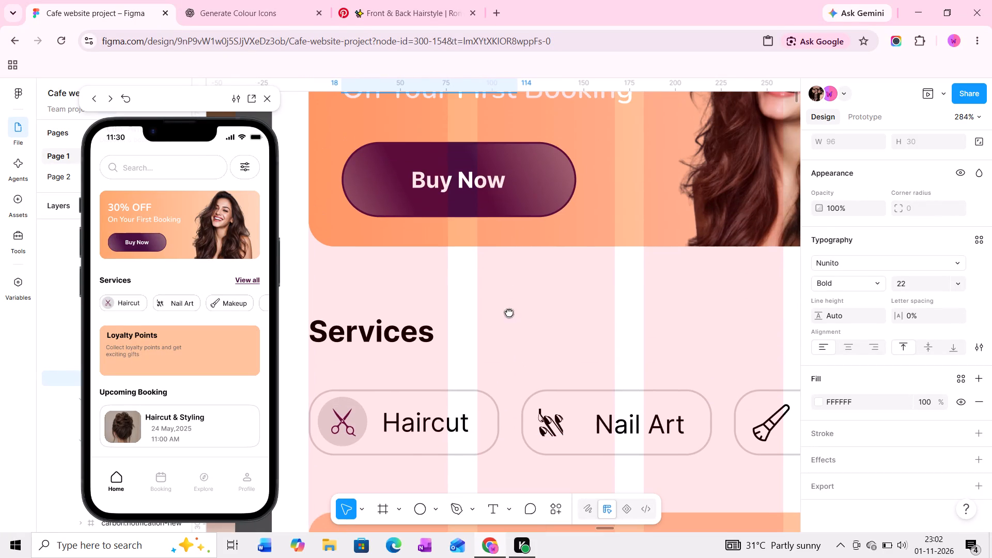
pyautogui.moveTo(505, 256); pyautogui.dragTo(504, 350, button='middle')
pyautogui.moveTo(499, 286); pyautogui.dragTo(498, 378, button='middle')
pyautogui.moveTo(495, 298); pyautogui.dragTo(490, 380, button='middle')
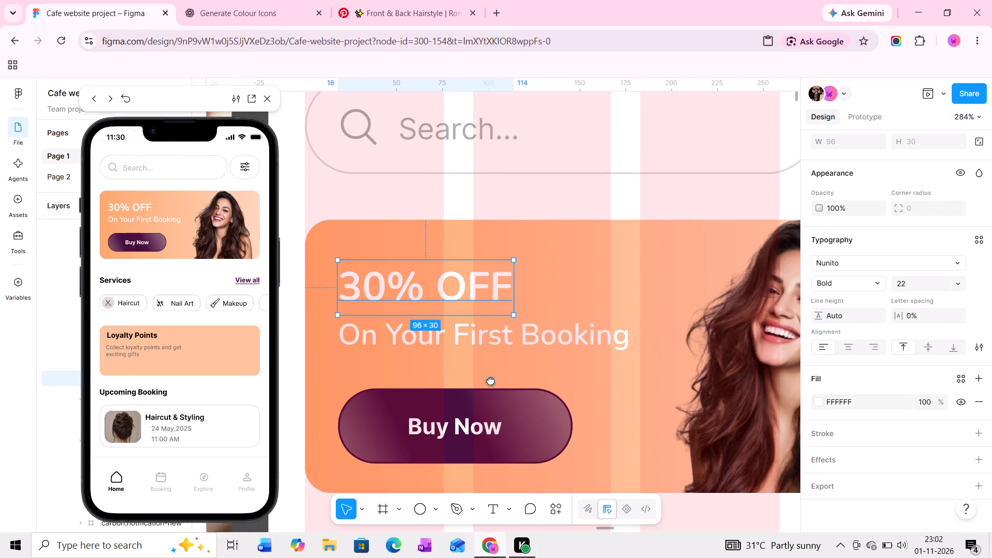
pyautogui.moveTo(490, 380); pyautogui.dragTo(489, 386, button='middle')
pyautogui.moveTo(493, 275); pyautogui.dragTo(493, 303, button='middle')
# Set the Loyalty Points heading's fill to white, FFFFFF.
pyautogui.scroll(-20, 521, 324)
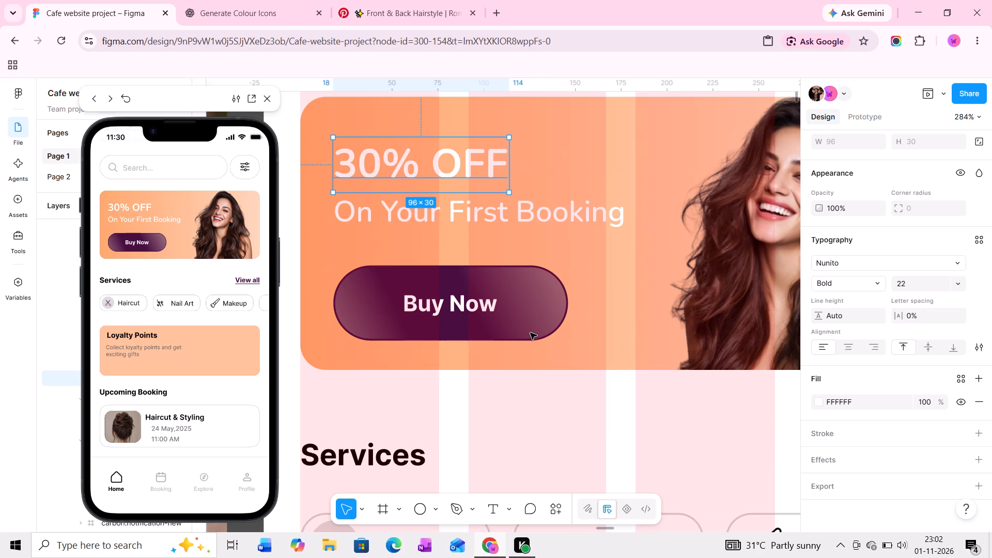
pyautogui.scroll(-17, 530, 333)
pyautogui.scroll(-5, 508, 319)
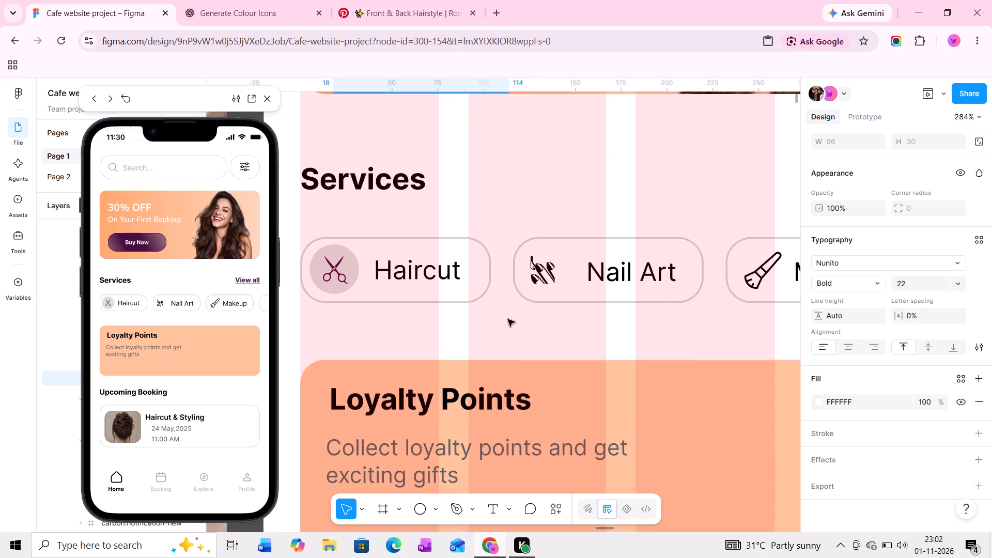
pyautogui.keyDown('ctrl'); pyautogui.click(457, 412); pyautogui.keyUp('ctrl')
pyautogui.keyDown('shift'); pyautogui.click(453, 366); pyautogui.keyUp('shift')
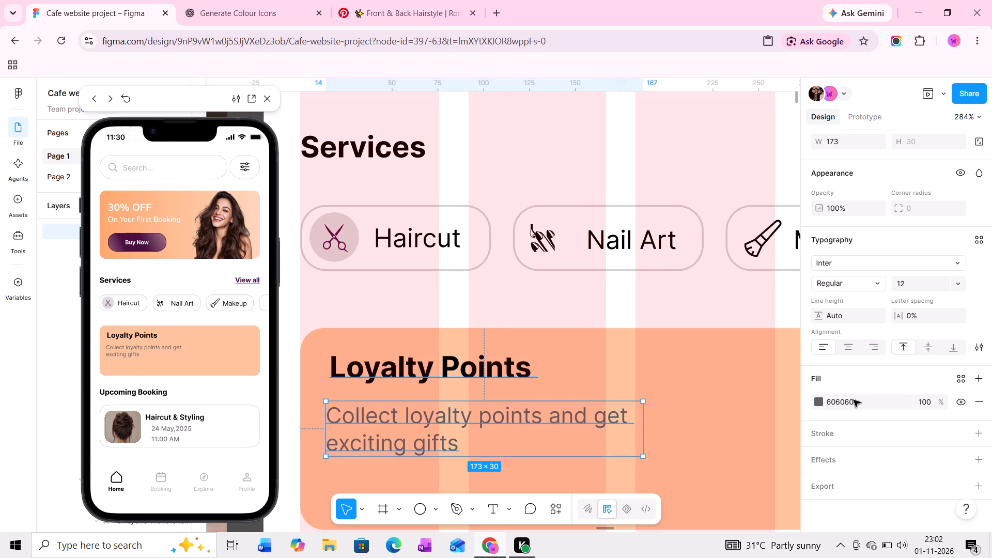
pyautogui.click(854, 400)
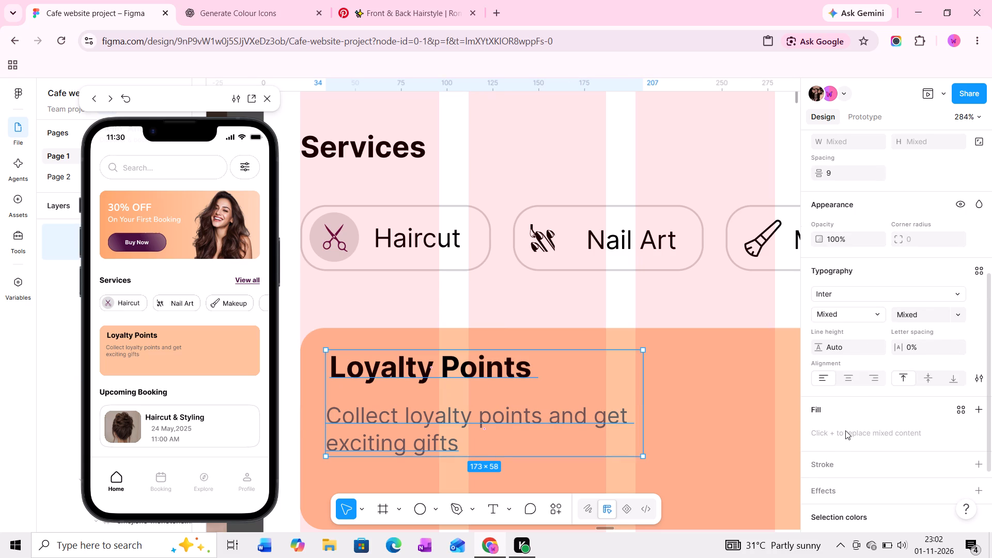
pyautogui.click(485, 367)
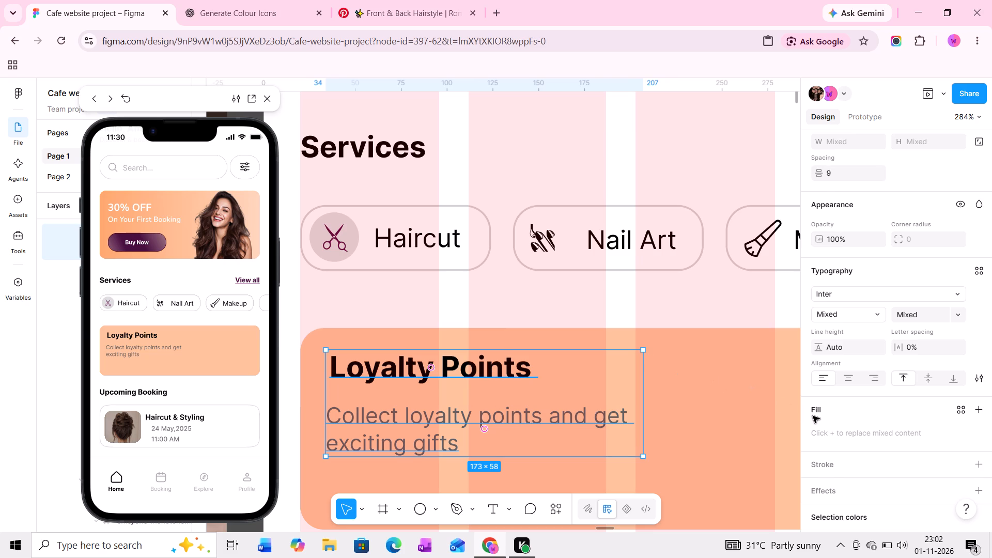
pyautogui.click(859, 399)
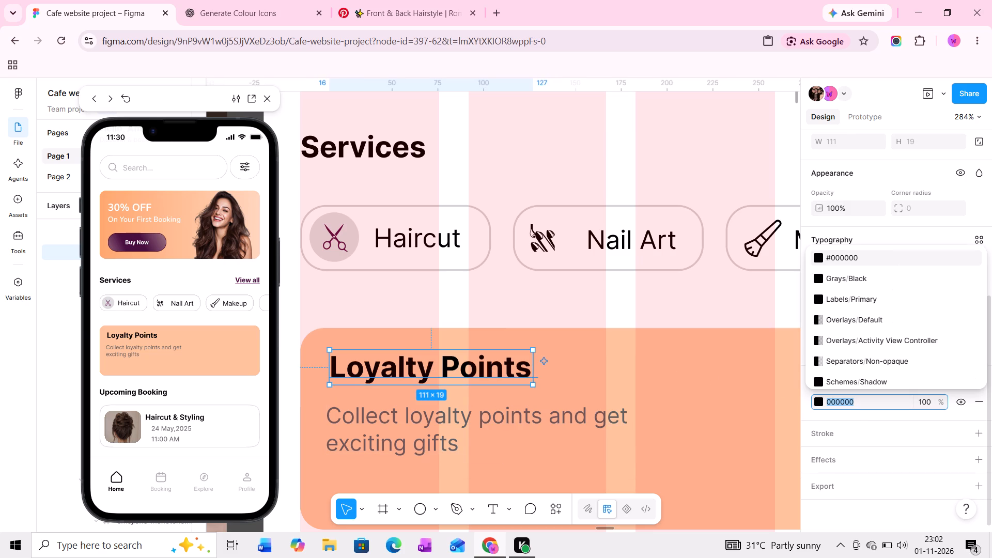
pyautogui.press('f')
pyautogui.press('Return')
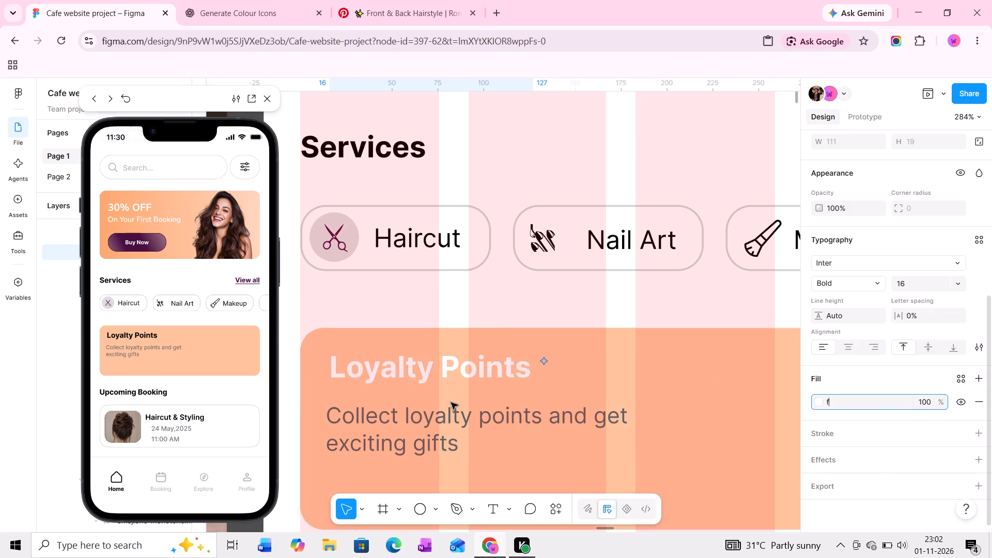
# Set the fill of the supporting text under the Loyalty Points heading to white, FFFFFF.
pyautogui.keyDown('ctrl'); pyautogui.click(459, 417); pyautogui.keyUp('ctrl')
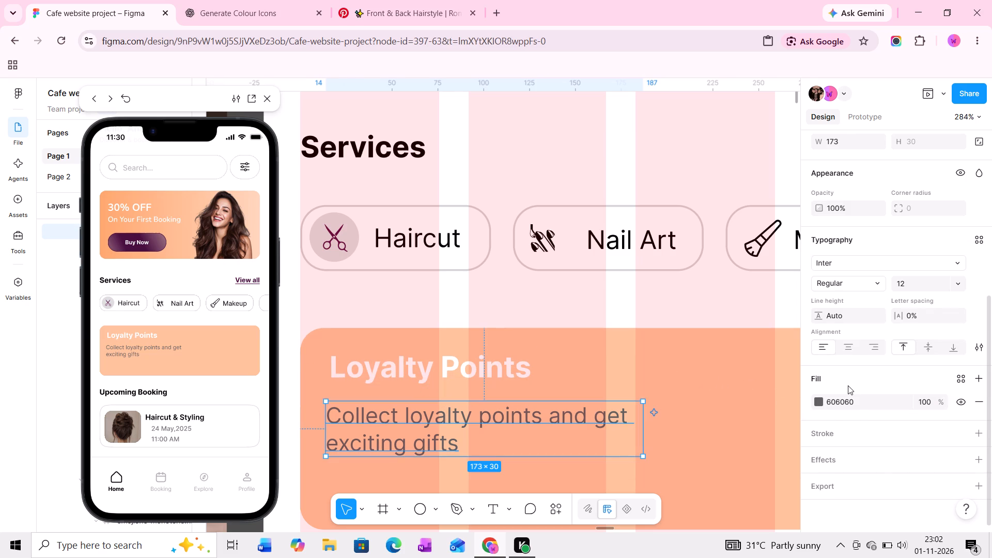
pyautogui.click(854, 400)
pyautogui.press('f')
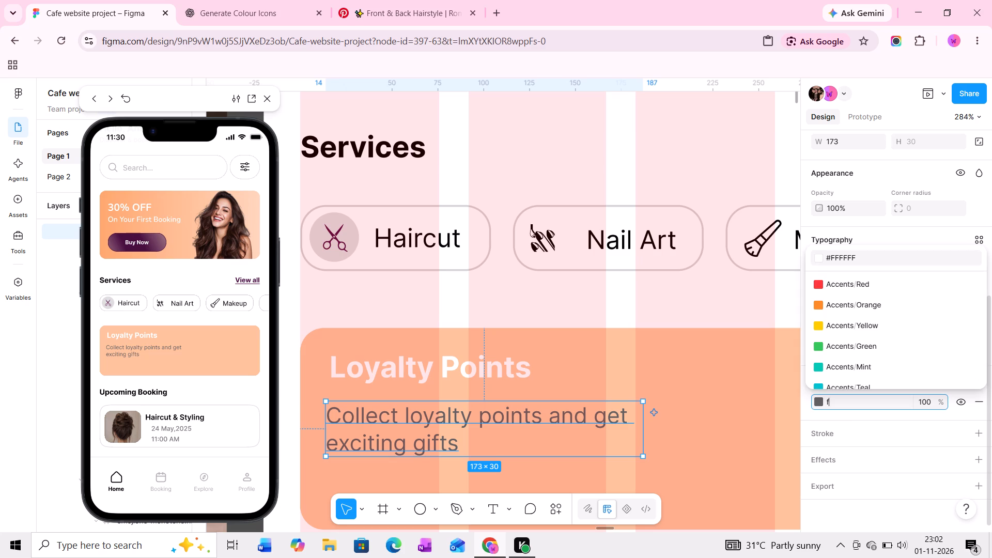
pyautogui.press('Return')
# Set the Loyalty Points heading's fill to black, 000000.
pyautogui.moveTo(459, 406); pyautogui.dragTo(462, 396, button='middle')
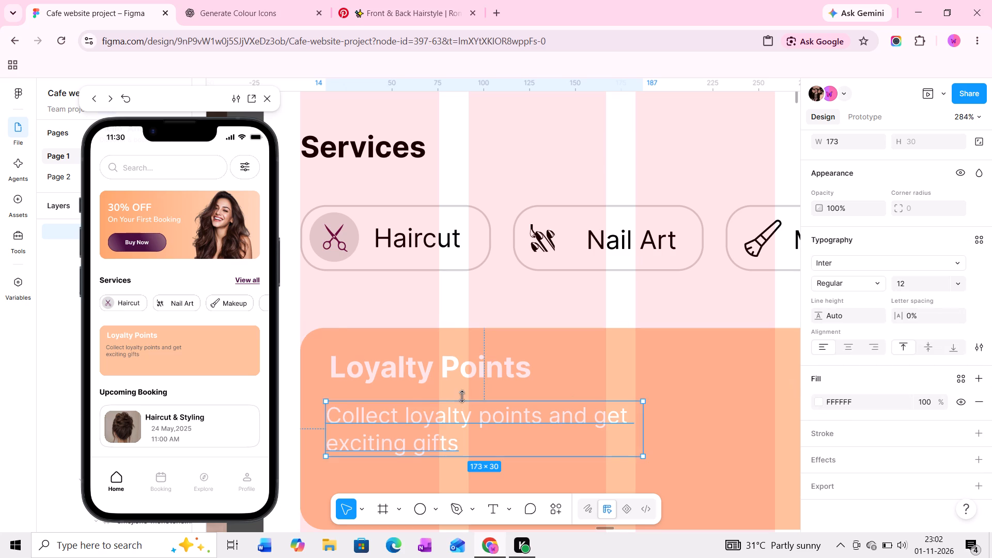
pyautogui.moveTo(462, 396); pyautogui.dragTo(466, 356, button='middle')
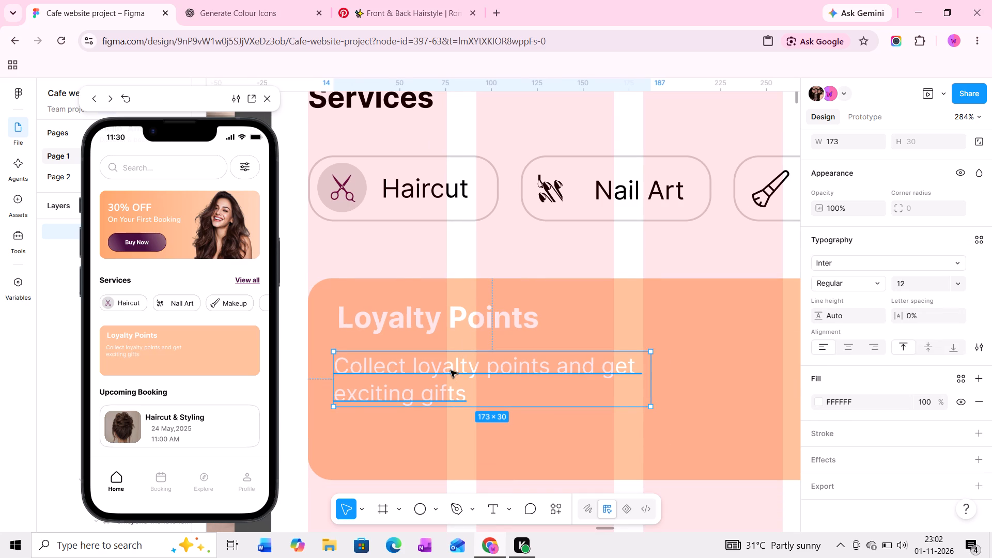
pyautogui.keyDown('ctrl'); pyautogui.scroll(3, 448, 369); pyautogui.keyUp('ctrl')
pyautogui.moveTo(448, 369); pyautogui.dragTo(448, 349, button='middle')
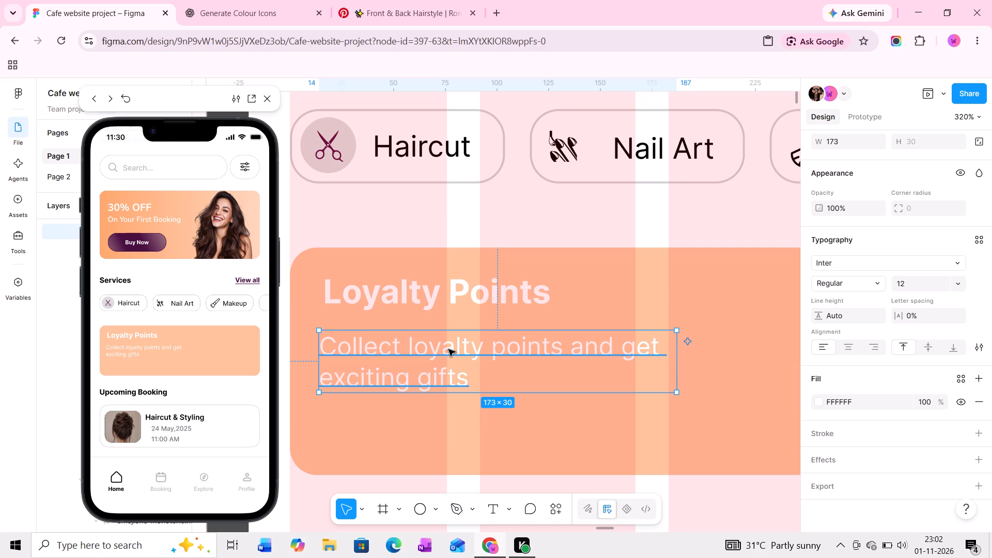
pyautogui.keyDown('ctrl'); pyautogui.scroll(-2, 475, 334); pyautogui.keyUp('ctrl')
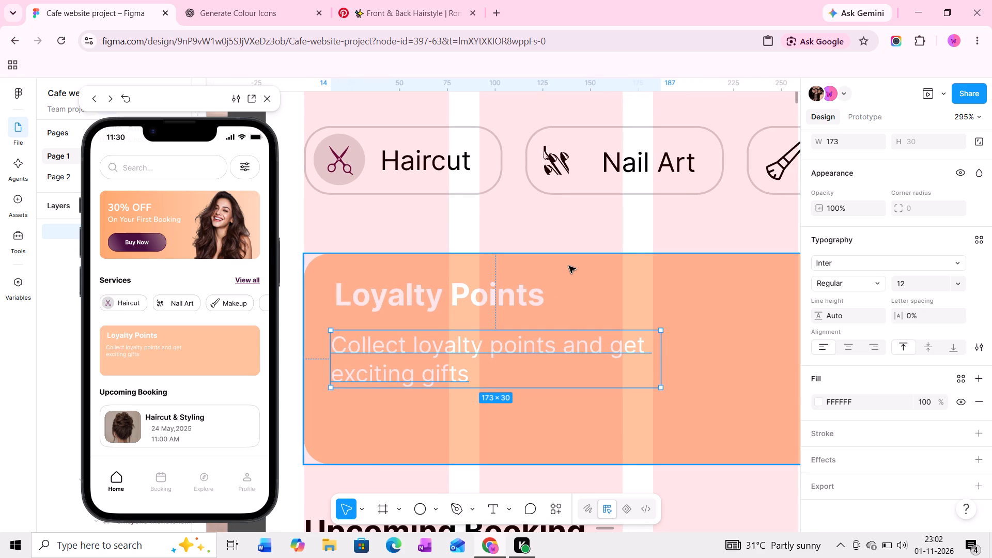
pyautogui.keyDown('ctrl'); pyautogui.scroll(3, 424, 306); pyautogui.keyUp('ctrl')
pyautogui.moveTo(424, 306); pyautogui.dragTo(452, 277, button='middle')
pyautogui.click(468, 277)
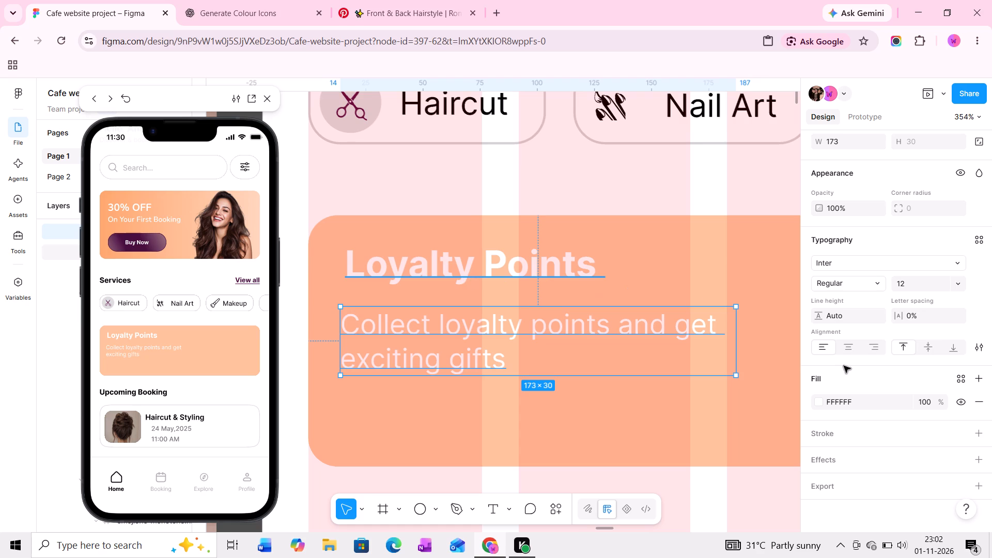
pyautogui.click(877, 399)
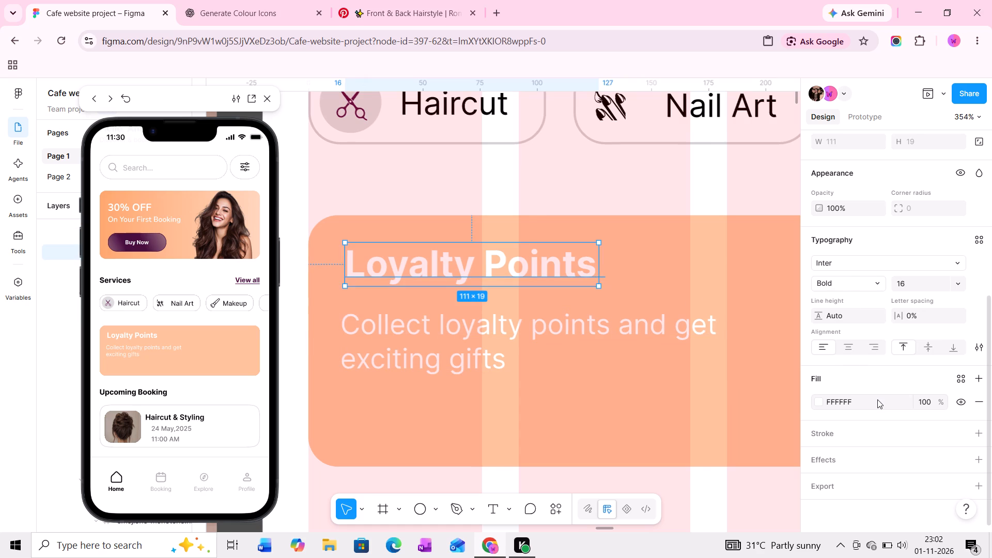
pyautogui.press('0')
pyautogui.press('Return')
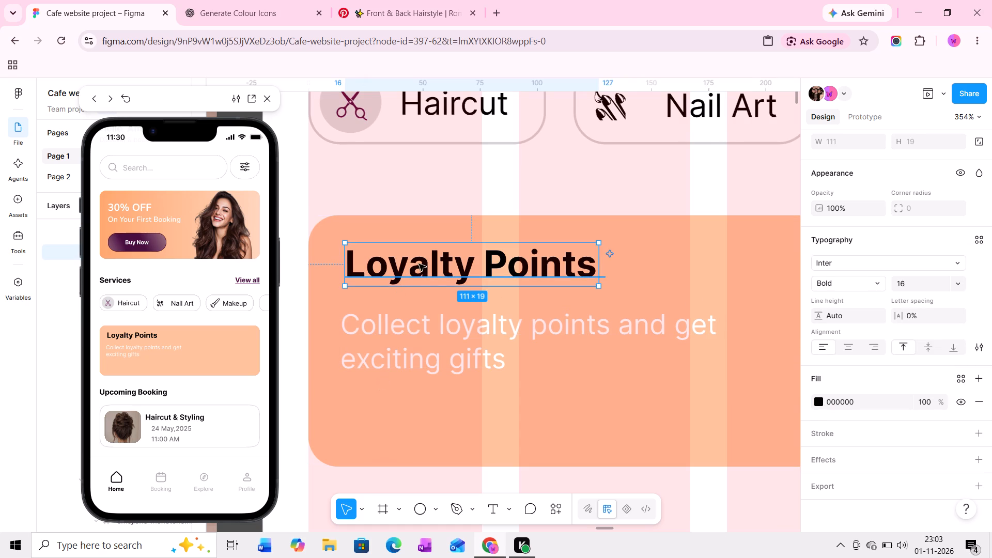
# Move the Loyalty Points heading slightly down, narrowing the gap to the supporting text to about 4.
pyautogui.moveTo(419, 264); pyautogui.dragTo(420, 276)
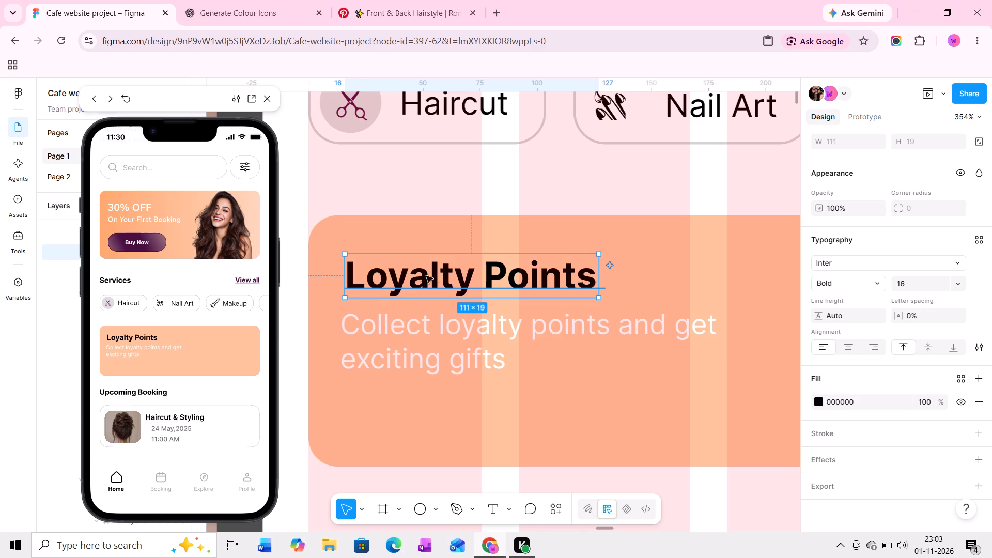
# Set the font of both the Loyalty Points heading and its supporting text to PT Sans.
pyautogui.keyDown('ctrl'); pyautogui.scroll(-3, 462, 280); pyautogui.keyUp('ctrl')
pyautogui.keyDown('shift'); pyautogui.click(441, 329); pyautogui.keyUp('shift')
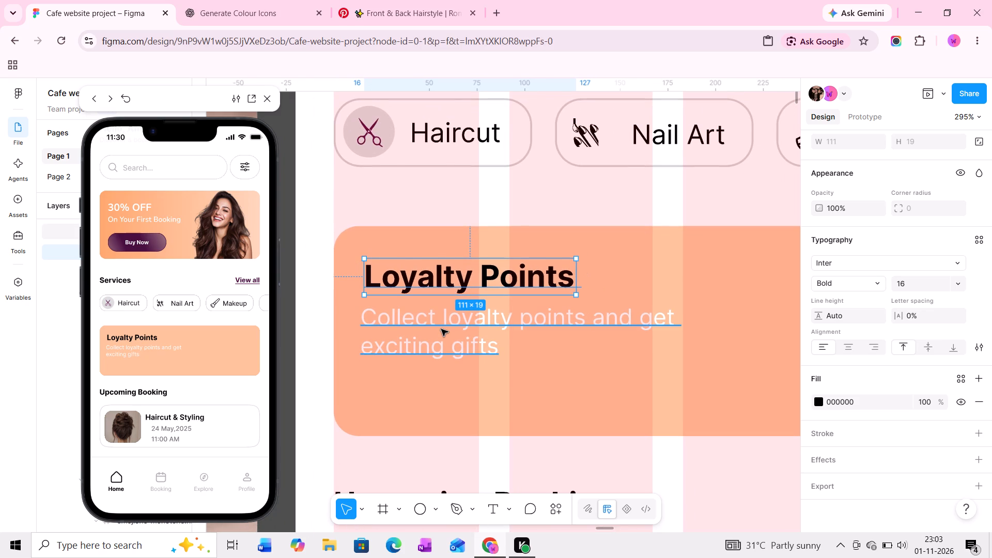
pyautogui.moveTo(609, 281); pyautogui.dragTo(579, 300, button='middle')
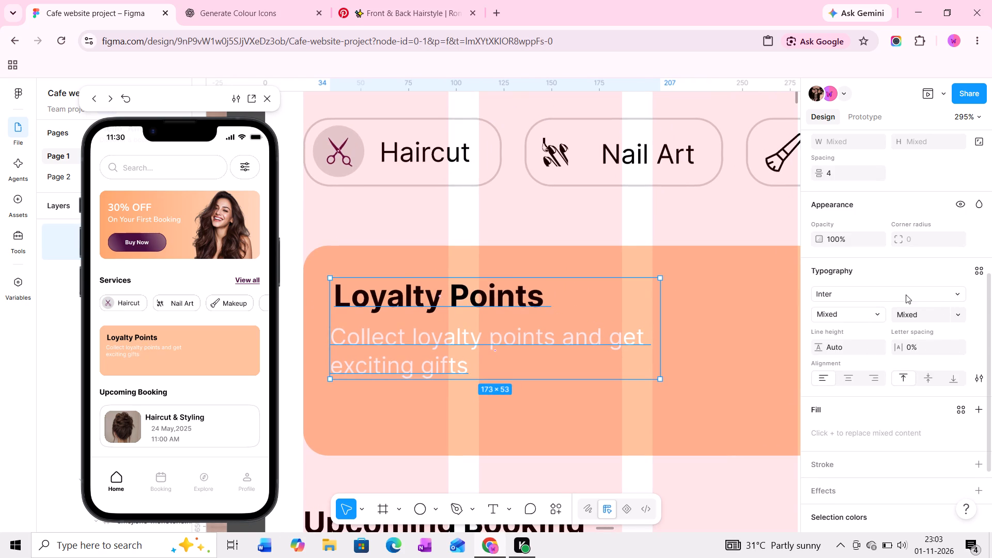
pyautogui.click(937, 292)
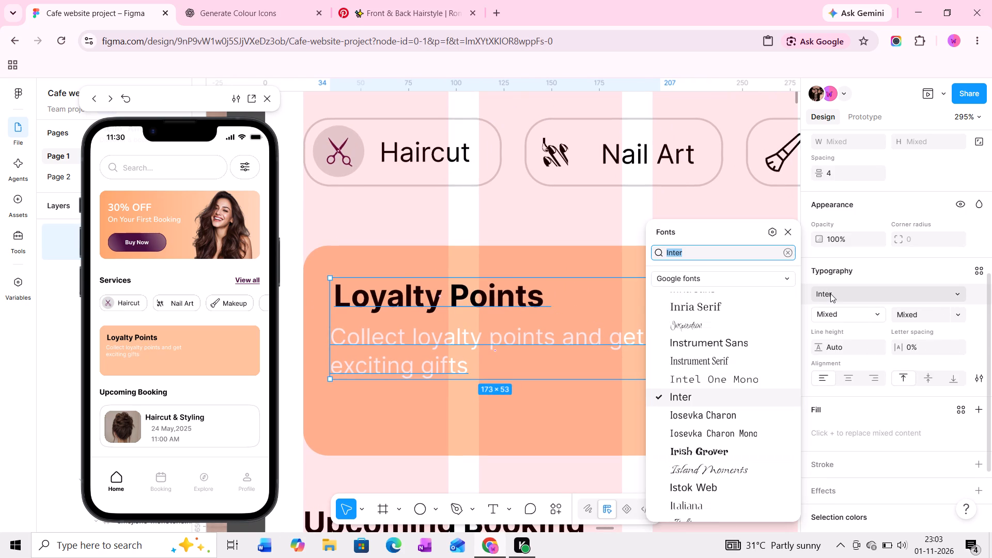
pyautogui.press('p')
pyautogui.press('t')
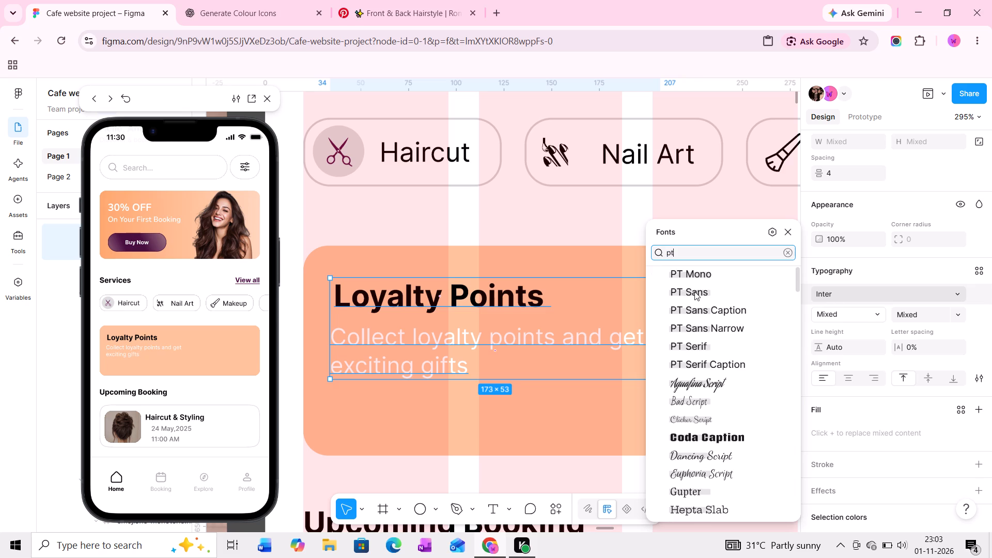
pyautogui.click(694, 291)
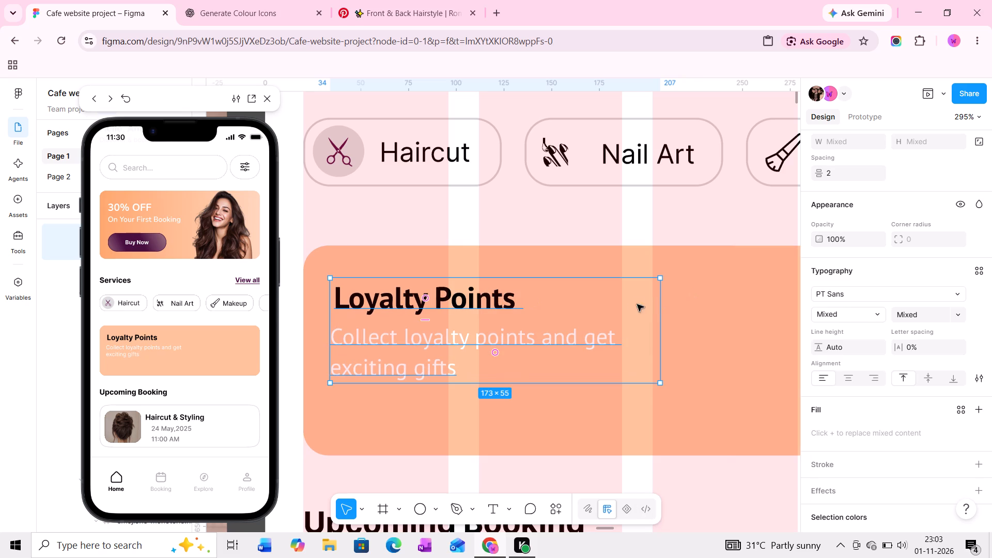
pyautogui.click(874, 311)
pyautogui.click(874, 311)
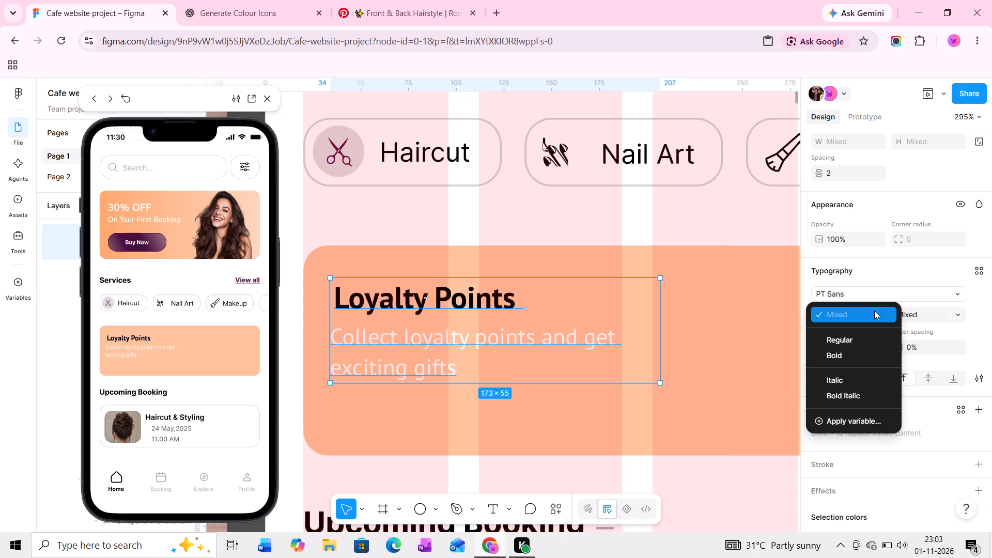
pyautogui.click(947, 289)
# Set the font of both the Loyalty Points heading and its supporting text to Nunito.
pyautogui.click(960, 293)
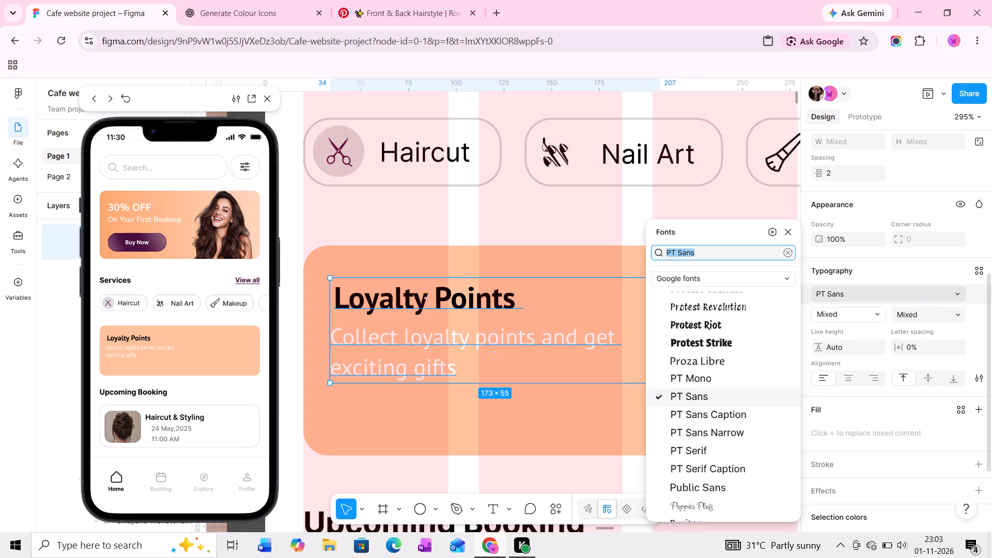
pyautogui.press('n')
pyautogui.write('un')
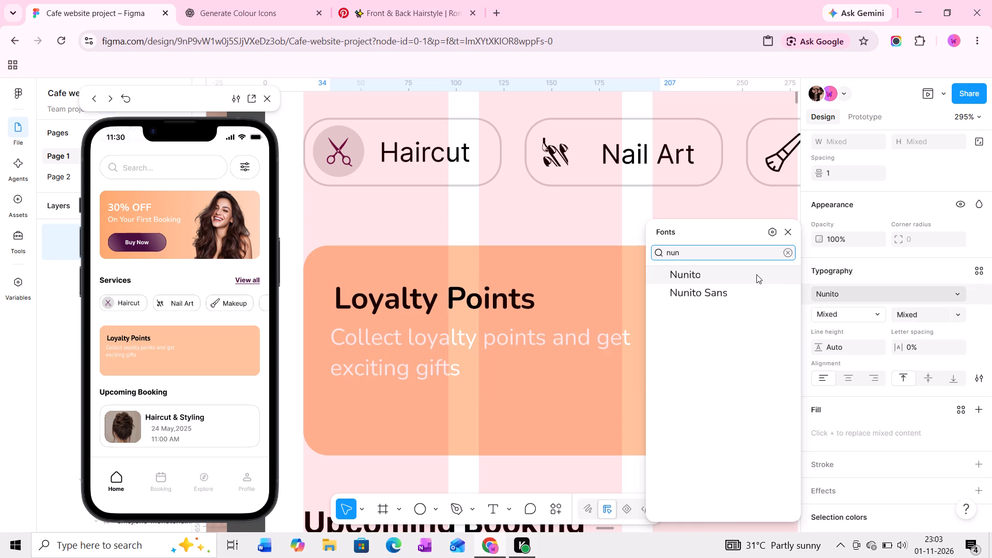
pyautogui.click(756, 274)
# Set the weight of the supporting text beneath the Loyalty Points heading to SemiBold.
pyautogui.moveTo(594, 250); pyautogui.dragTo(603, 330, button='middle')
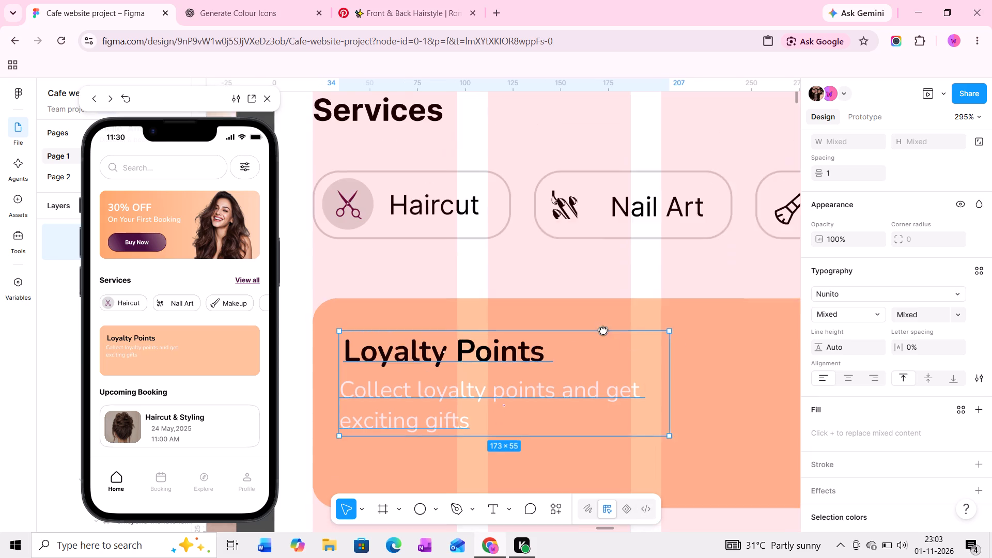
pyautogui.moveTo(603, 330); pyautogui.dragTo(603, 347, button='middle')
pyautogui.moveTo(594, 268); pyautogui.dragTo(591, 406, button='middle')
pyautogui.moveTo(609, 324); pyautogui.dragTo(619, 361, button='middle')
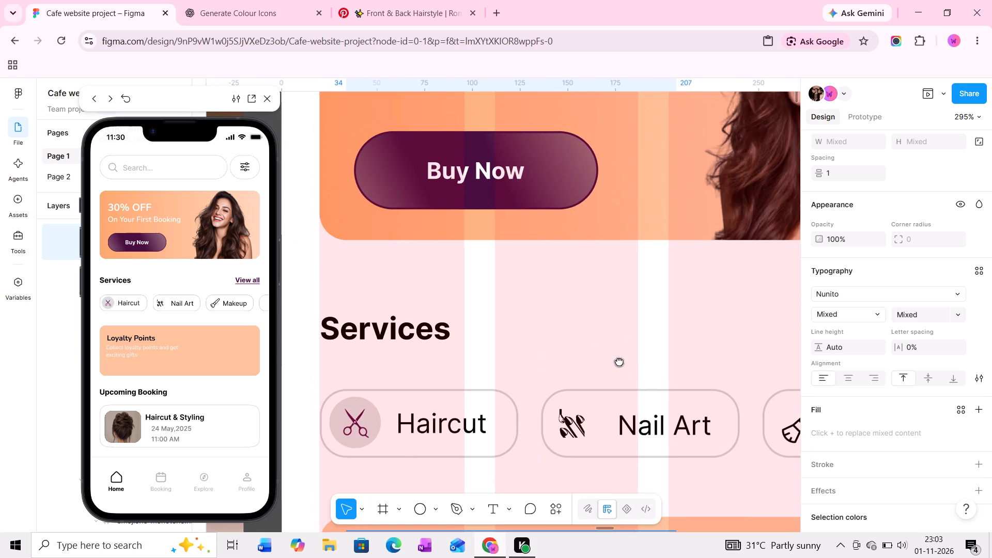
pyautogui.moveTo(607, 384); pyautogui.dragTo(594, 203, button='middle')
pyautogui.click(539, 432)
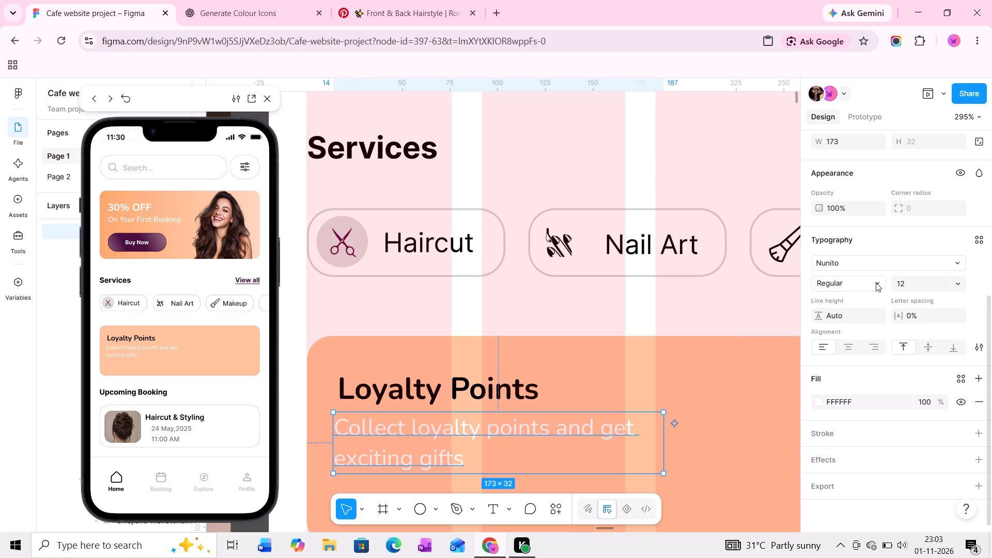
pyautogui.click(876, 282)
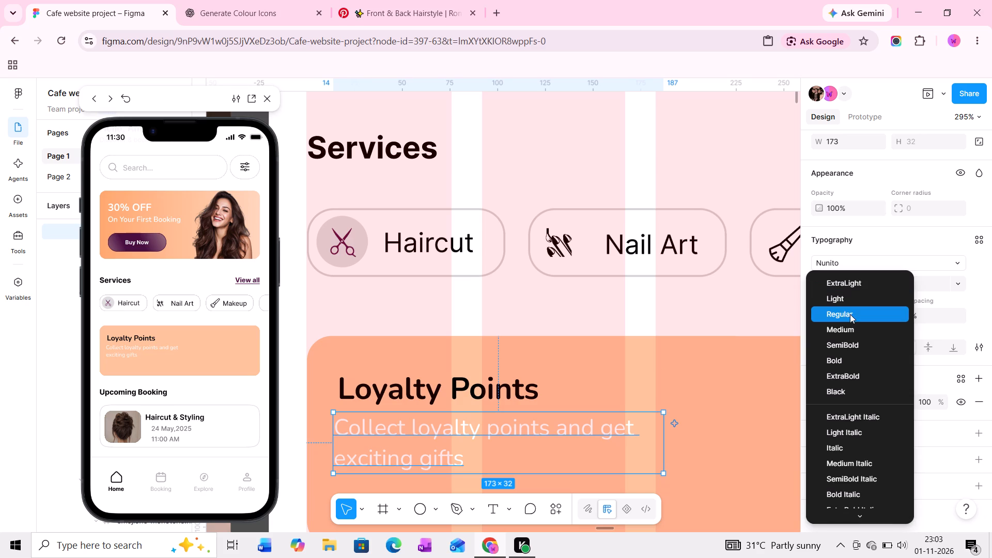
pyautogui.click(843, 342)
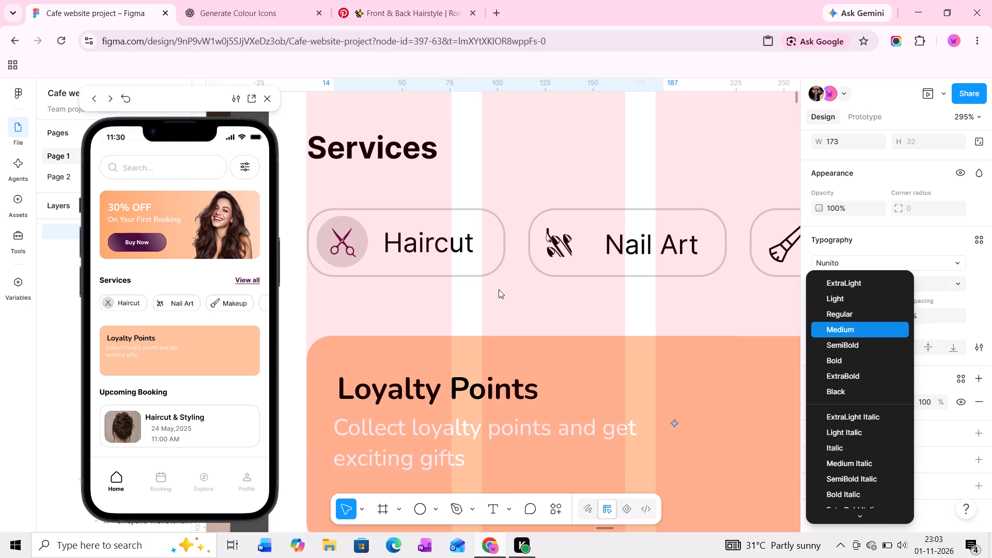
pyautogui.moveTo(500, 294); pyautogui.dragTo(503, 314, button='middle')
pyautogui.moveTo(519, 344); pyautogui.dragTo(521, 328, button='middle')
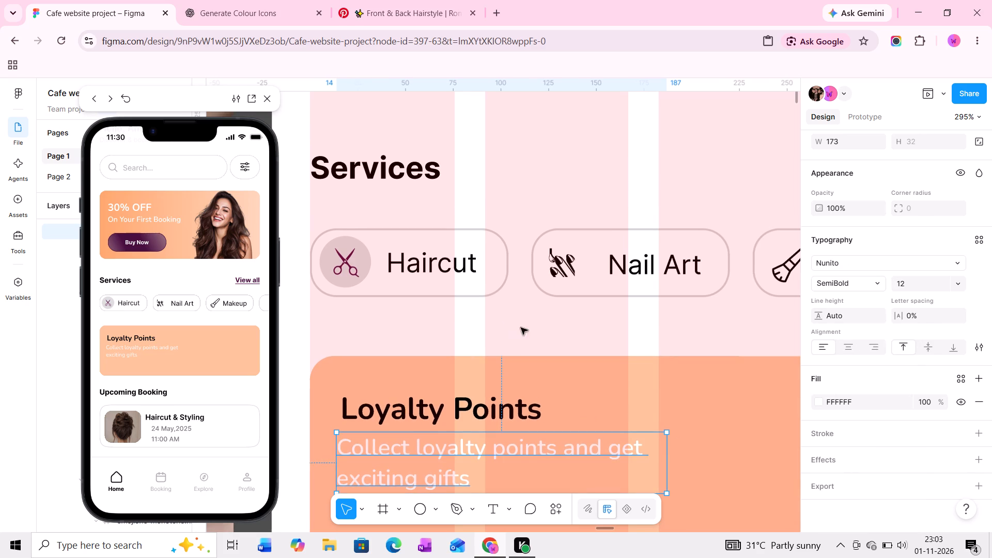
pyautogui.moveTo(521, 328); pyautogui.dragTo(512, 276, button='middle')
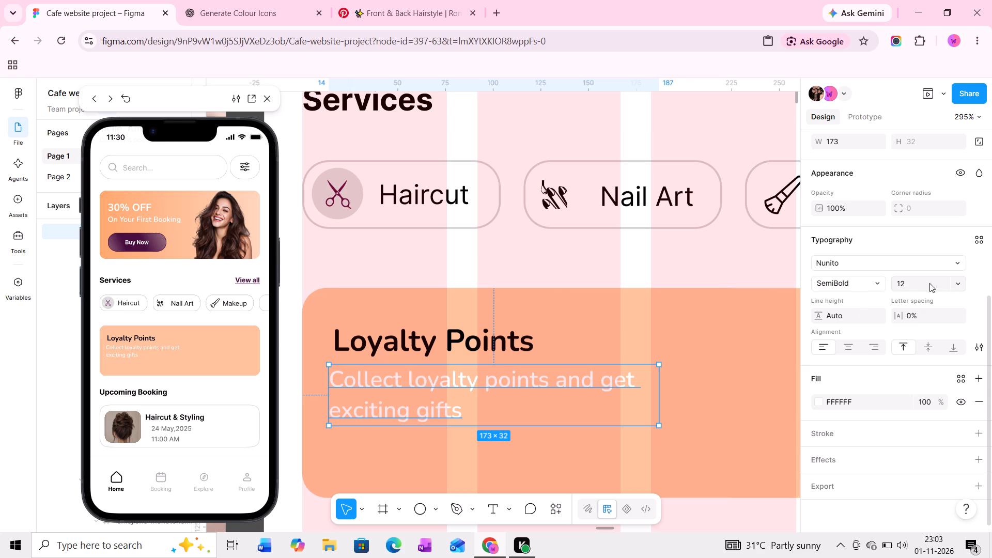
# Set the fill of the supporting text beneath the Loyalty Points heading to black, 000000.
pyautogui.click(845, 397)
pyautogui.press('0')
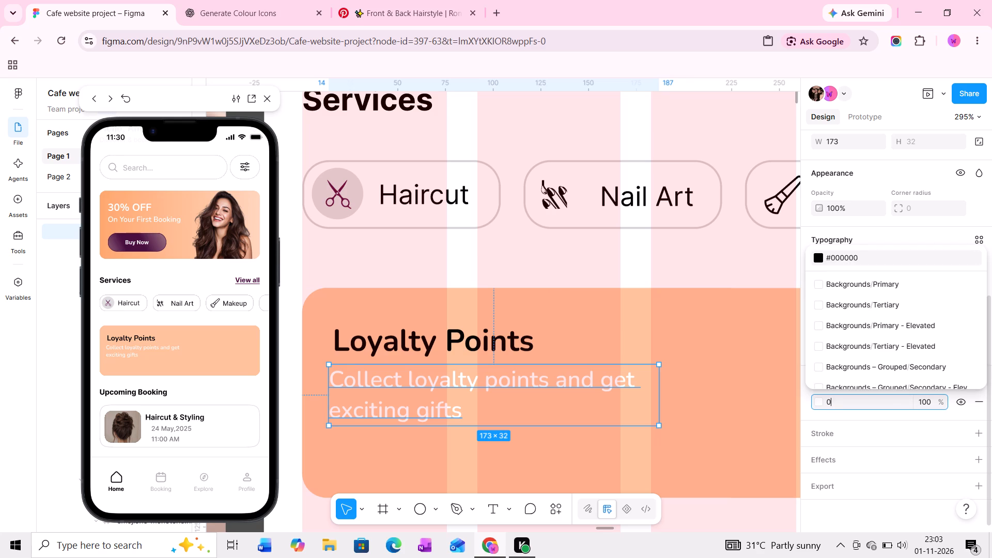
pyautogui.press('Return')
pyautogui.moveTo(528, 194); pyautogui.dragTo(537, 227, button='middle')
pyautogui.moveTo(532, 303); pyautogui.dragTo(538, 175, button='middle')
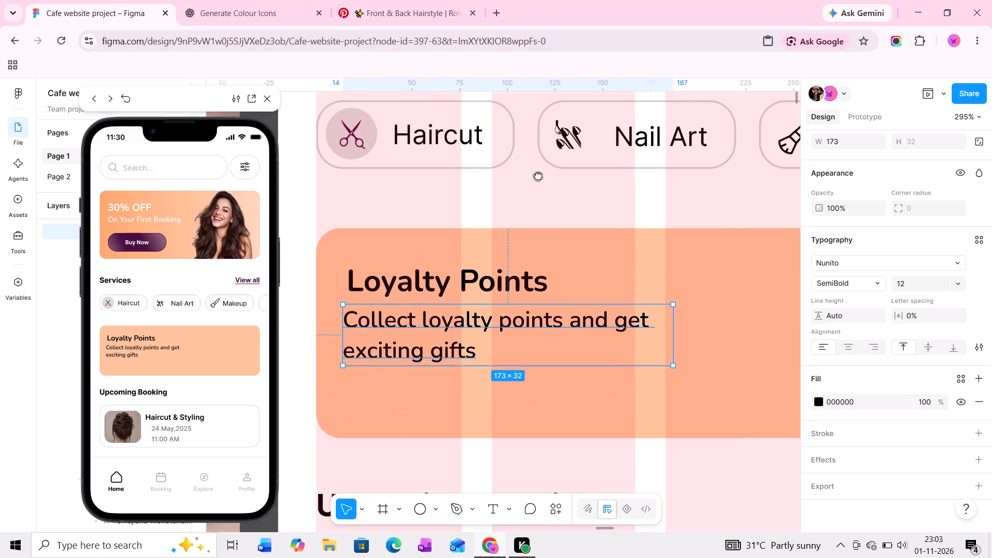
# Move the supporting text down about 8 px, widening its gap from the Loyalty Points heading.
pyautogui.moveTo(538, 175); pyautogui.dragTo(538, 174, button='middle')
pyautogui.moveTo(486, 282); pyautogui.dragTo(485, 304)
# Set the font of the Haircut label in the Services row to Nunito.
pyautogui.moveTo(494, 211); pyautogui.dragTo(501, 268, button='middle')
pyautogui.moveTo(504, 205); pyautogui.dragTo(506, 318, button='middle')
pyautogui.moveTo(522, 225); pyautogui.dragTo(525, 314, button='middle')
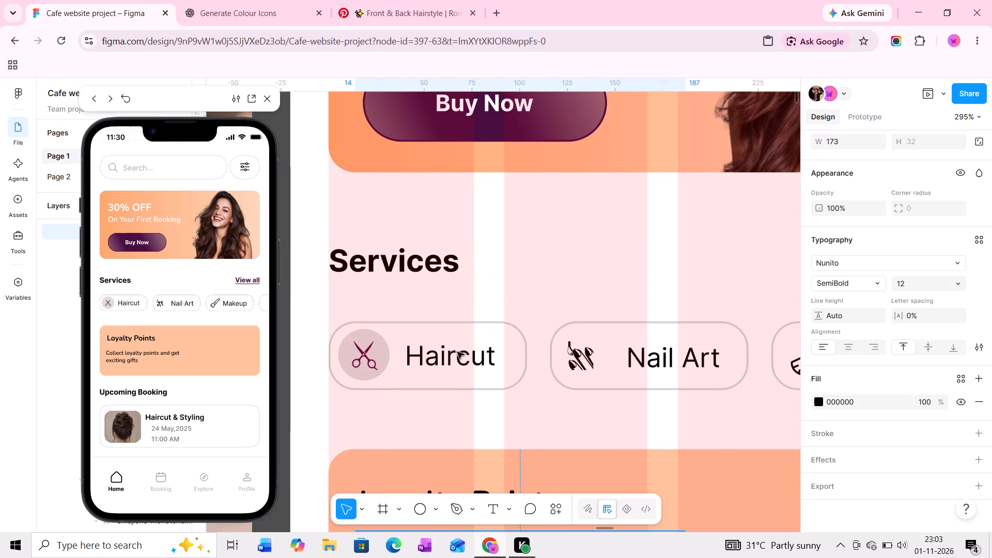
pyautogui.keyDown('ctrl'); pyautogui.click(456, 353); pyautogui.keyUp('ctrl')
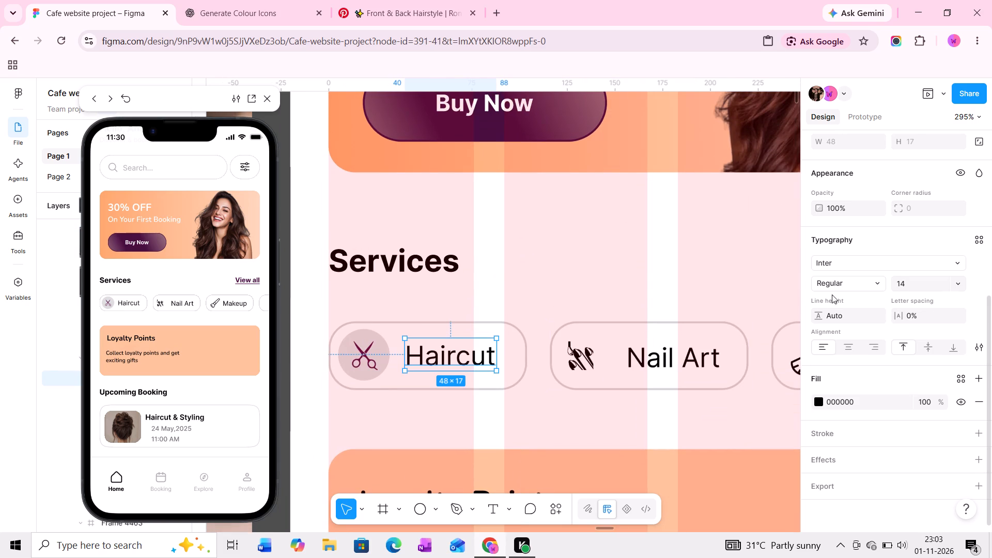
pyautogui.moveTo(688, 325); pyautogui.dragTo(611, 320, button='middle')
pyautogui.click(874, 262)
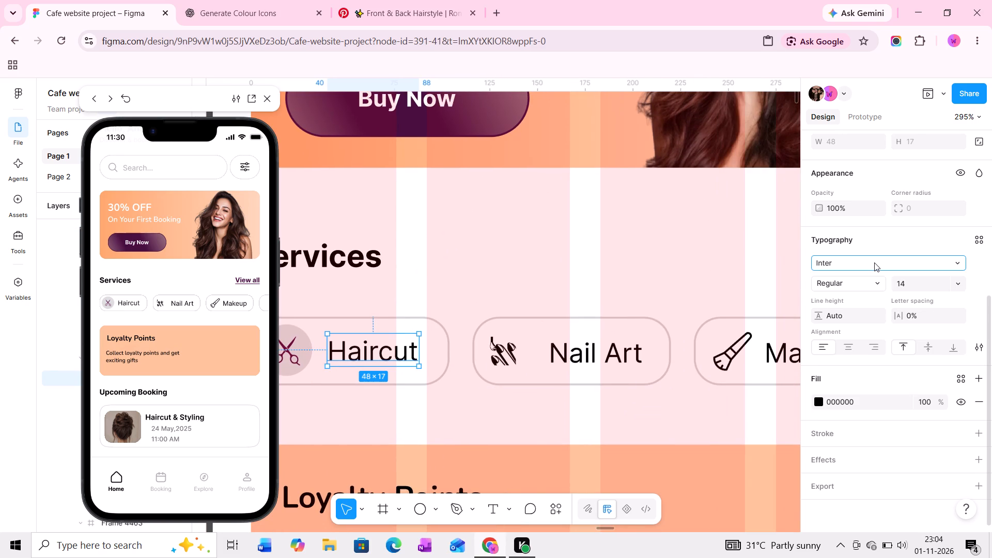
pyautogui.press('n')
pyautogui.write('un')
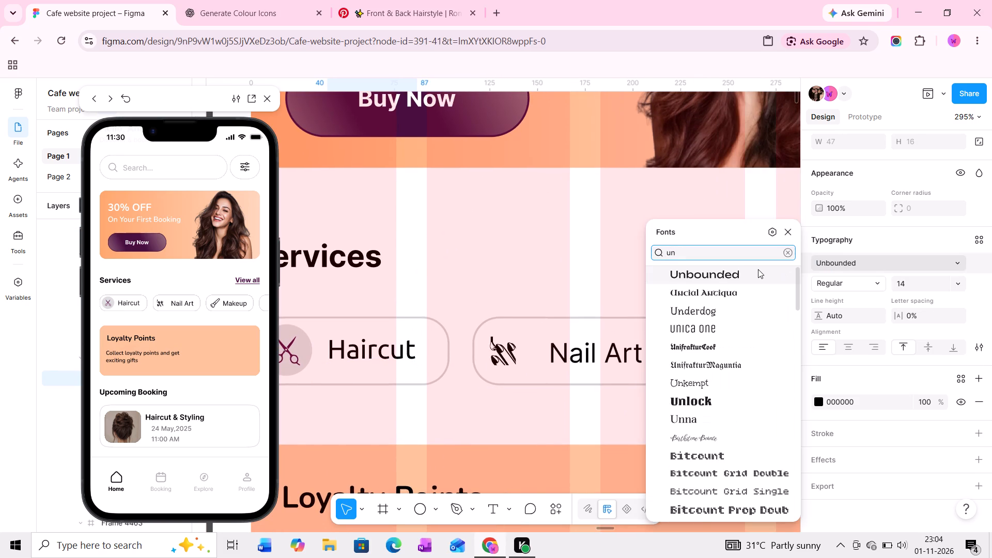
pyautogui.press('BackSpace')
pyautogui.press('BackSpace')
pyautogui.write('nun')
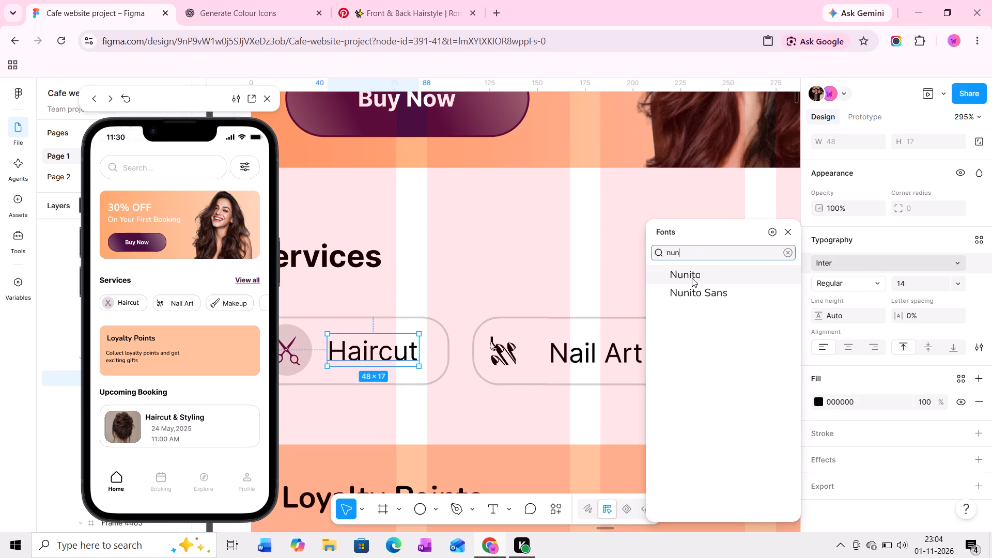
pyautogui.click(697, 271)
# Set the font of the Nail Art label in the Services row to Nunito.
pyautogui.keyDown('ctrl'); pyautogui.click(605, 354); pyautogui.keyUp('ctrl')
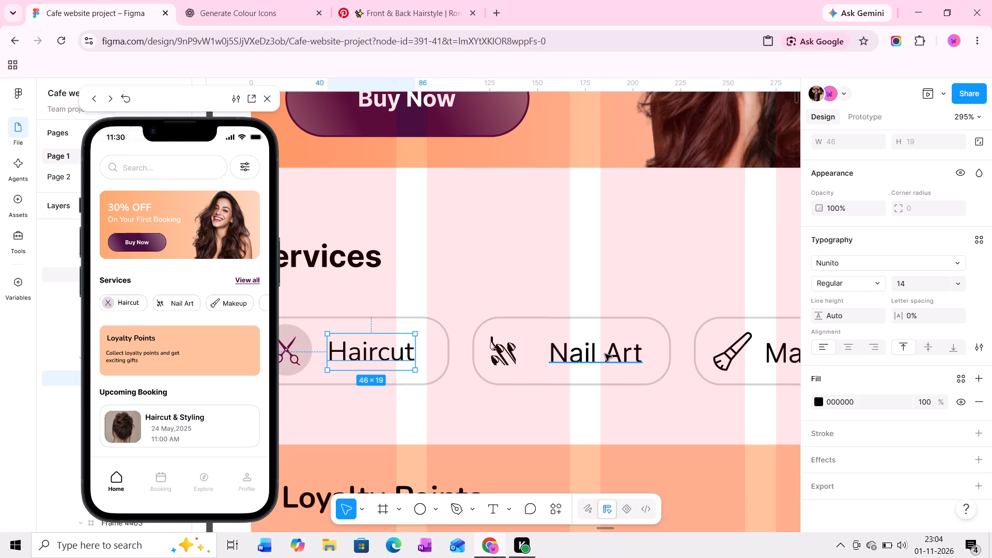
pyautogui.click(852, 263)
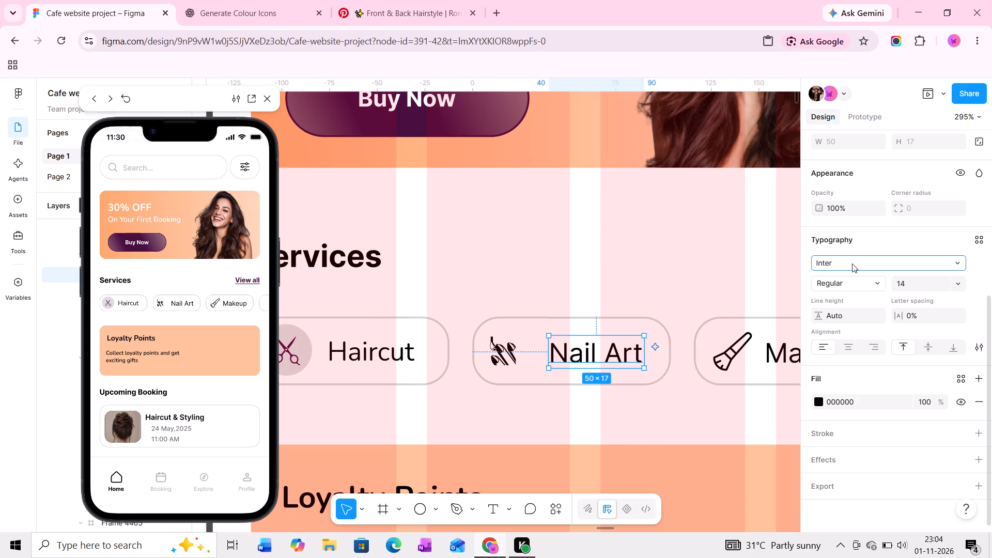
pyautogui.write('nun')
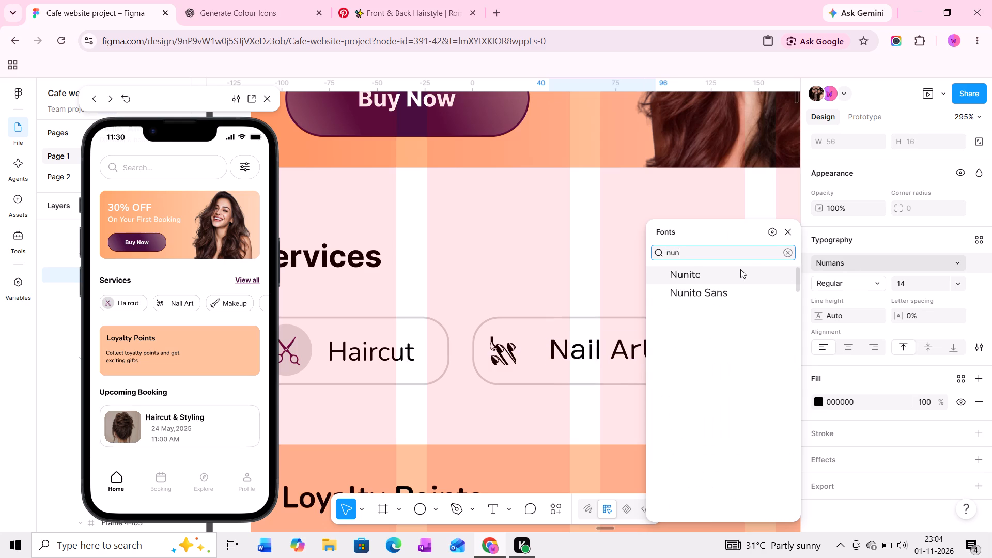
pyautogui.click(739, 270)
# Set the font of the Makeup label in the Services row to Nunito.
pyautogui.moveTo(565, 330); pyautogui.dragTo(436, 297, button='middle')
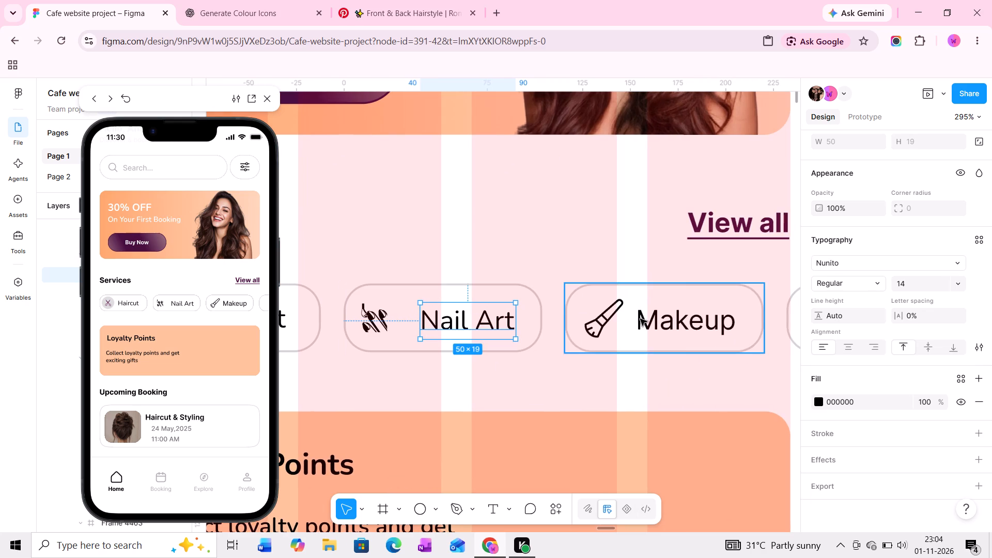
pyautogui.keyDown('ctrl'); pyautogui.click(648, 318); pyautogui.keyUp('ctrl')
pyautogui.click(859, 260)
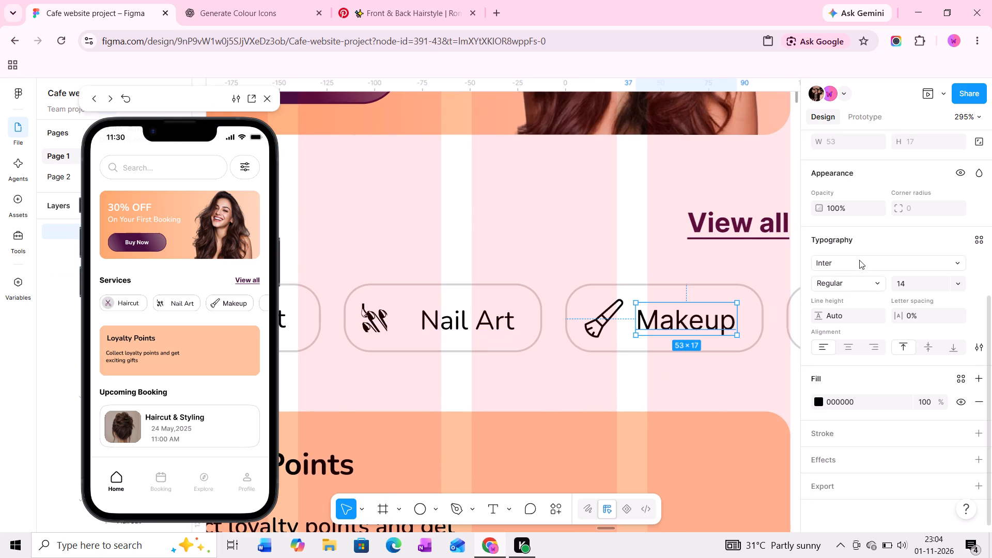
pyautogui.write('nun')
pyautogui.click(751, 277)
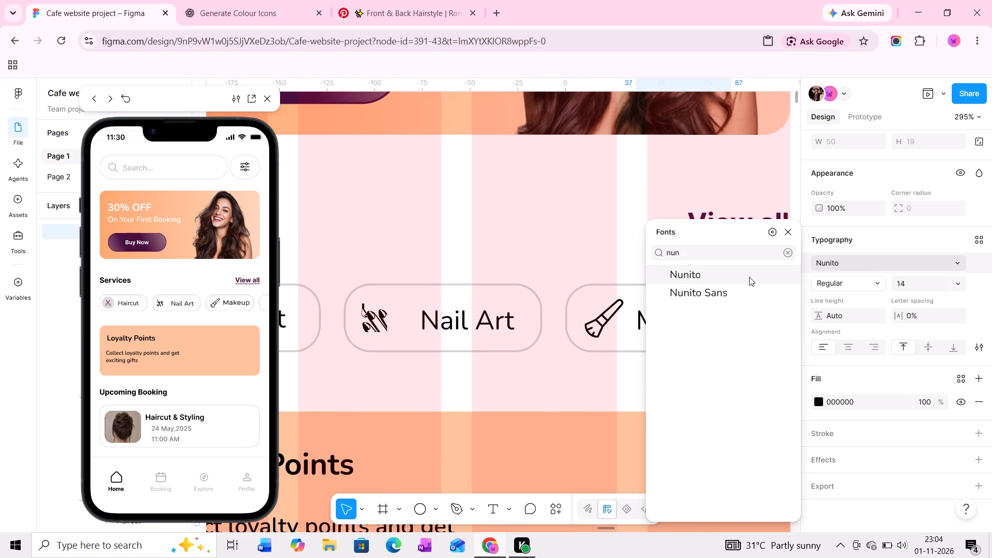
# Set the font of the View all link in the Services section to Nunito.
pyautogui.moveTo(644, 299); pyautogui.dragTo(513, 299, button='middle')
pyautogui.moveTo(519, 312); pyautogui.dragTo(529, 296, button='middle')
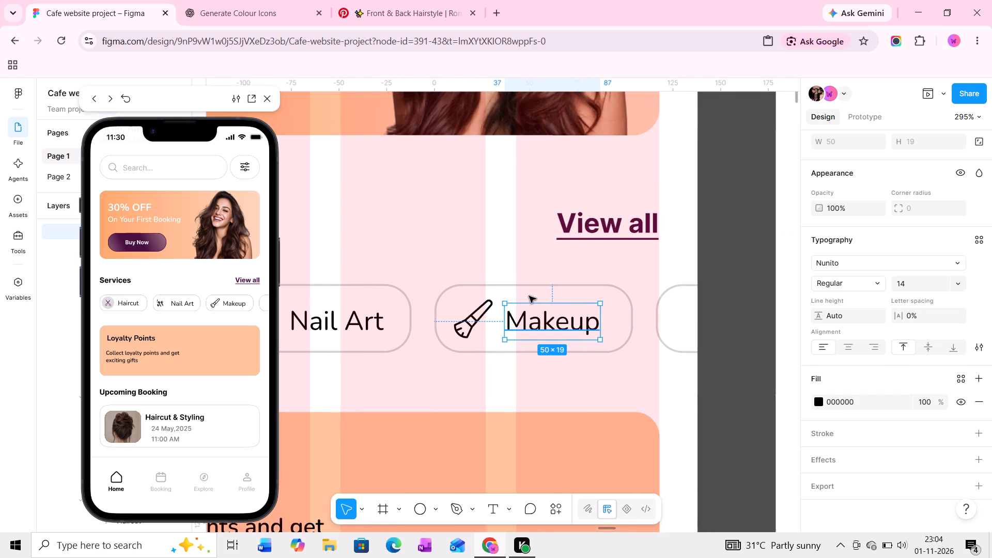
pyautogui.moveTo(529, 296); pyautogui.dragTo(548, 277, button='middle')
pyautogui.keyDown('ctrl'); pyautogui.click(630, 202); pyautogui.keyUp('ctrl')
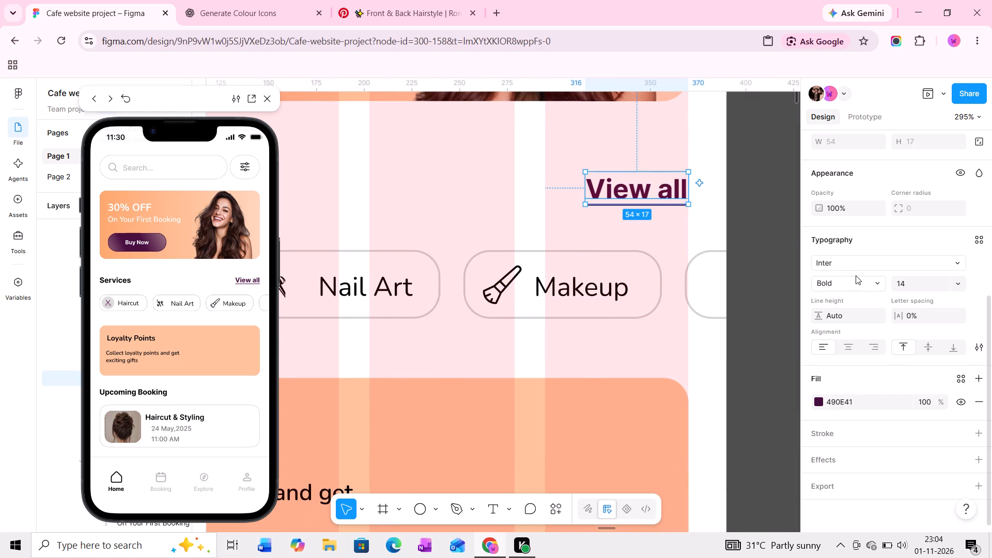
pyautogui.click(858, 257)
pyautogui.write('nun')
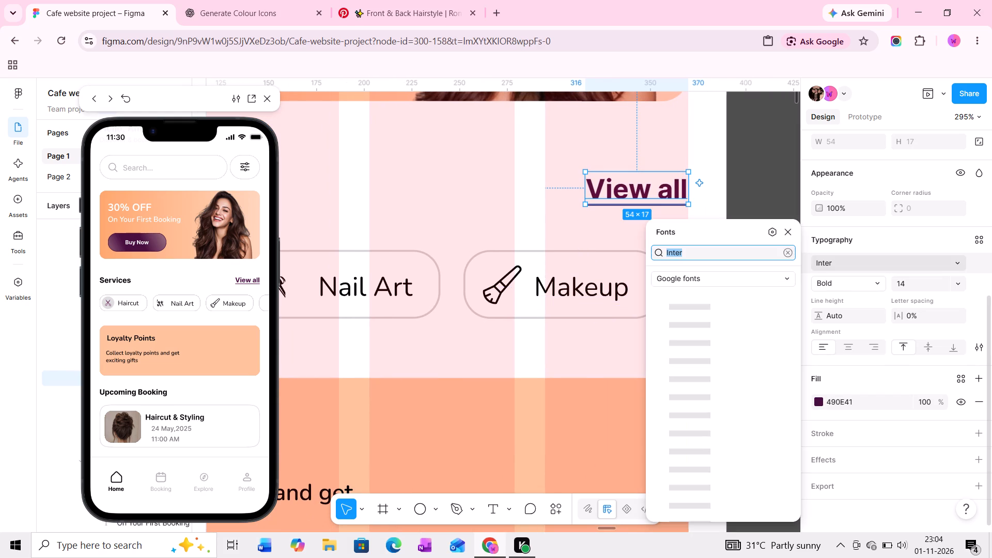
pyautogui.click(760, 279)
# Set the font of the Services section heading to Nunito.
pyautogui.moveTo(461, 233); pyautogui.dragTo(616, 231, button='middle')
pyautogui.moveTo(470, 231); pyautogui.dragTo(680, 208, button='middle')
pyautogui.keyDown('ctrl'); pyautogui.click(485, 168); pyautogui.keyUp('ctrl')
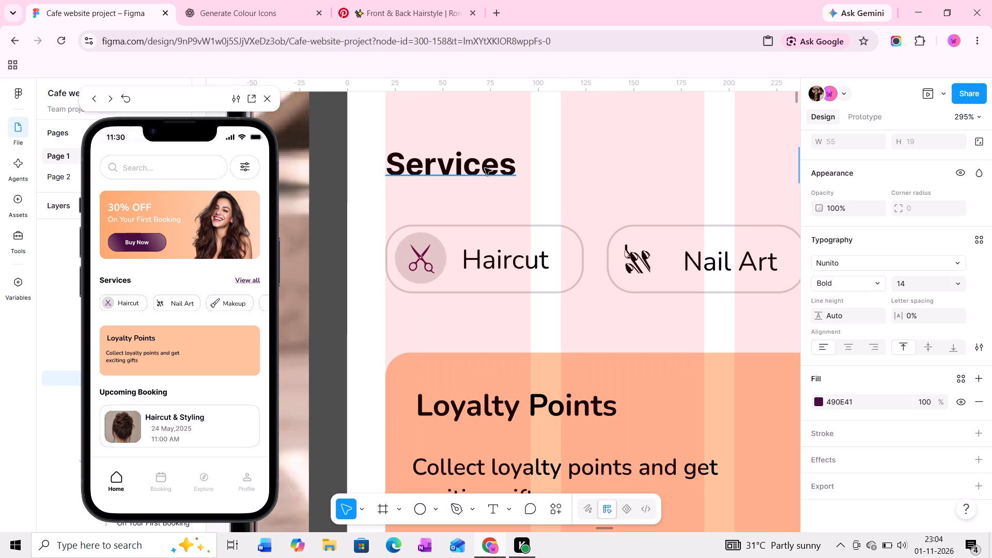
pyautogui.click(853, 260)
pyautogui.press('n')
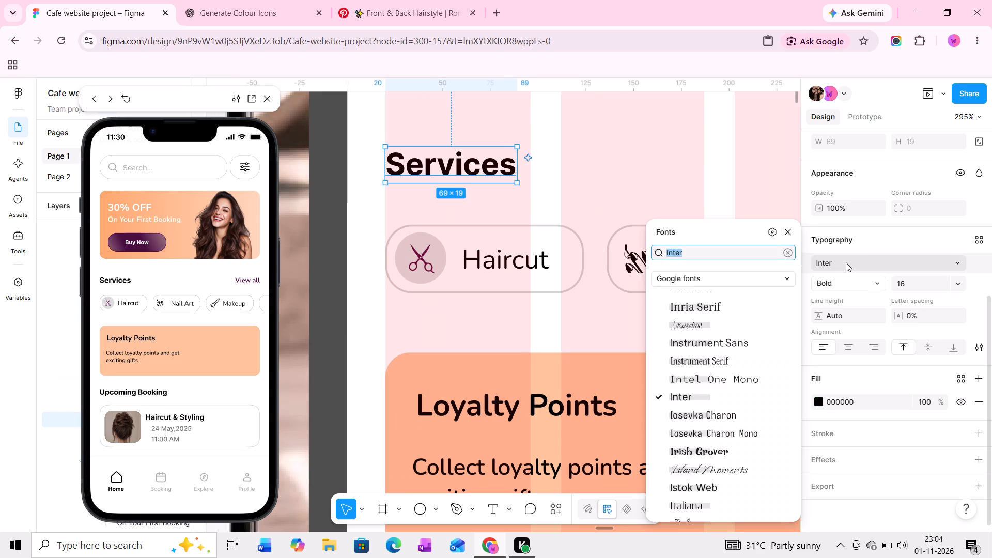
pyautogui.press('u')
pyautogui.press('n')
pyautogui.click(715, 273)
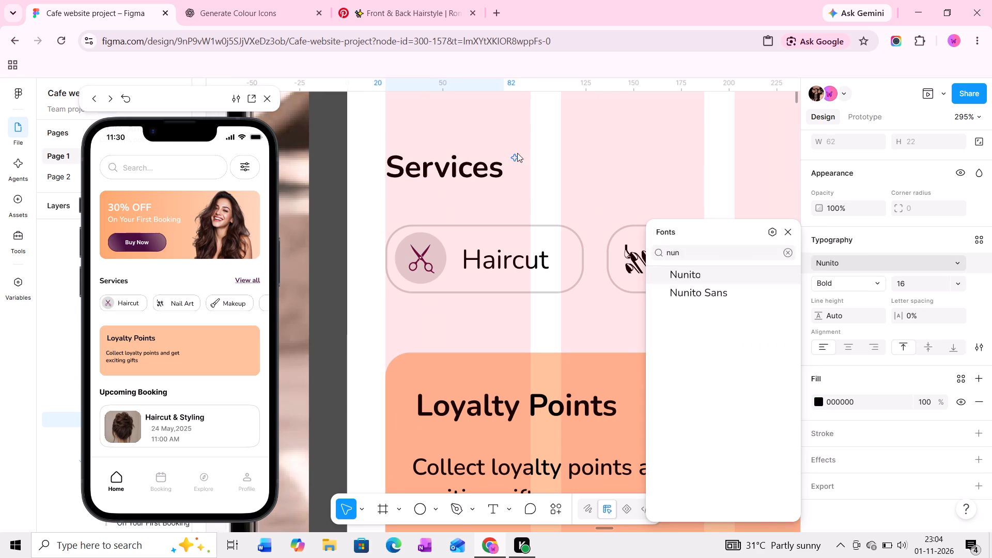
# Set the font of the Buy Now button label in the 30% OFF banner to Nunito.
pyautogui.moveTo(539, 124); pyautogui.dragTo(539, 286, button='middle')
pyautogui.moveTo(559, 179); pyautogui.dragTo(549, 288, button='middle')
pyautogui.scroll(1, 549, 288)
pyautogui.keyDown('ctrl'); pyautogui.click(547, 284); pyautogui.keyUp('ctrl')
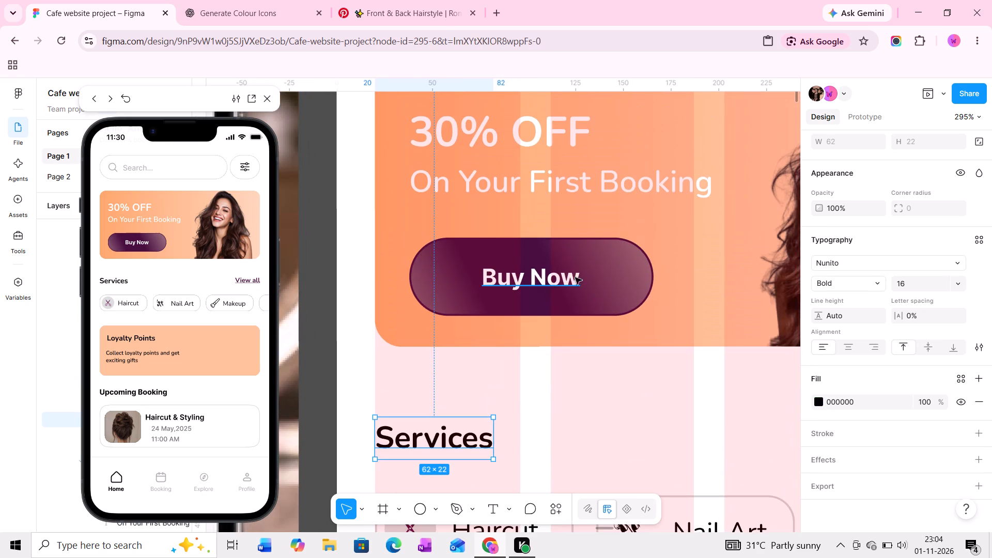
pyautogui.click(884, 267)
pyautogui.press('n')
pyautogui.write('un')
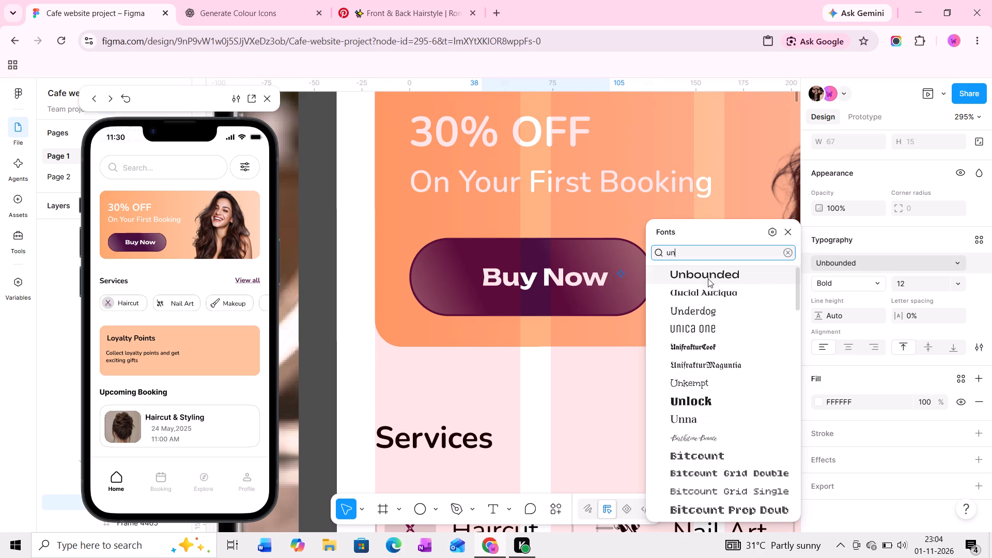
pyautogui.press('BackSpace')
pyautogui.press('BackSpace')
pyautogui.press('m')
pyautogui.press('BackSpace')
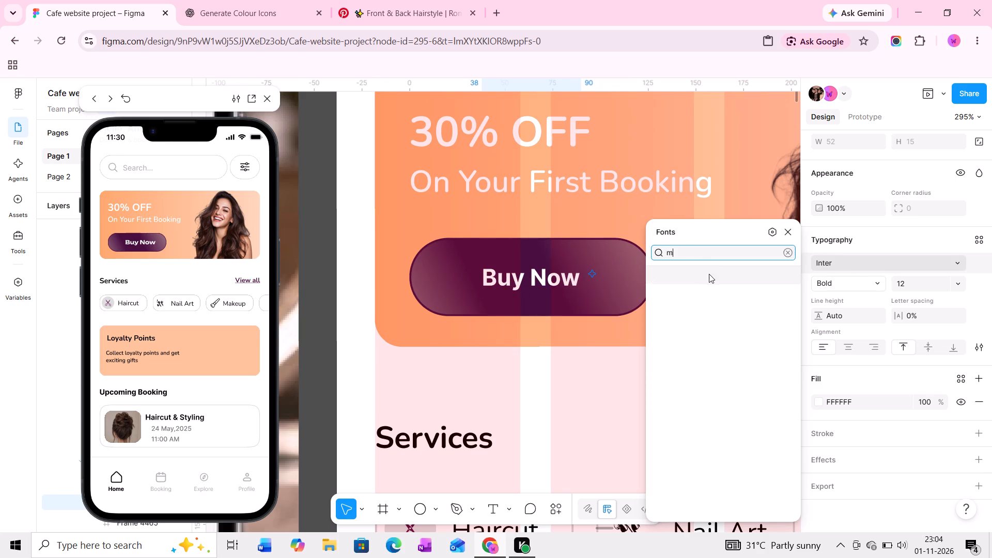
pyautogui.press('n')
pyautogui.press('u')
pyautogui.press('n')
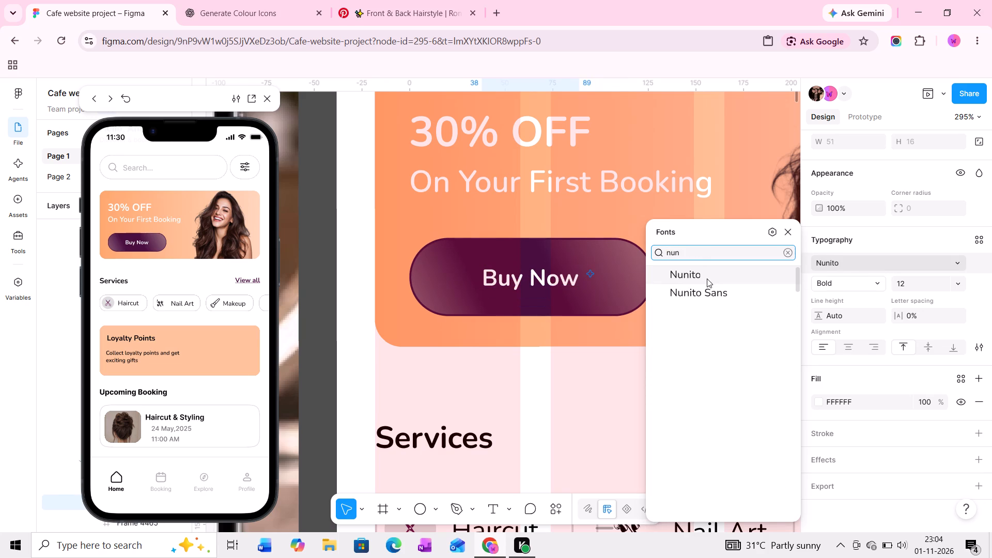
pyautogui.click(706, 278)
# Set the font of the Search... placeholder text in the search bar to Nunito.
pyautogui.moveTo(570, 171); pyautogui.dragTo(563, 282, button='middle')
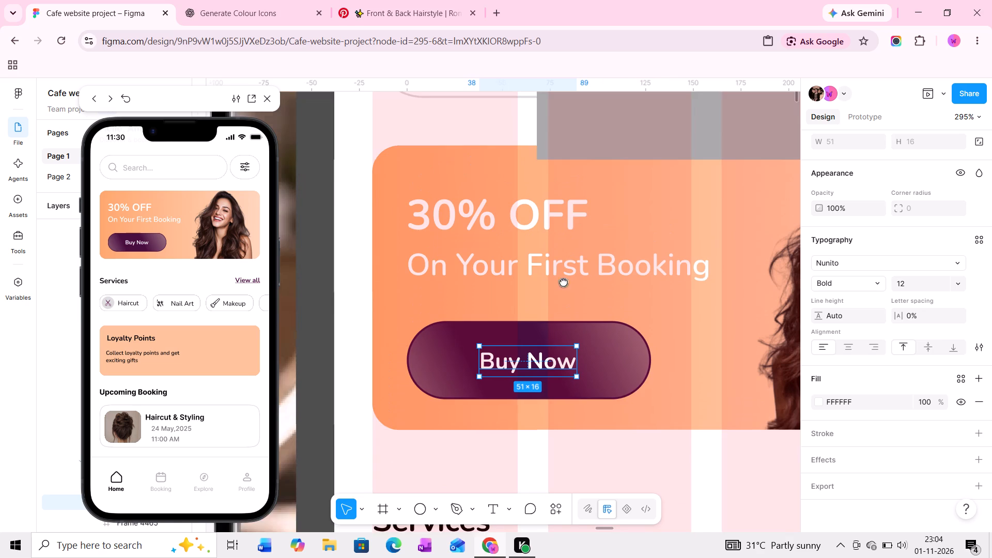
pyautogui.moveTo(563, 282); pyautogui.dragTo(562, 285, button='middle')
pyautogui.click(561, 298)
pyautogui.moveTo(615, 211); pyautogui.dragTo(610, 293, button='middle')
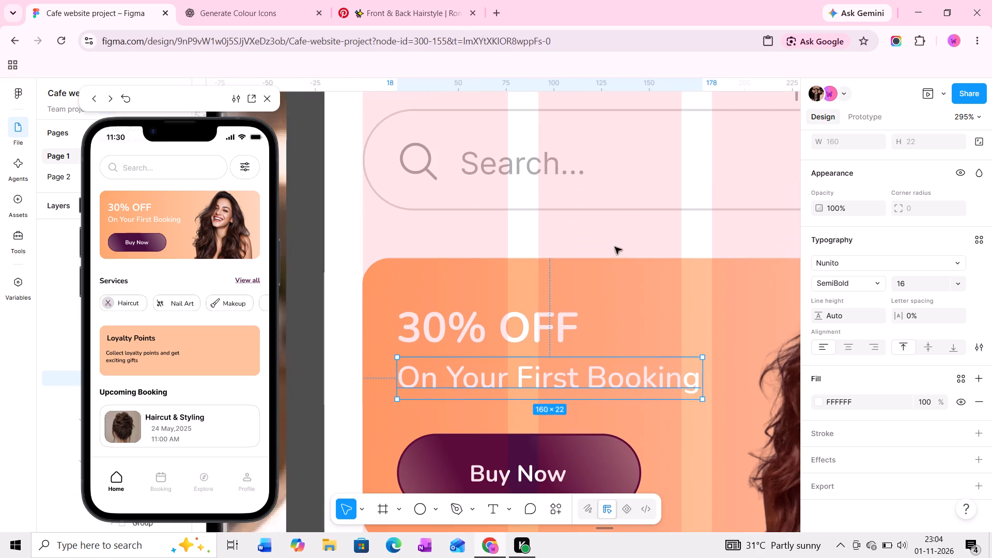
pyautogui.moveTo(628, 202); pyautogui.dragTo(610, 321, button='middle')
pyautogui.keyDown('ctrl'); pyautogui.click(494, 286); pyautogui.keyUp('ctrl')
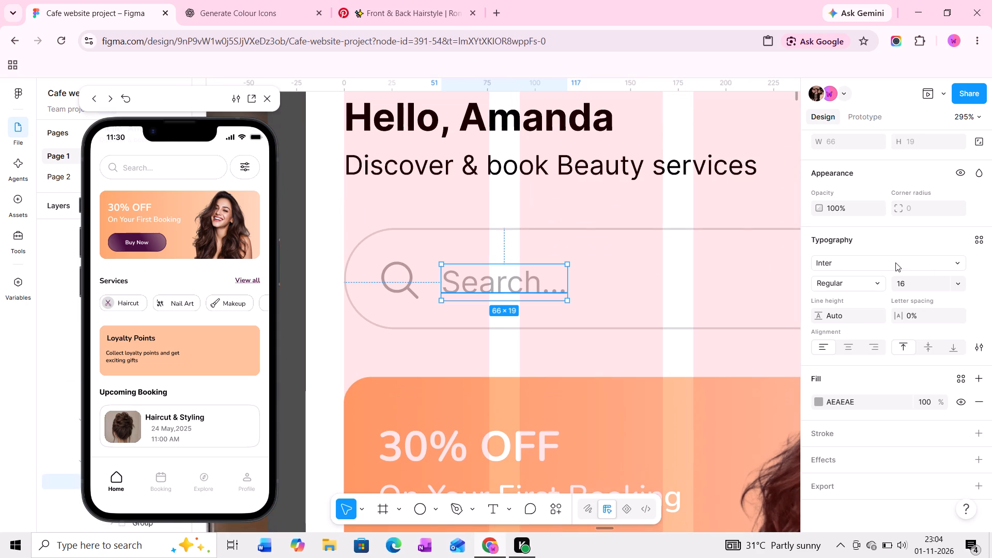
pyautogui.click(882, 260)
pyautogui.write('nun')
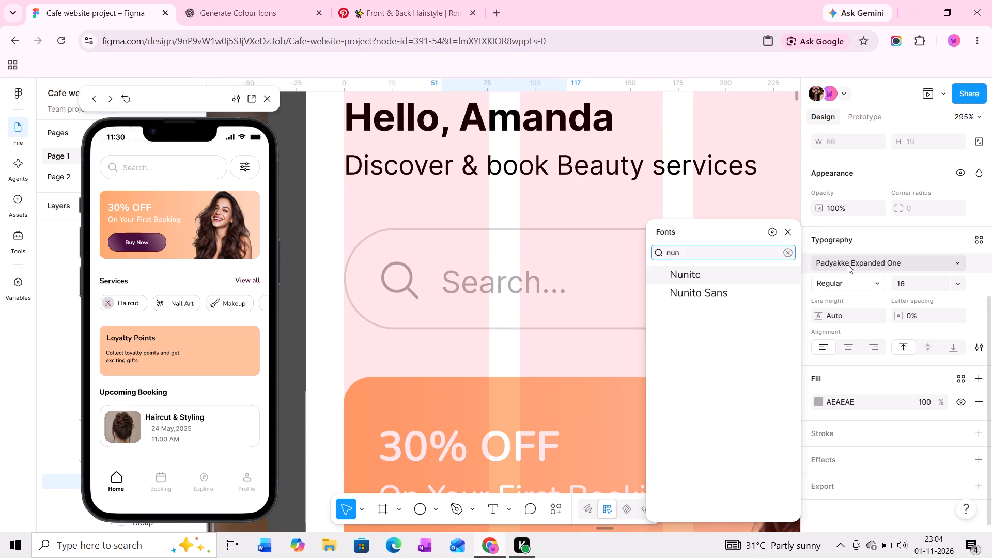
pyautogui.click(739, 271)
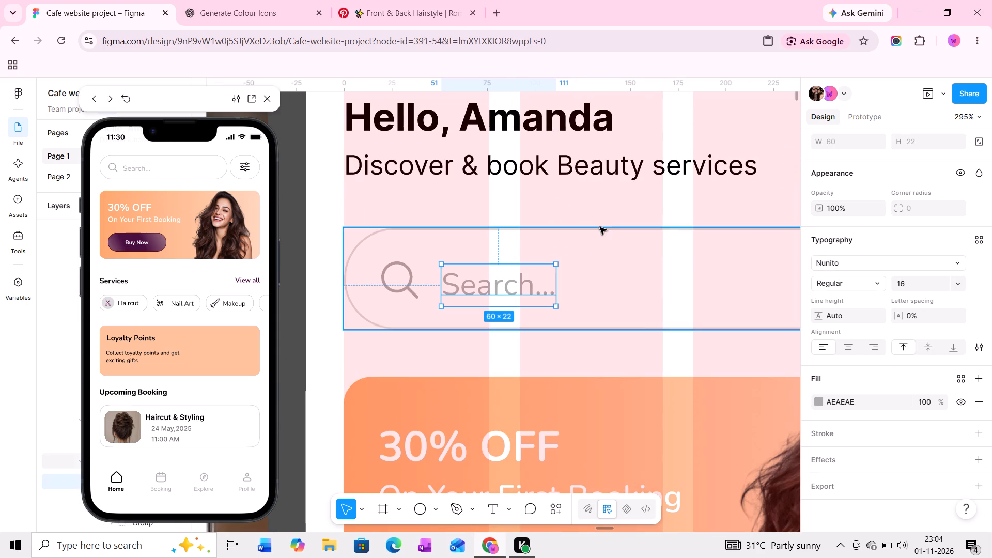
# Set the font of both the Hello, Amanda greeting and the Discover & book Beauty services line to Nunito.
pyautogui.click(626, 168)
pyautogui.moveTo(659, 168); pyautogui.dragTo(614, 301, button='middle')
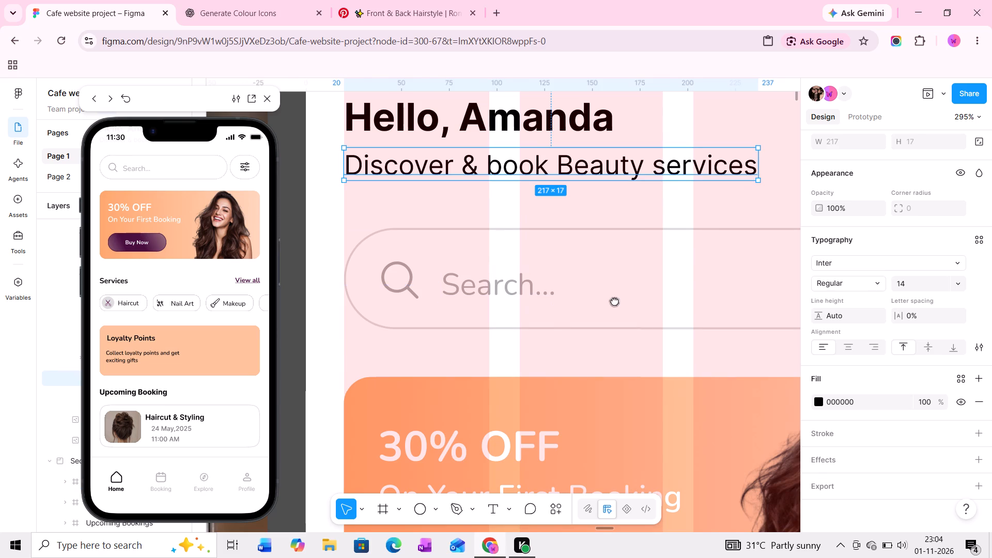
pyautogui.moveTo(614, 301); pyautogui.dragTo(614, 301, button='middle')
pyautogui.keyDown('shift'); pyautogui.click(526, 242); pyautogui.keyUp('shift')
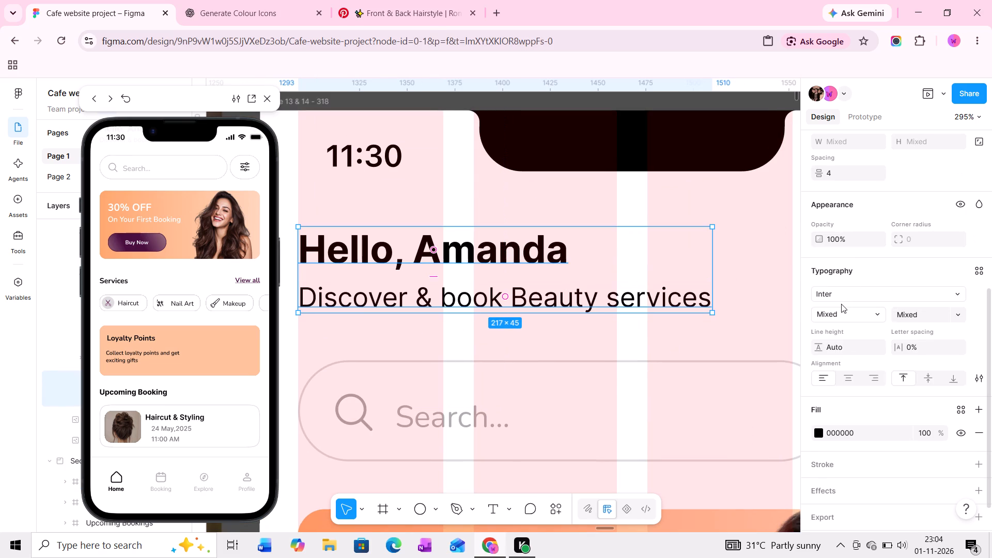
pyautogui.click(842, 295)
pyautogui.write('nun')
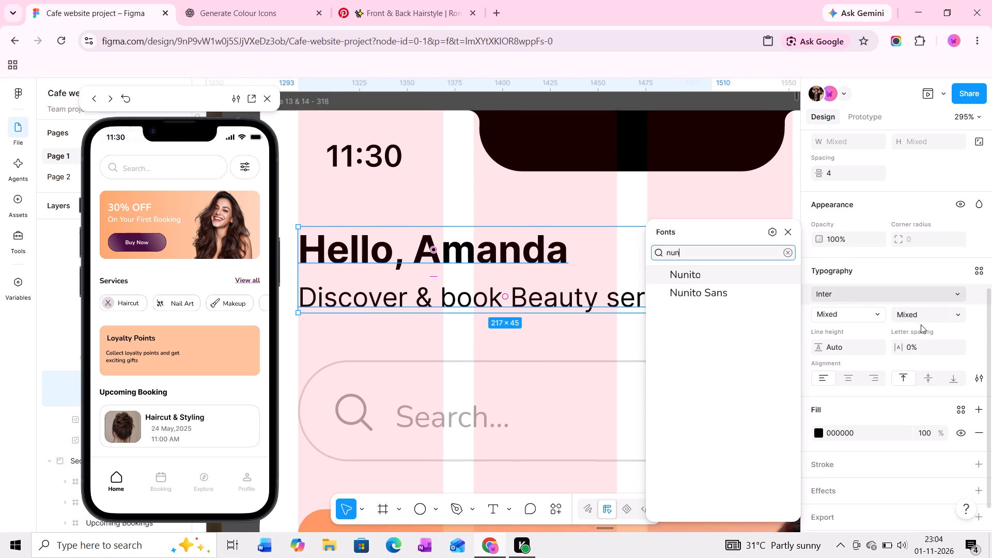
pyautogui.click(685, 274)
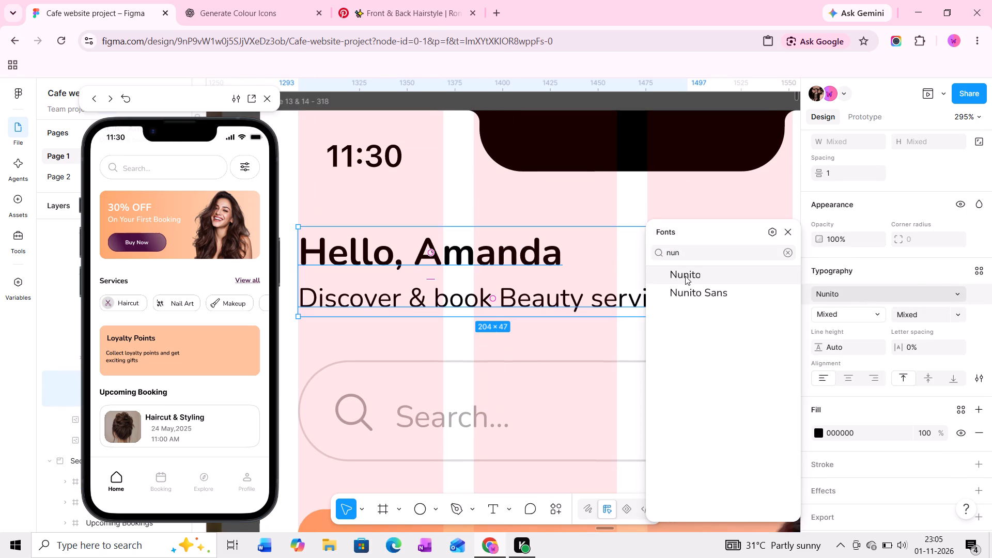
pyautogui.moveTo(545, 265); pyautogui.dragTo(588, 262, button='middle')
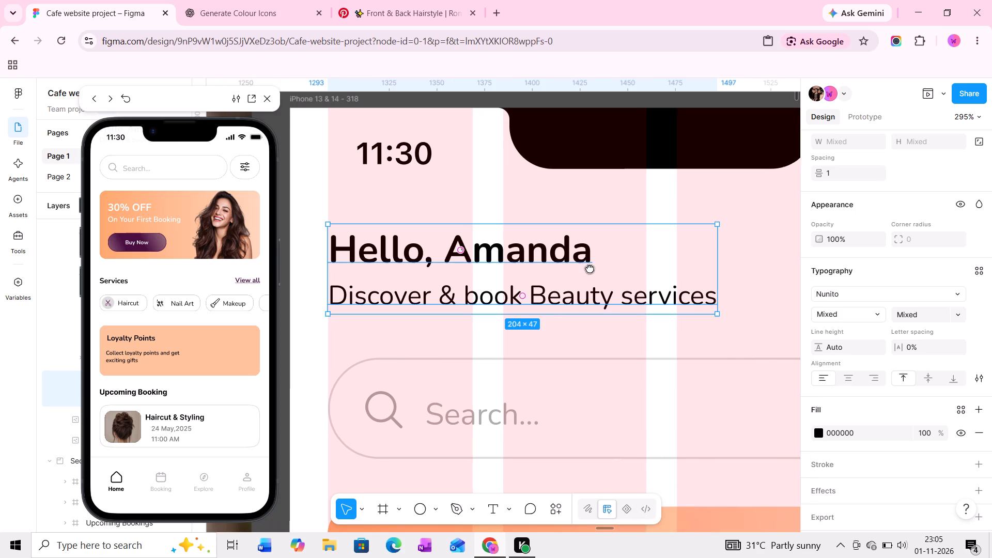